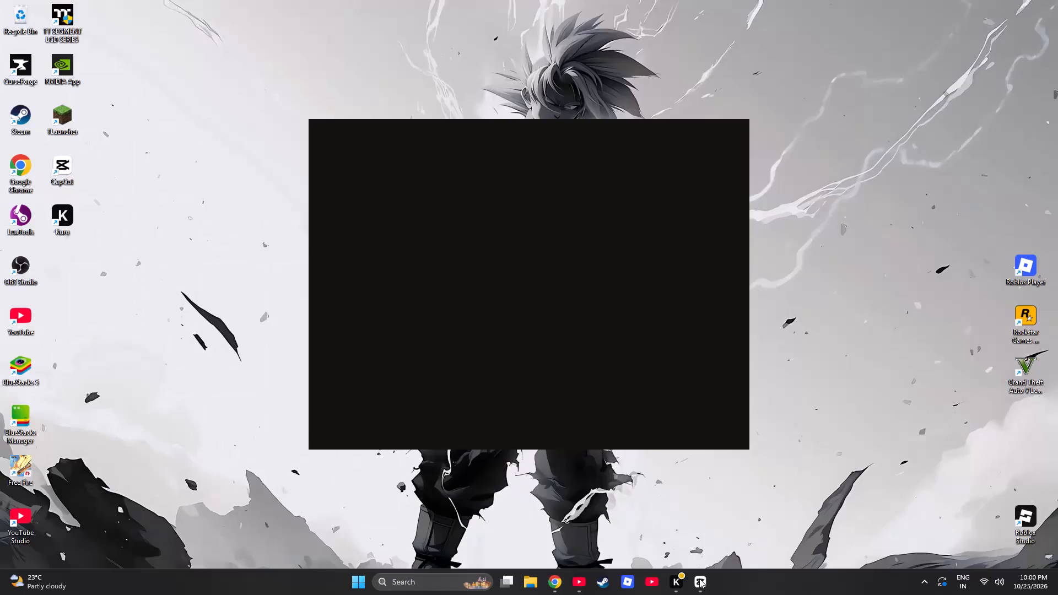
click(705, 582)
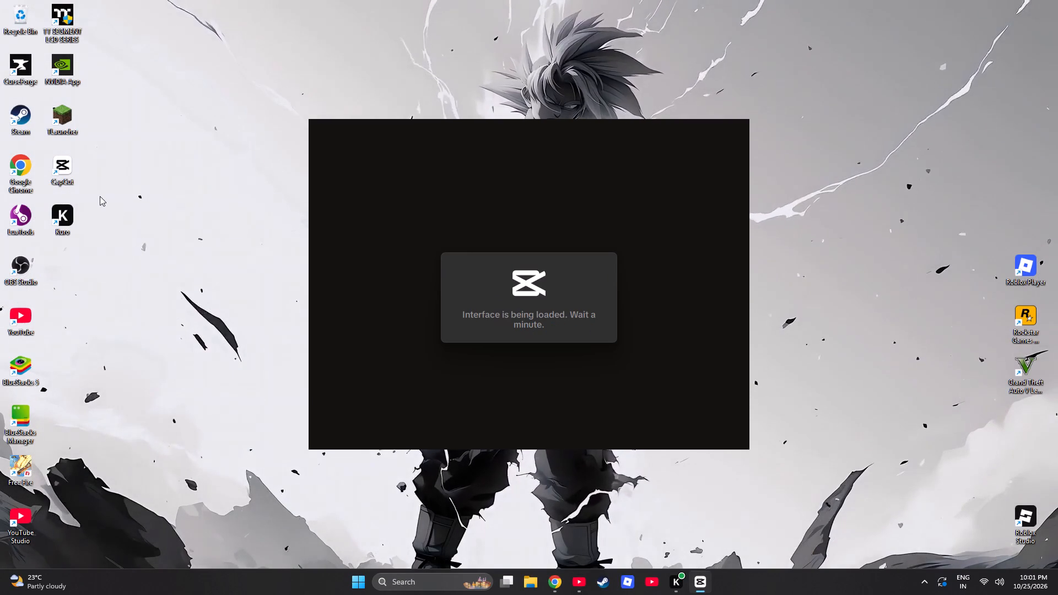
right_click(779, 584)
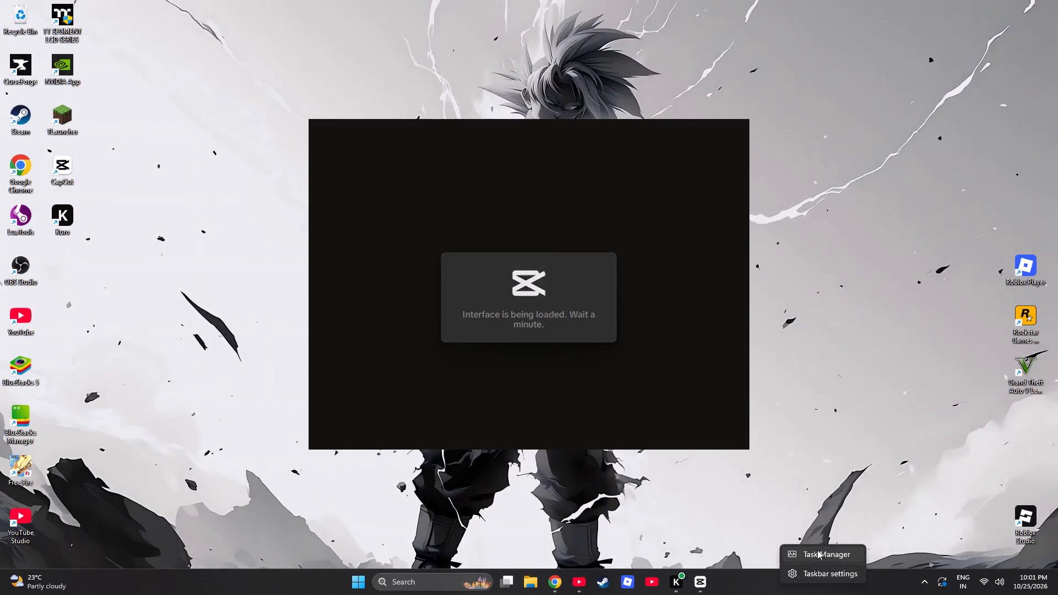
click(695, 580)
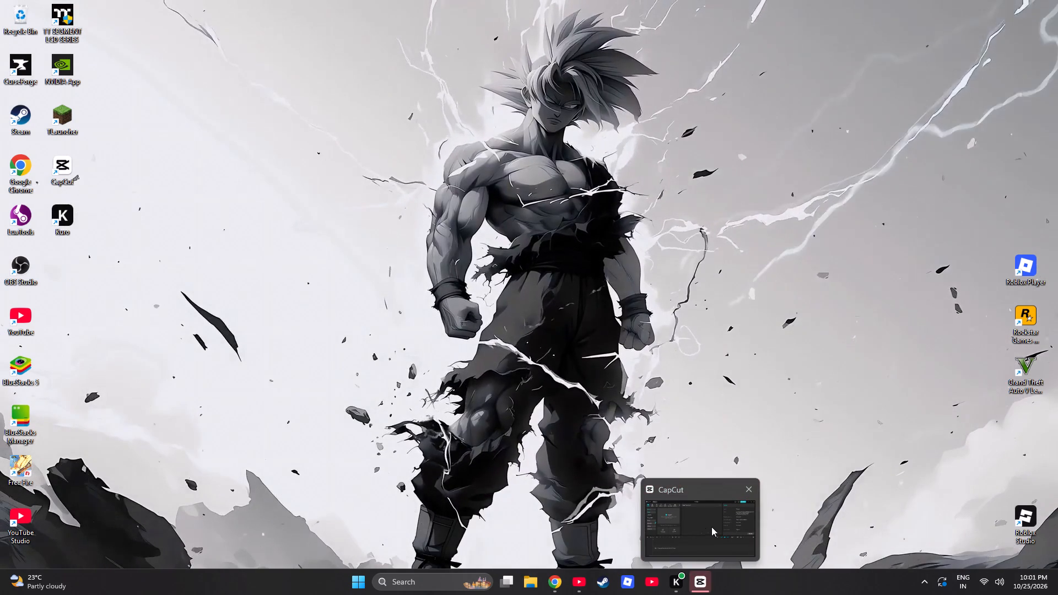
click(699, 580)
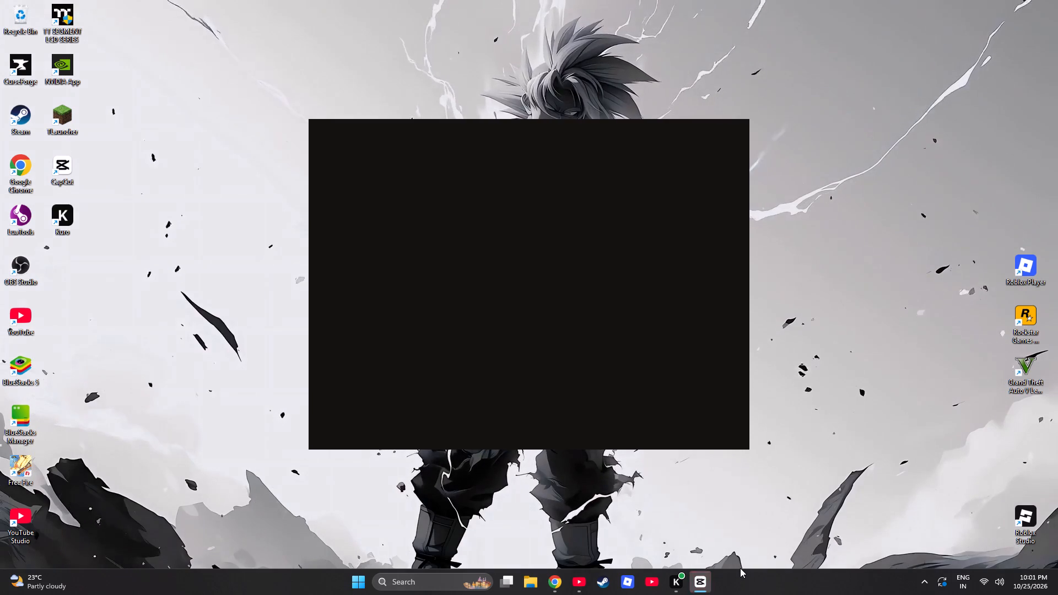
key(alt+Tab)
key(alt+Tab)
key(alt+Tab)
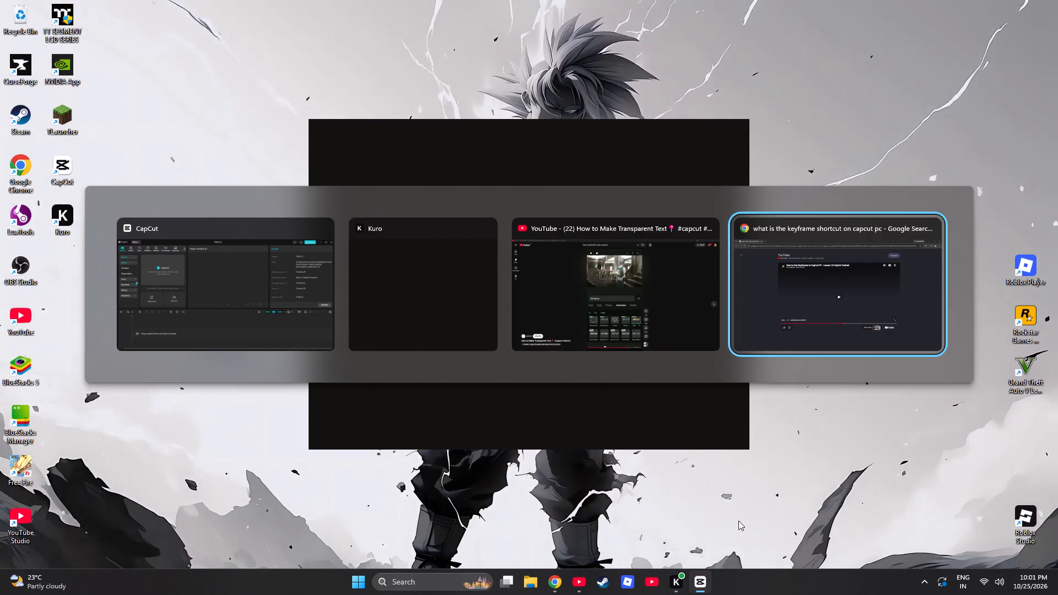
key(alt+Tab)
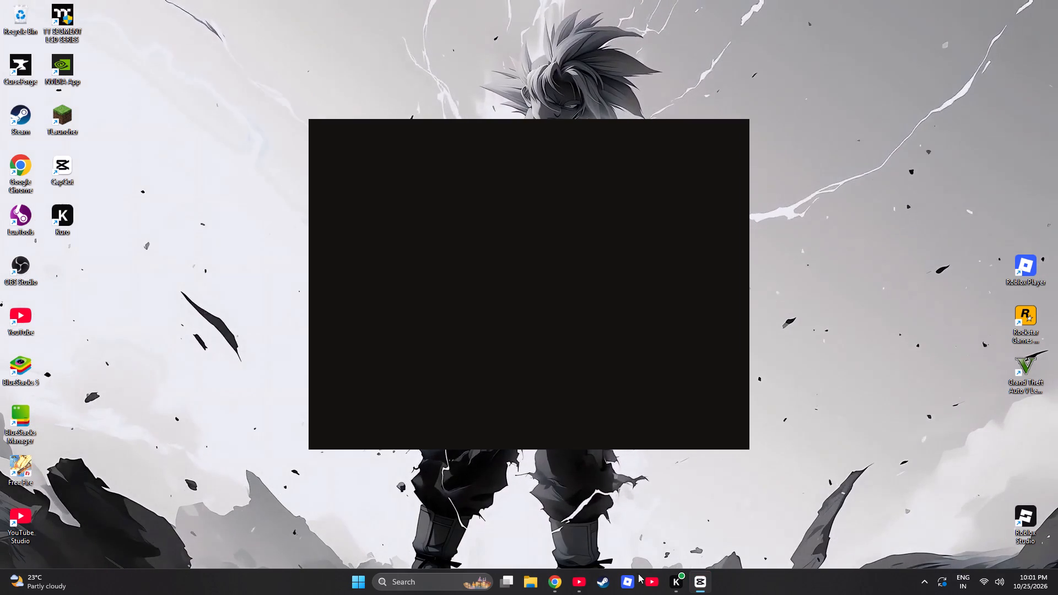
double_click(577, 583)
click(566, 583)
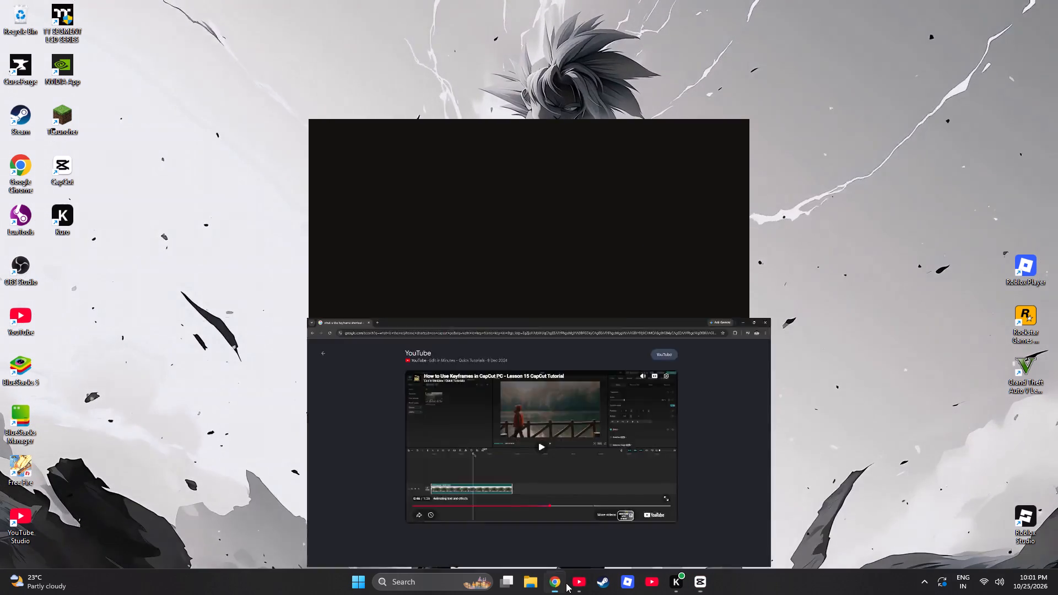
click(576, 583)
Close the stalled CapCut editor window to get back to the CapCut home screen.
double_click(704, 582)
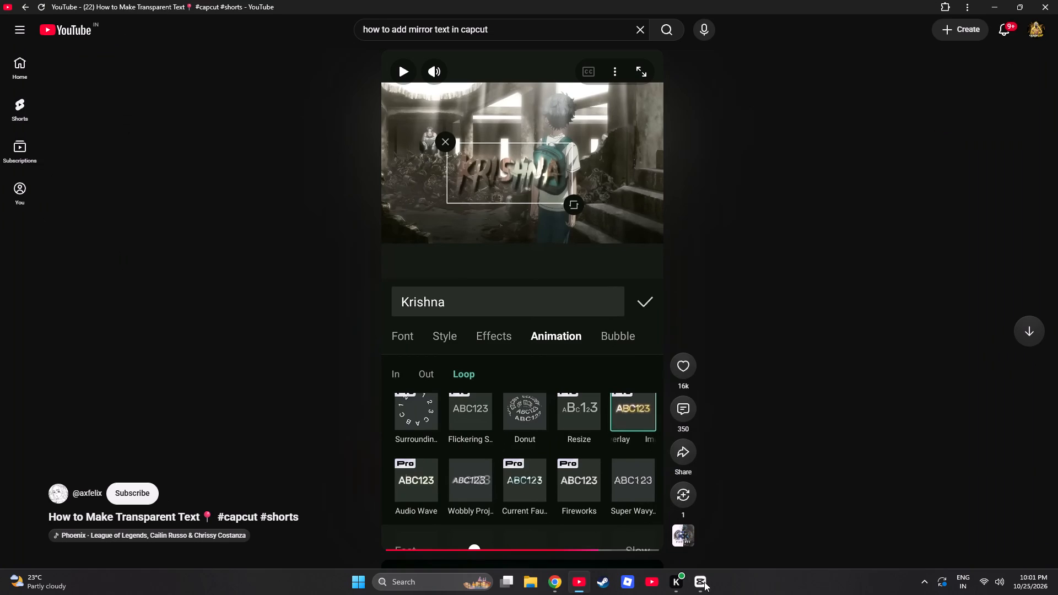
right_click(703, 578)
click(693, 551)
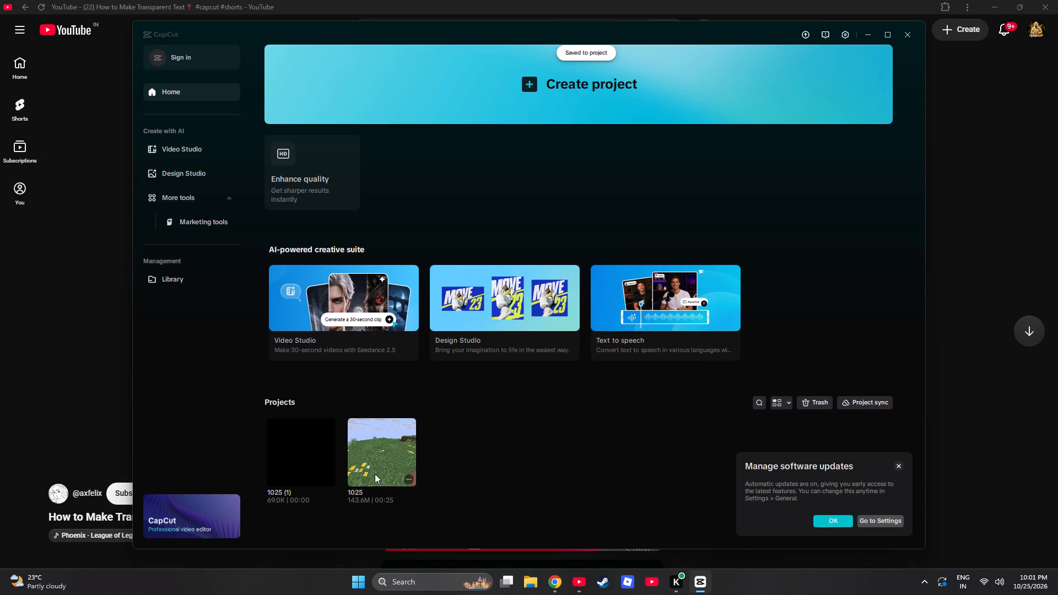
Move both existing projects, 1025 (1) and 1025, to the trash.
click(324, 481)
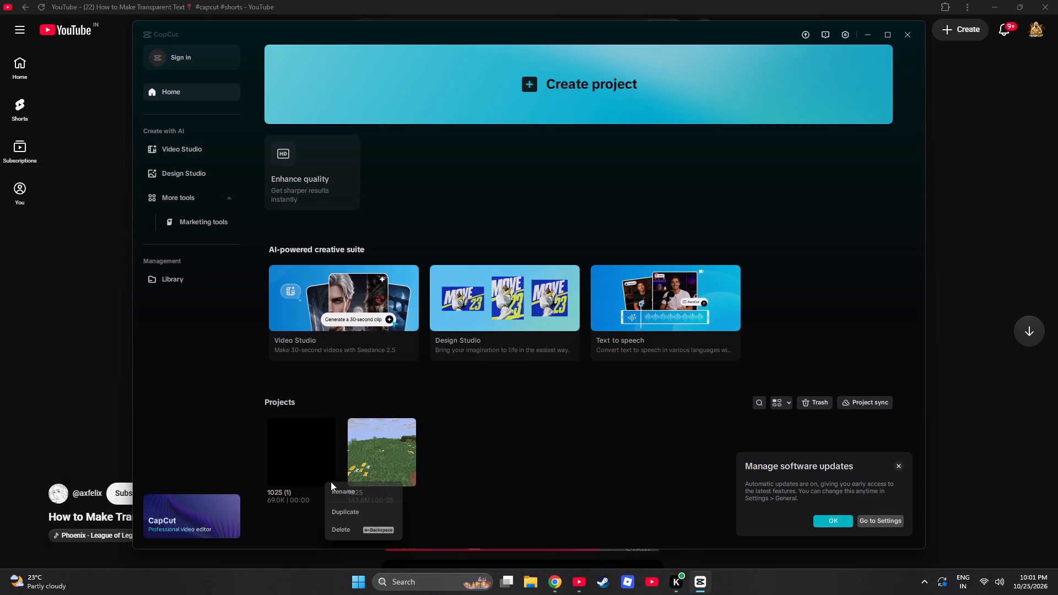
click(354, 526)
click(500, 320)
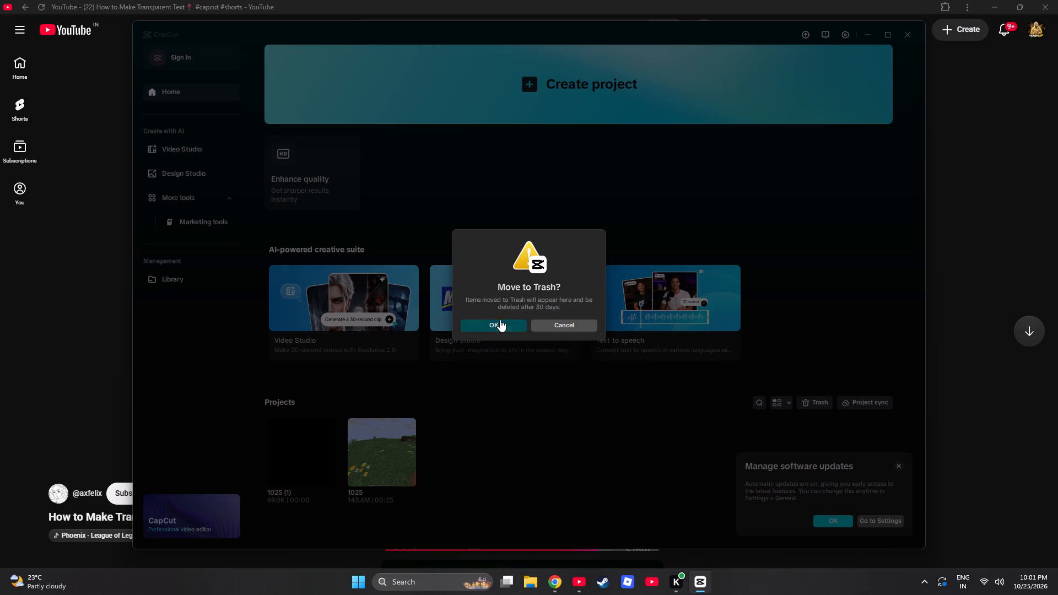
click(328, 480)
click(346, 530)
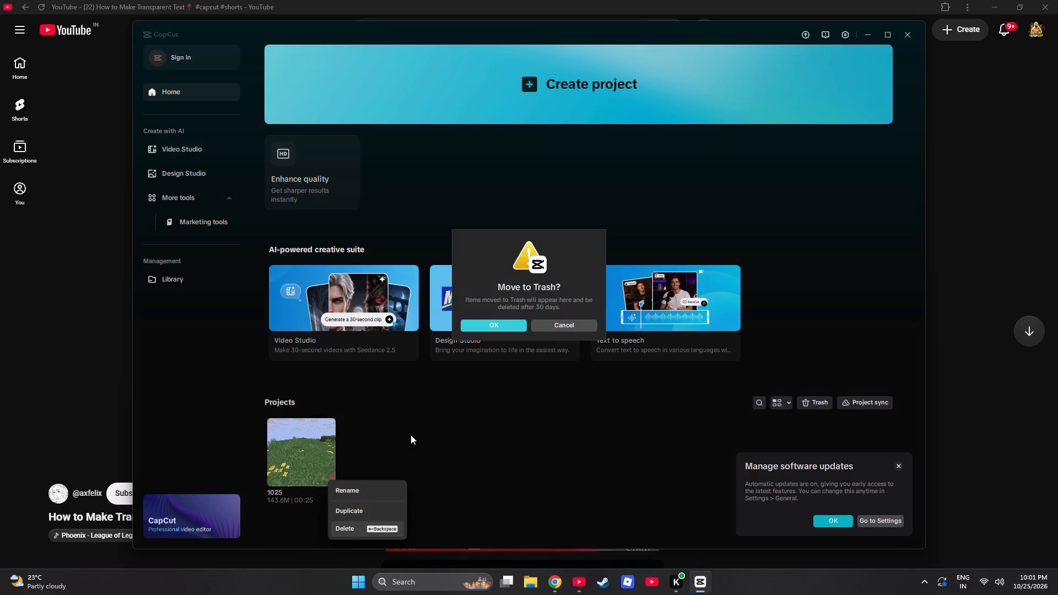
click(510, 323)
Create a new project and maximize its editor window.
click(530, 94)
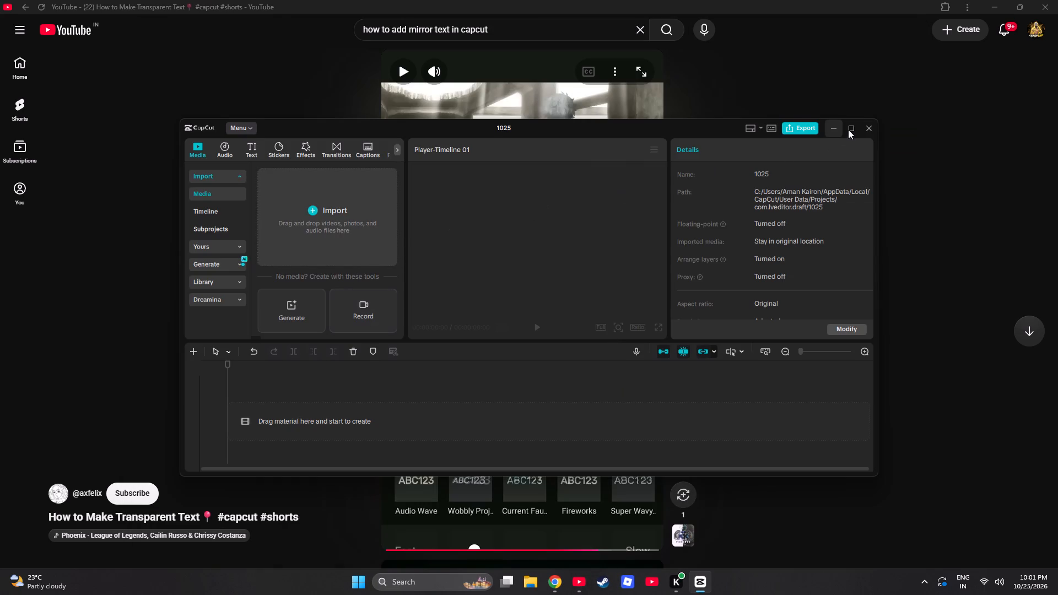
click(848, 129)
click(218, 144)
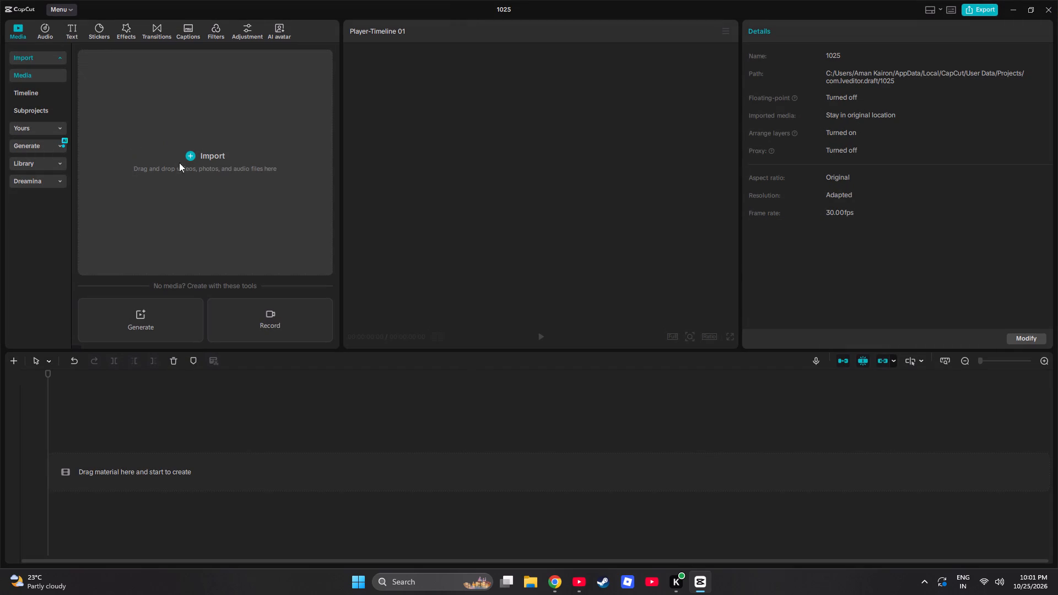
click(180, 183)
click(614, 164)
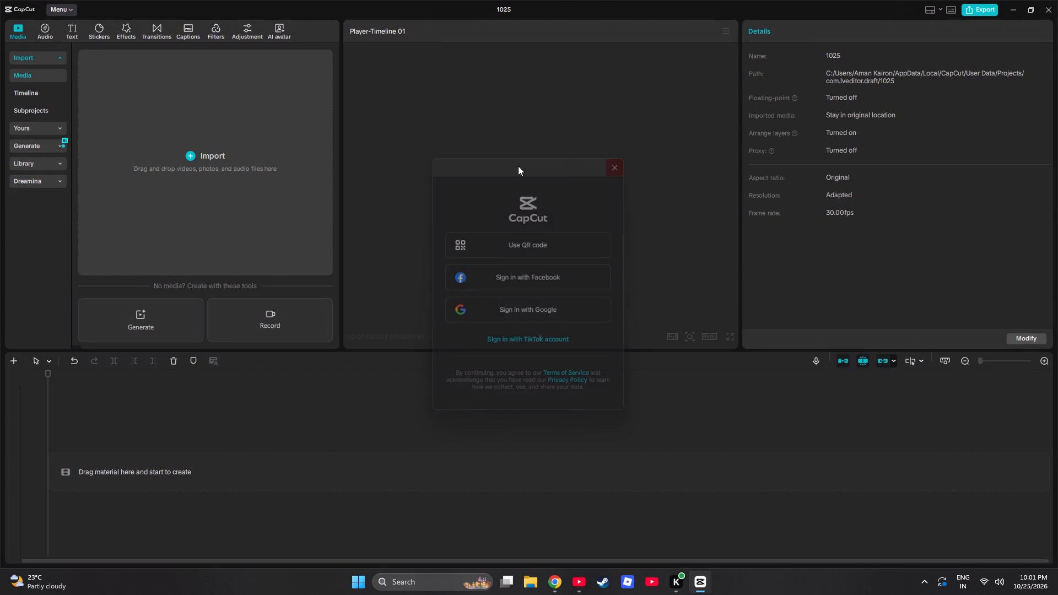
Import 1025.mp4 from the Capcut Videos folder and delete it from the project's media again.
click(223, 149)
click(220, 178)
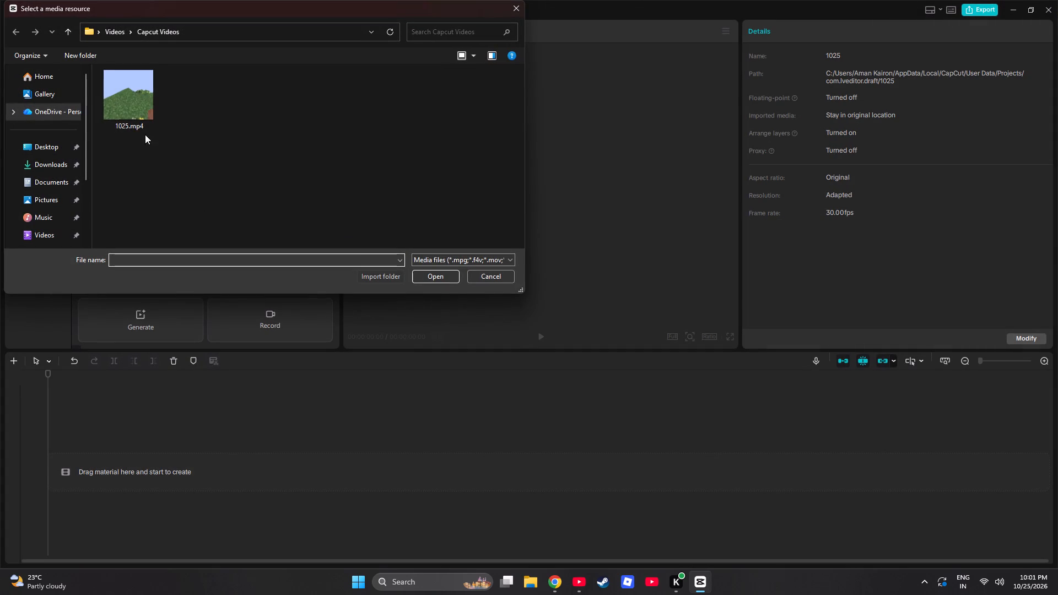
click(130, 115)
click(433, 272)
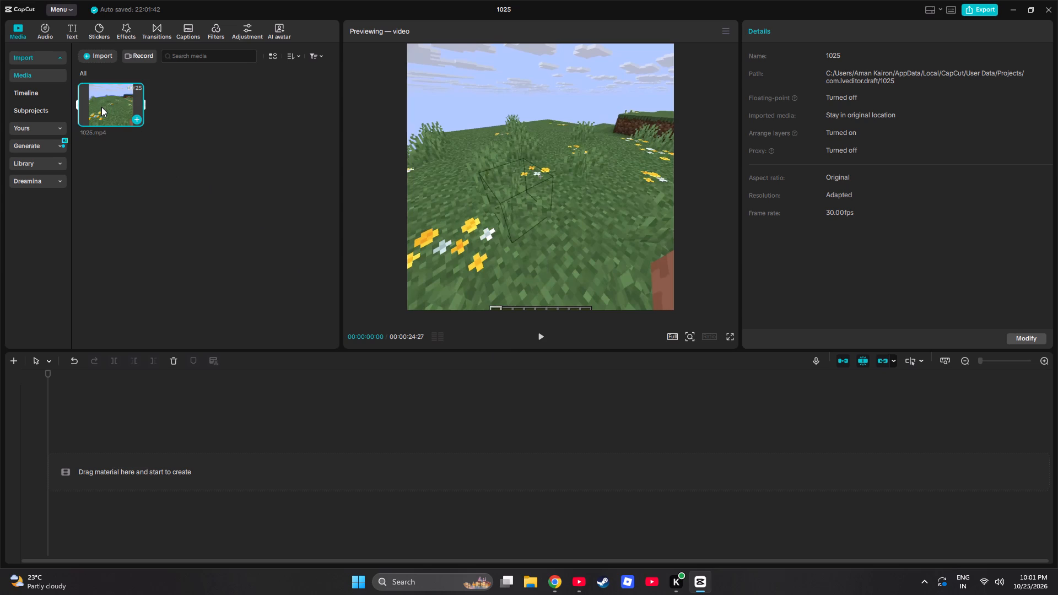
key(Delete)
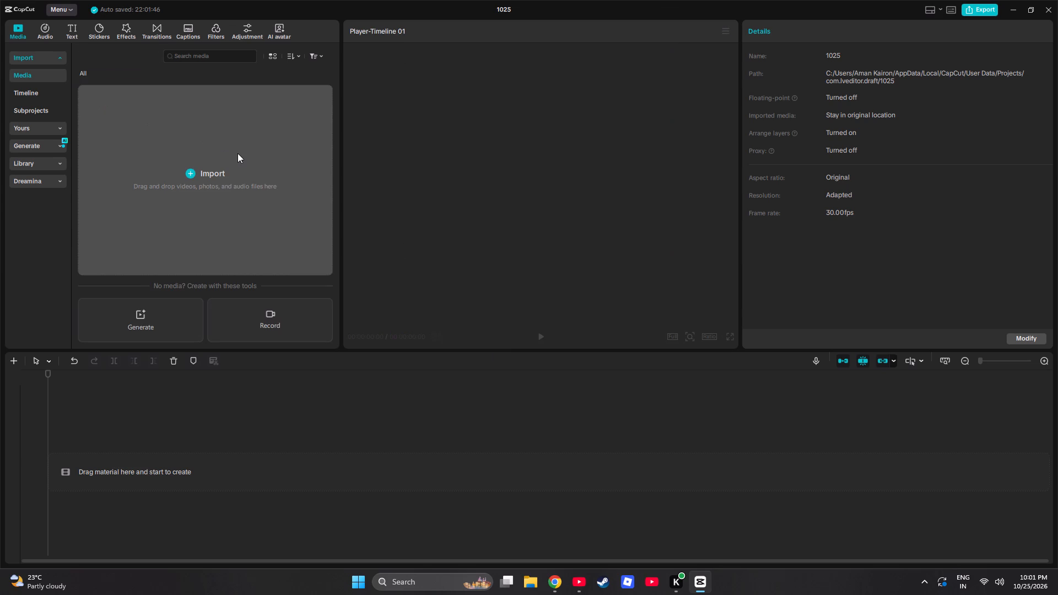
Import 1025.mp4 from the Capcut Videos folder into the project's media.
click(220, 151)
click(192, 172)
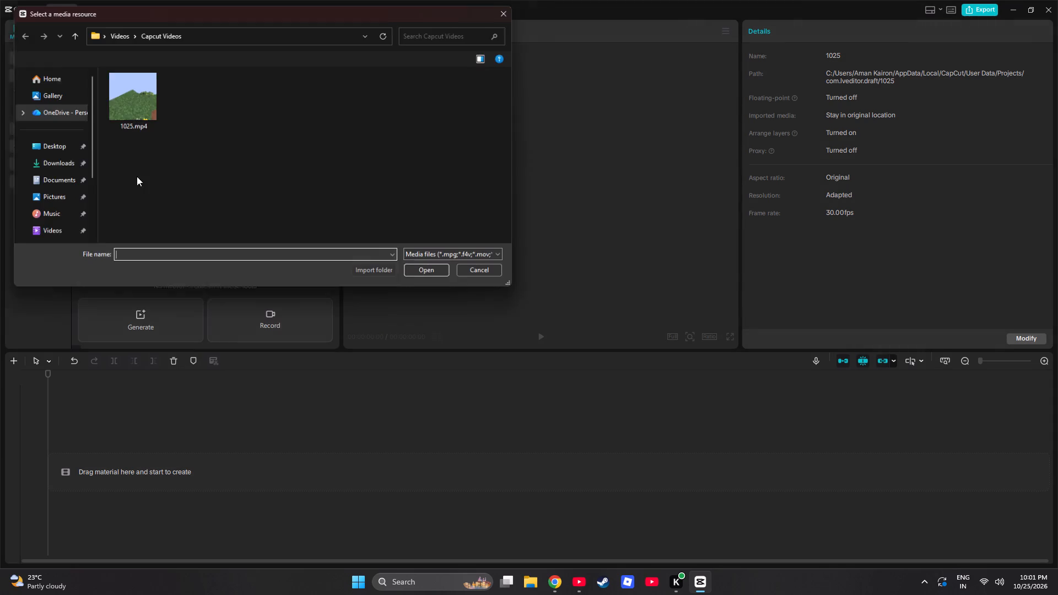
click(127, 105)
click(422, 273)
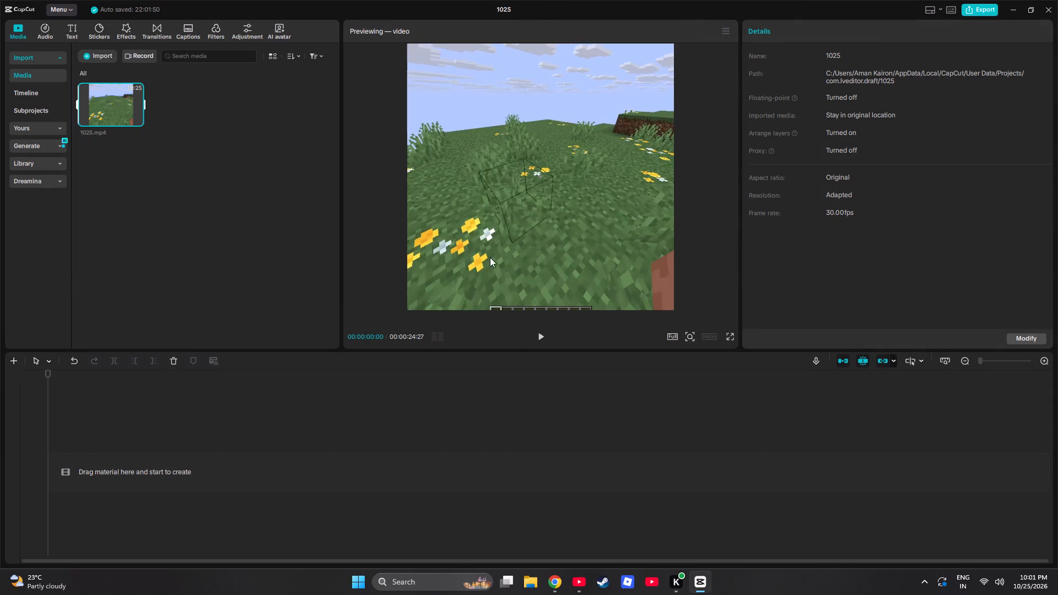
Place the 1025.mp4 clip on the main timeline track, starting at 00:00.
drag(111, 117, 111, 170)
drag(111, 201, 101, 466)
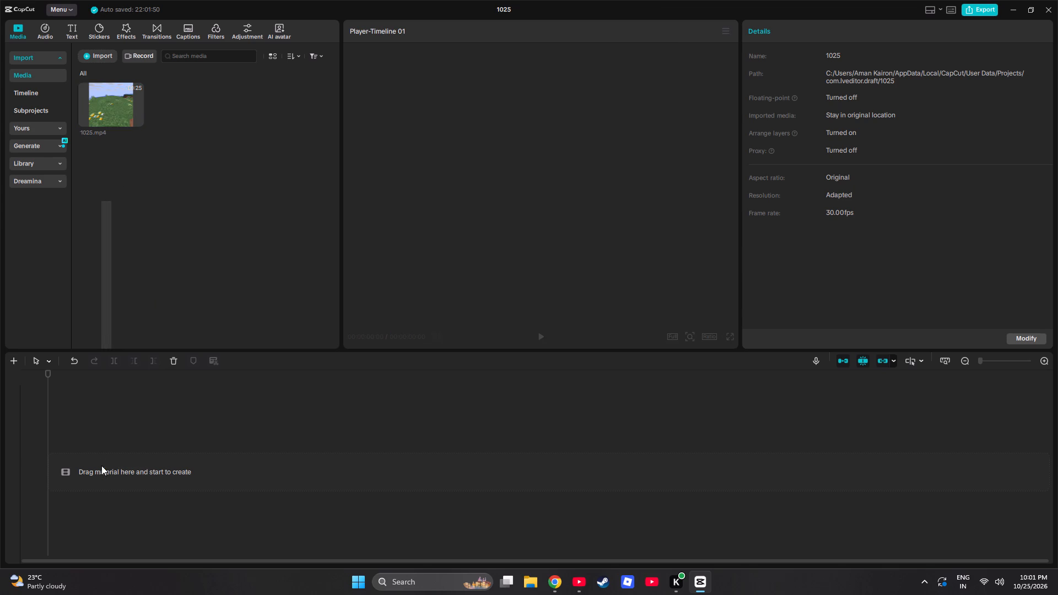
drag(101, 466, 101, 462)
drag(104, 110, 103, 468)
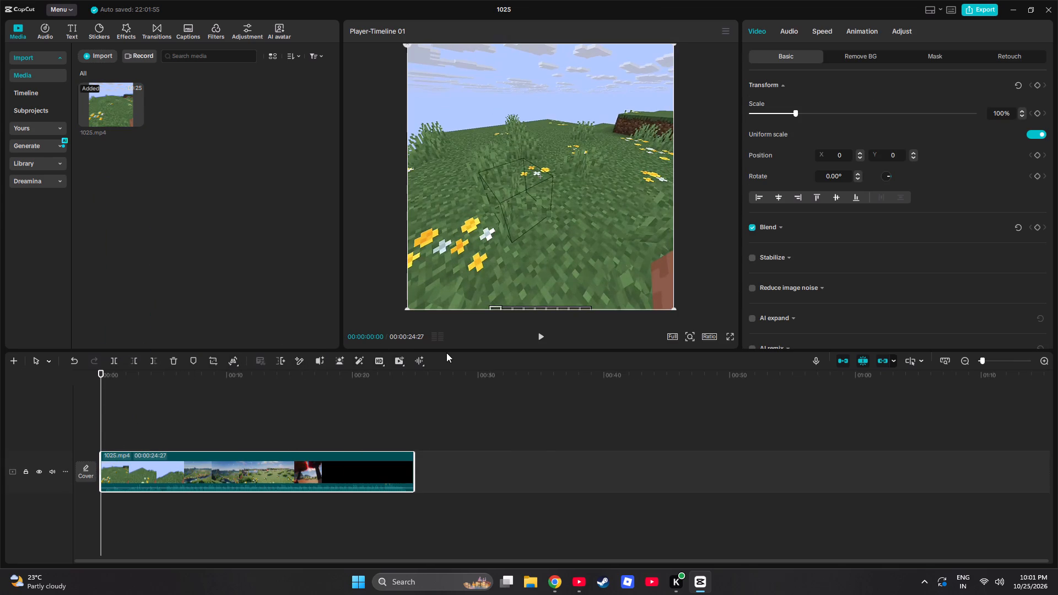
Add a default text layer at the start of the timeline and change its wording to KAIRON.
click(68, 29)
click(100, 74)
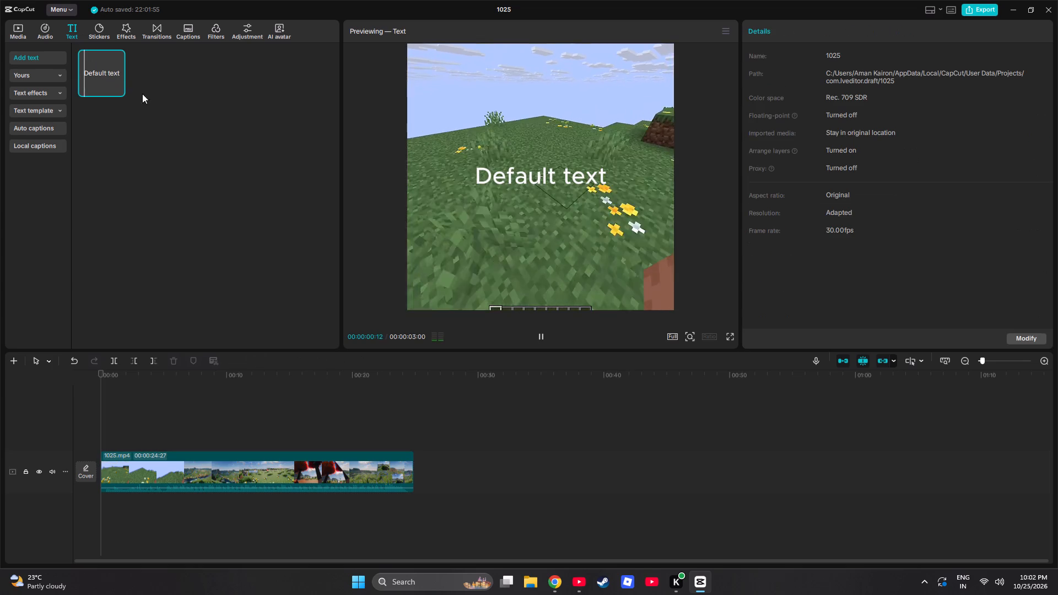
click(117, 86)
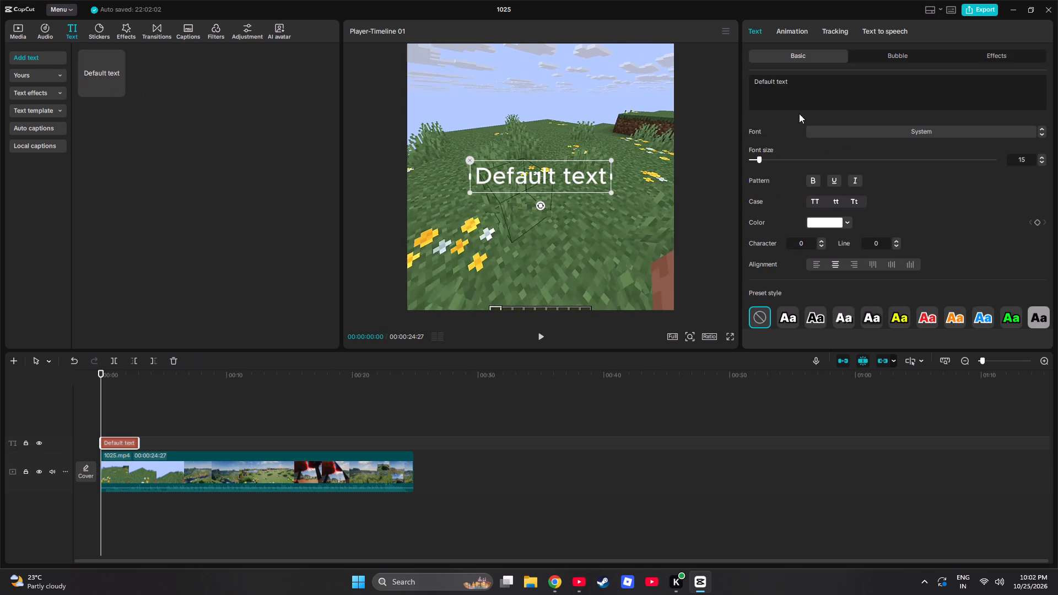
drag(832, 86, 698, 84)
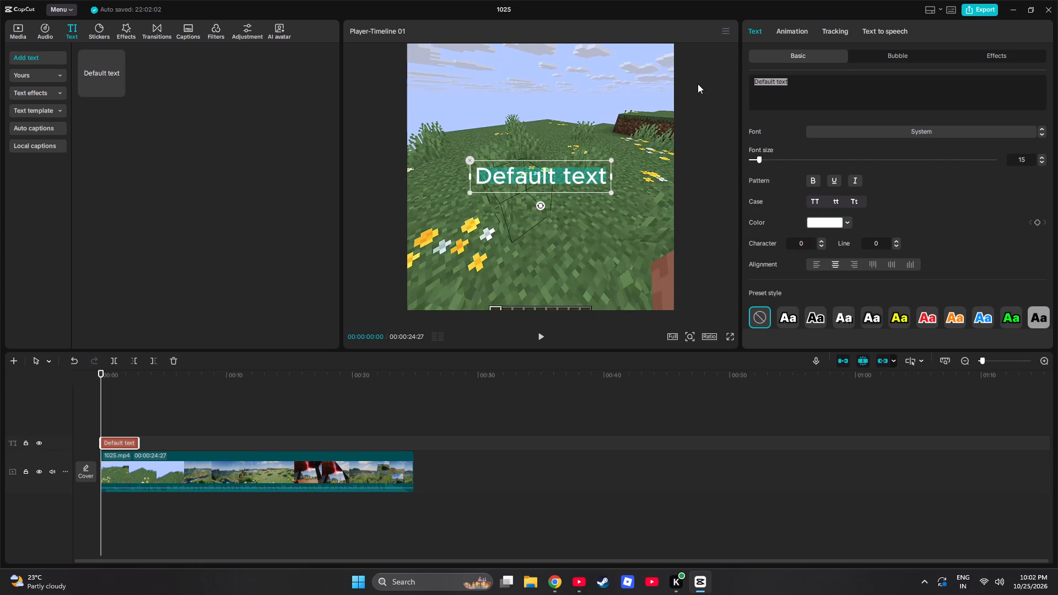
text(KAIRON)
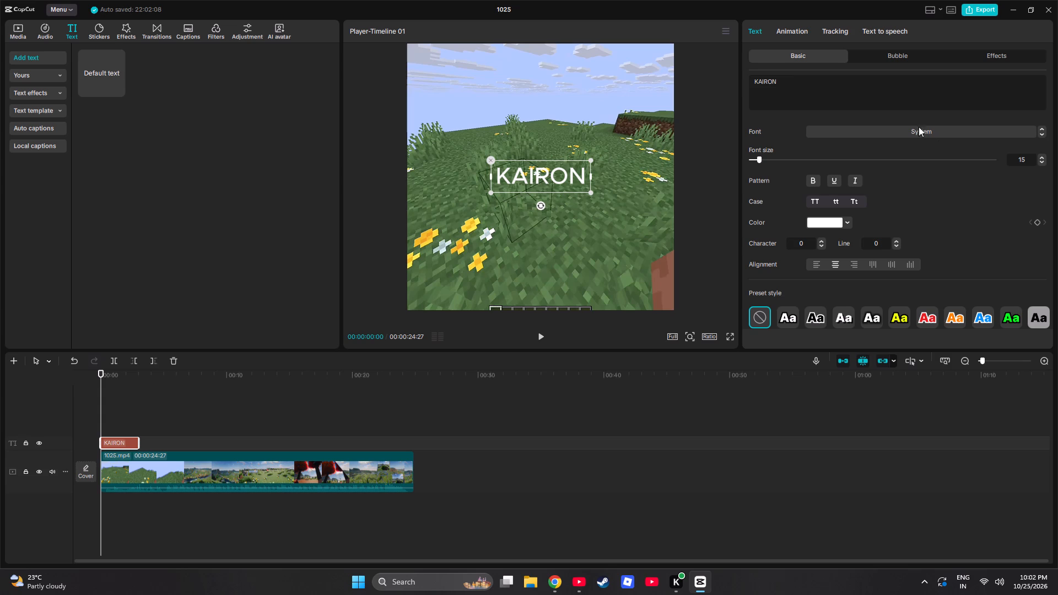
Search the fonts for FE, try ZY Evangel, and set the KAIRON text's font to Freehand.
click(943, 130)
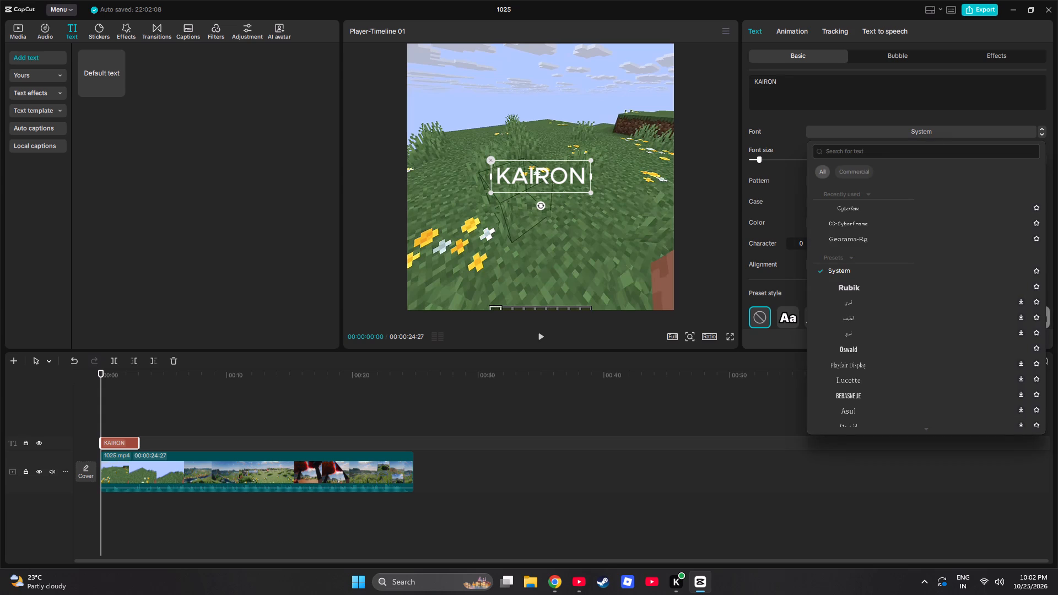
click(907, 145)
text(FE)
key(Return)
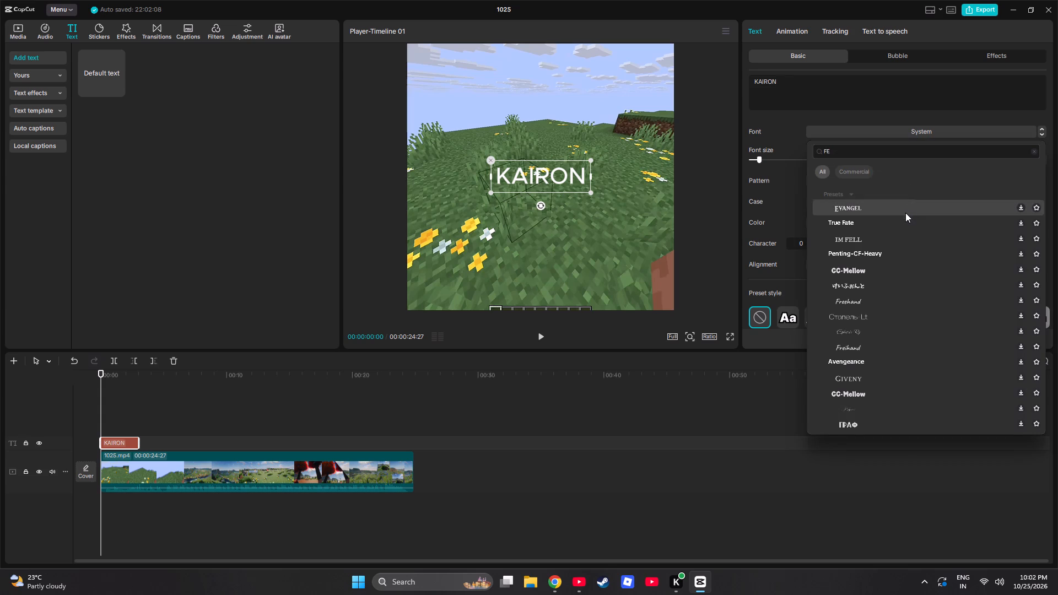
click(907, 211)
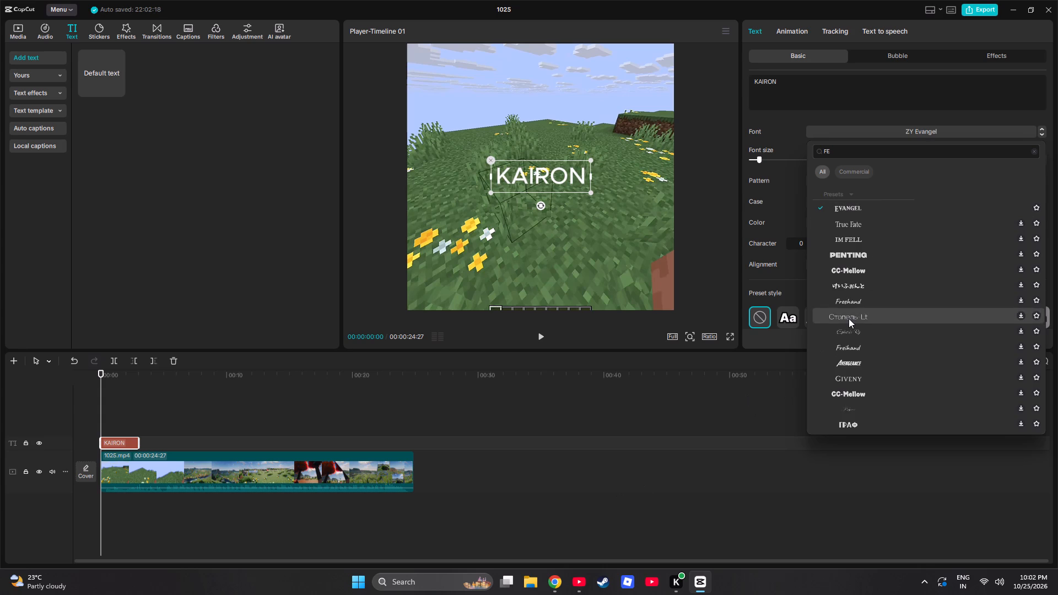
click(860, 305)
Replay the font selection part of the YouTube transparent text tutorial to check which font it uses, and return to CapCut.
click(591, 585)
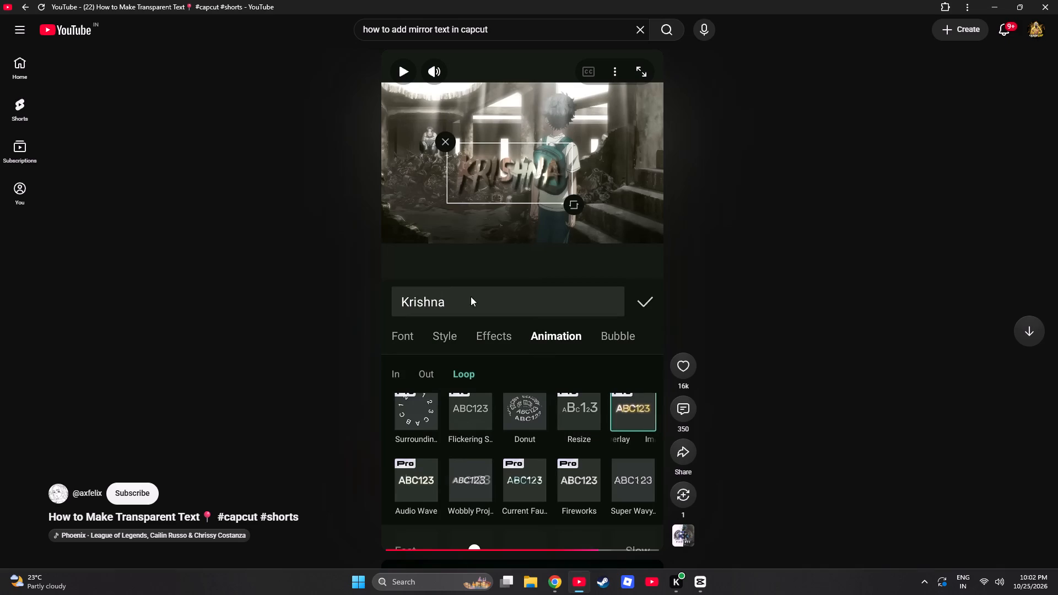
drag(477, 550, 469, 550)
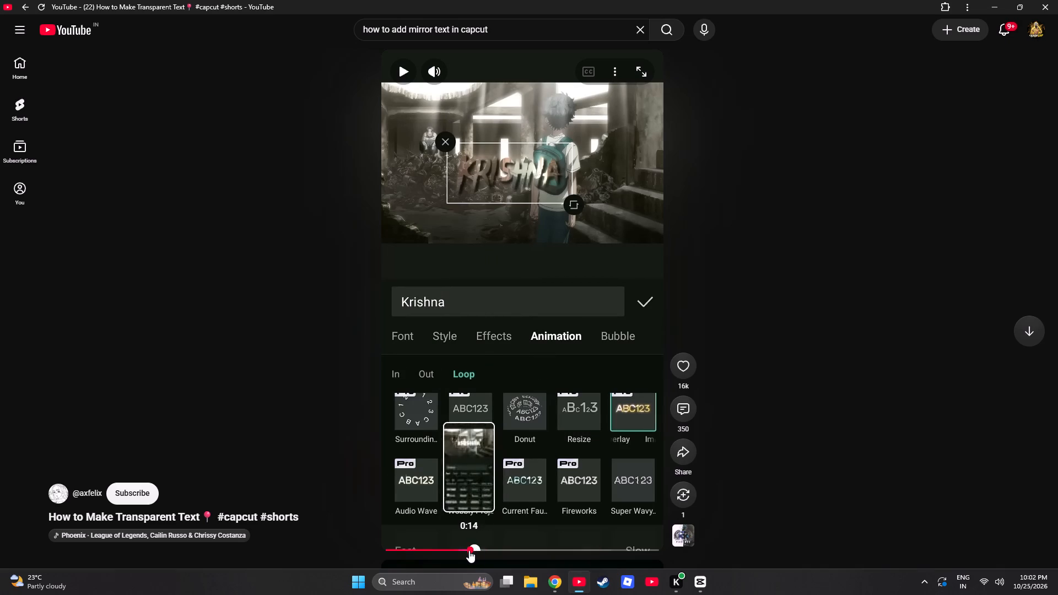
click(525, 401)
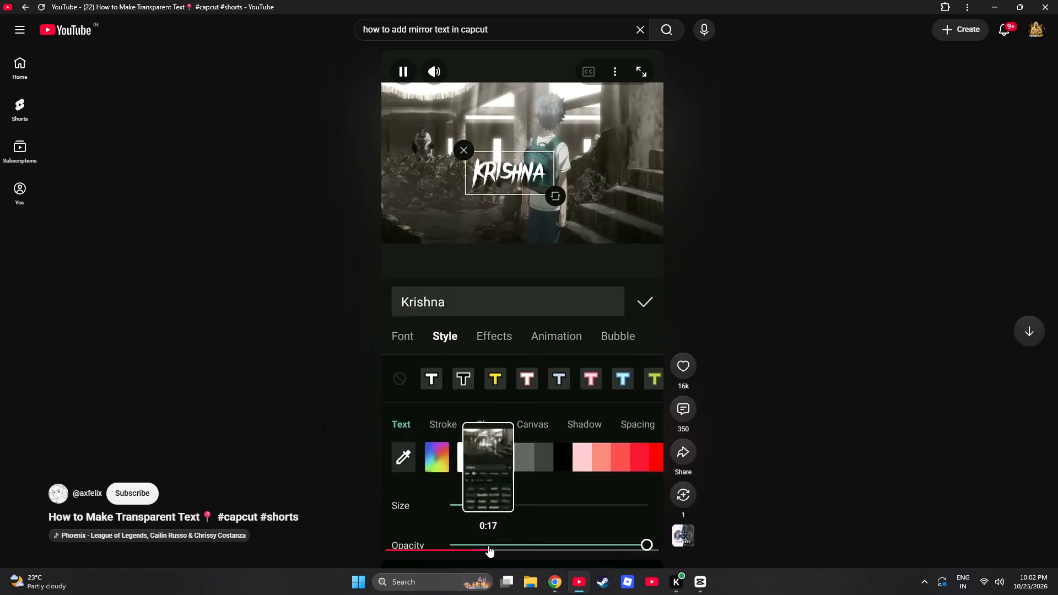
drag(488, 547, 457, 548)
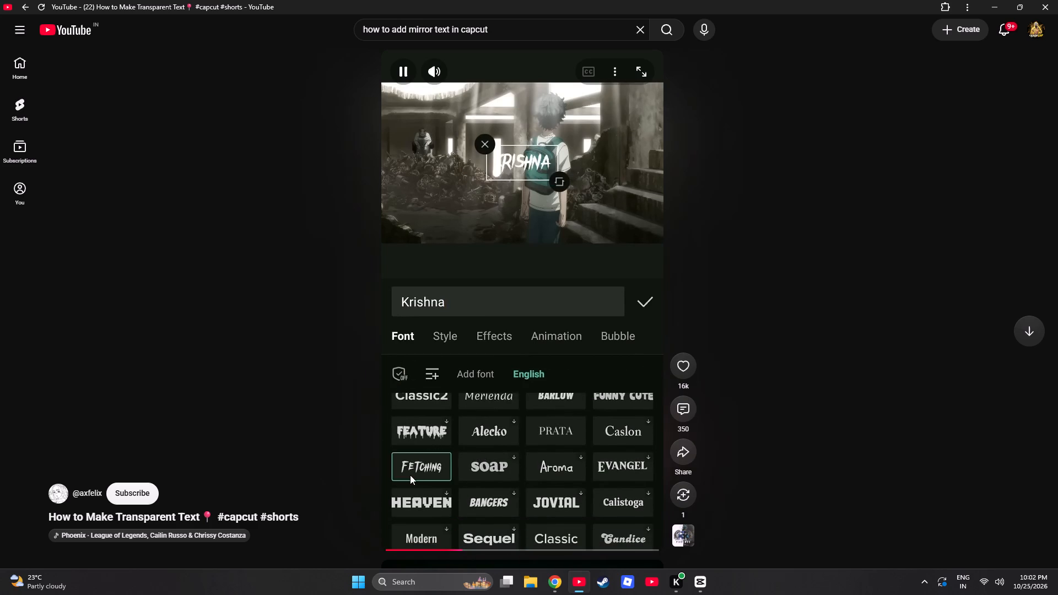
click(473, 447)
click(690, 585)
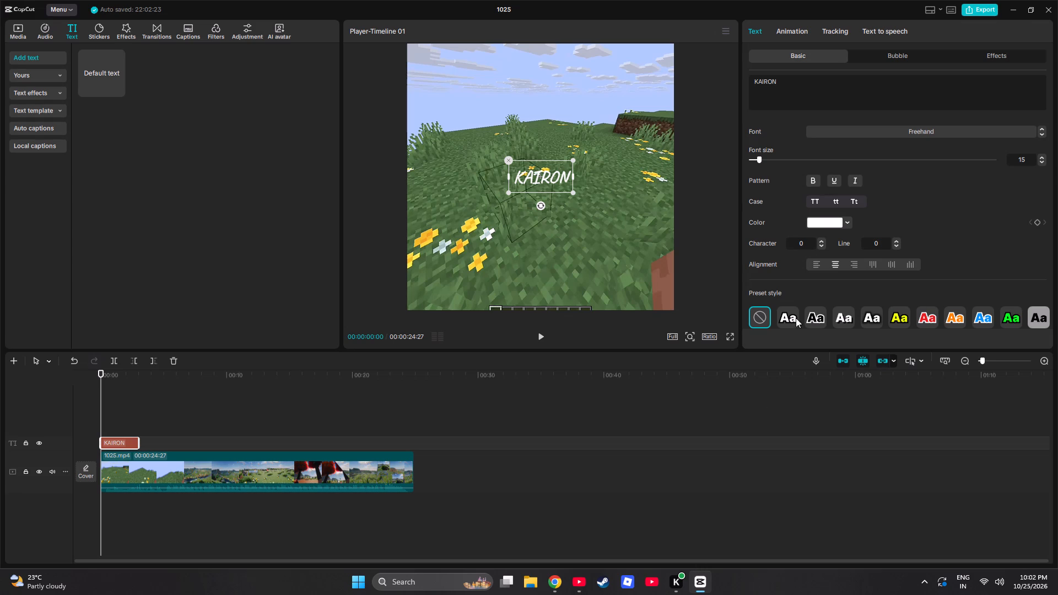
Search the text fonts for FETCHING, recheck the font name in the YouTube tutorial, and return to CapCut.
click(878, 133)
click(872, 148)
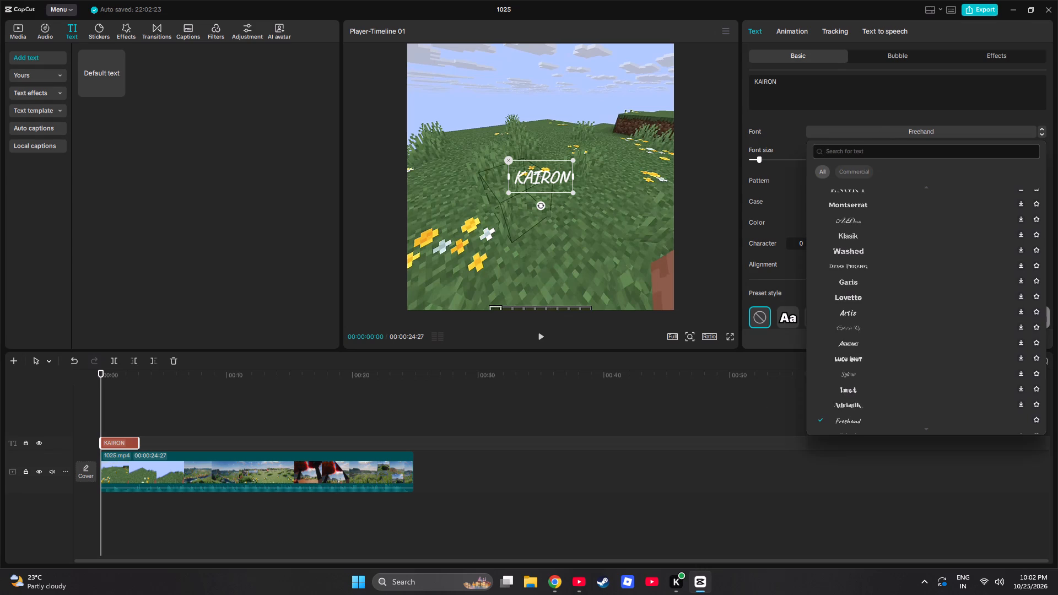
text(FETCHI)
key(n)
key(g)
key(Return)
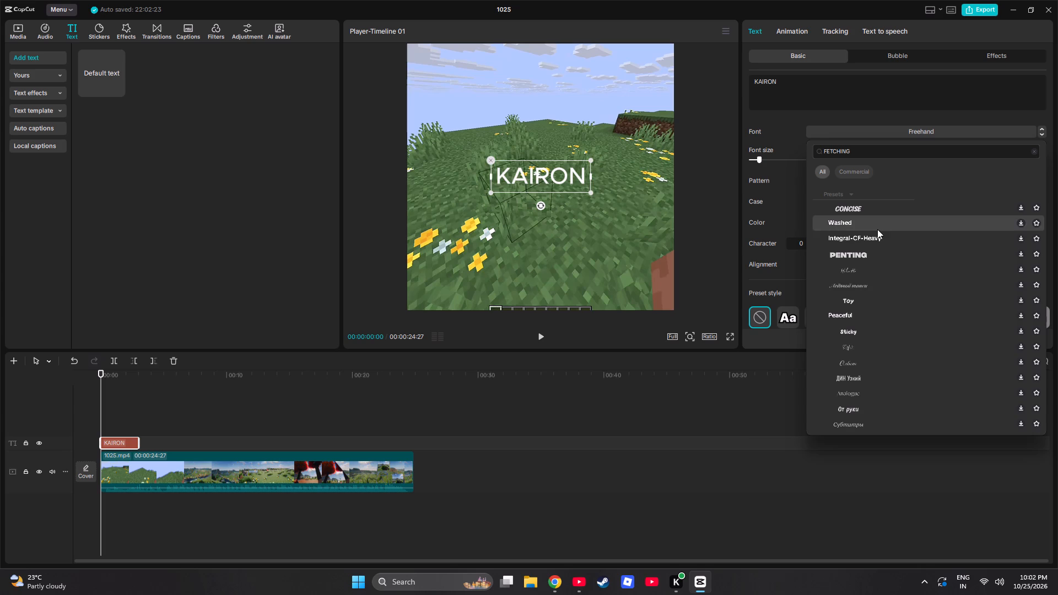
click(581, 580)
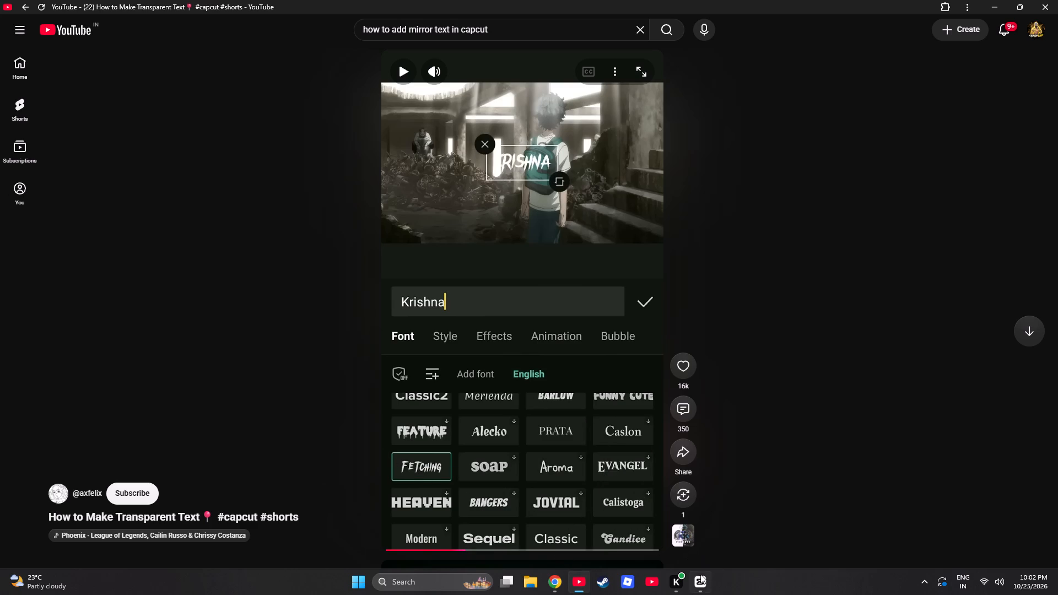
click(699, 576)
Search the fonts for FETCHING again and set the KAIRON text's font to Peaceful.
click(867, 132)
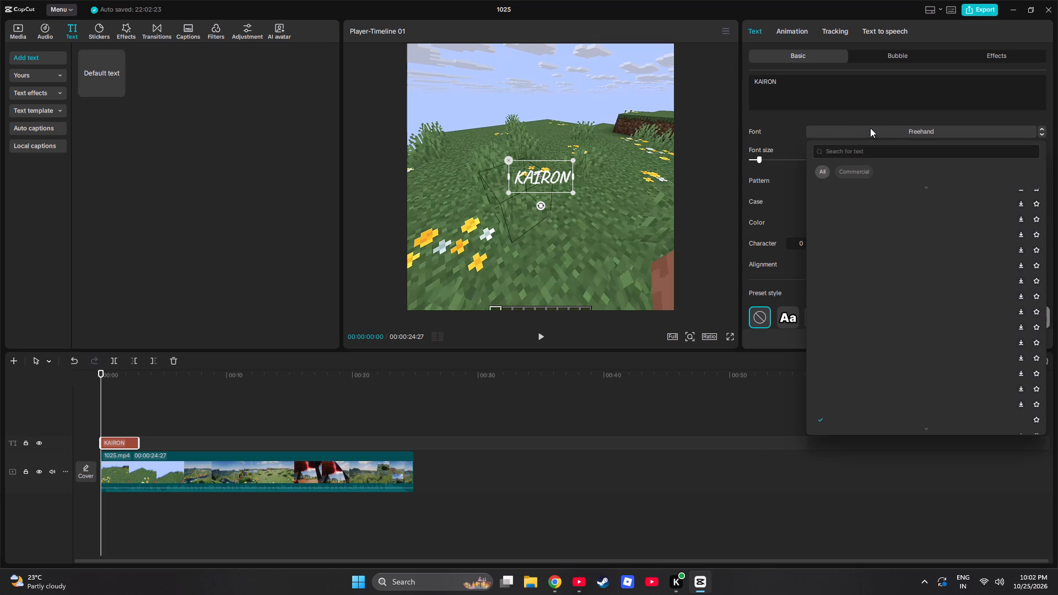
click(862, 154)
text(FET)
text(CHING)
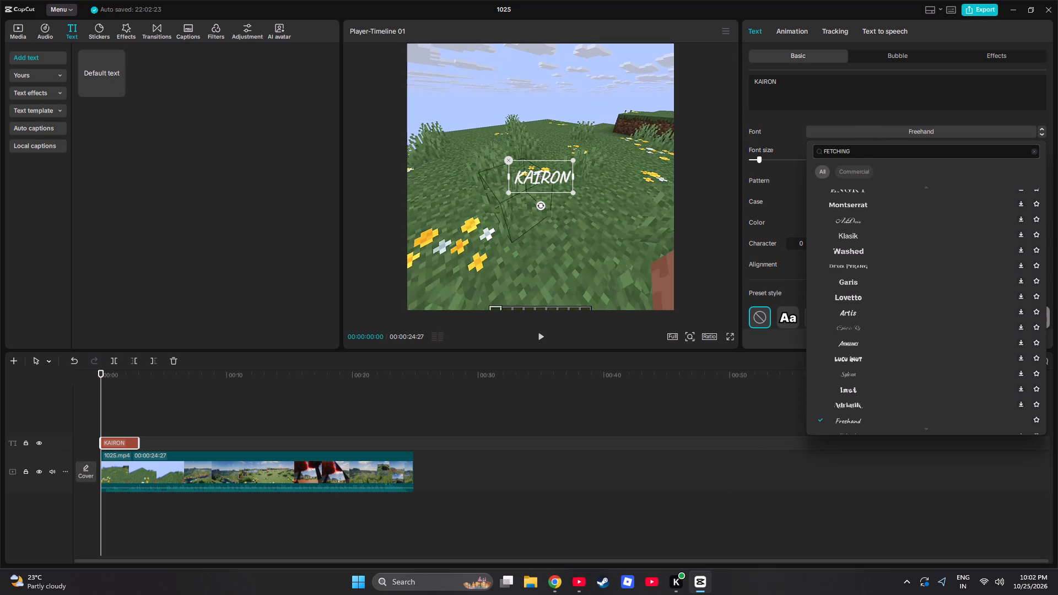
key(Return)
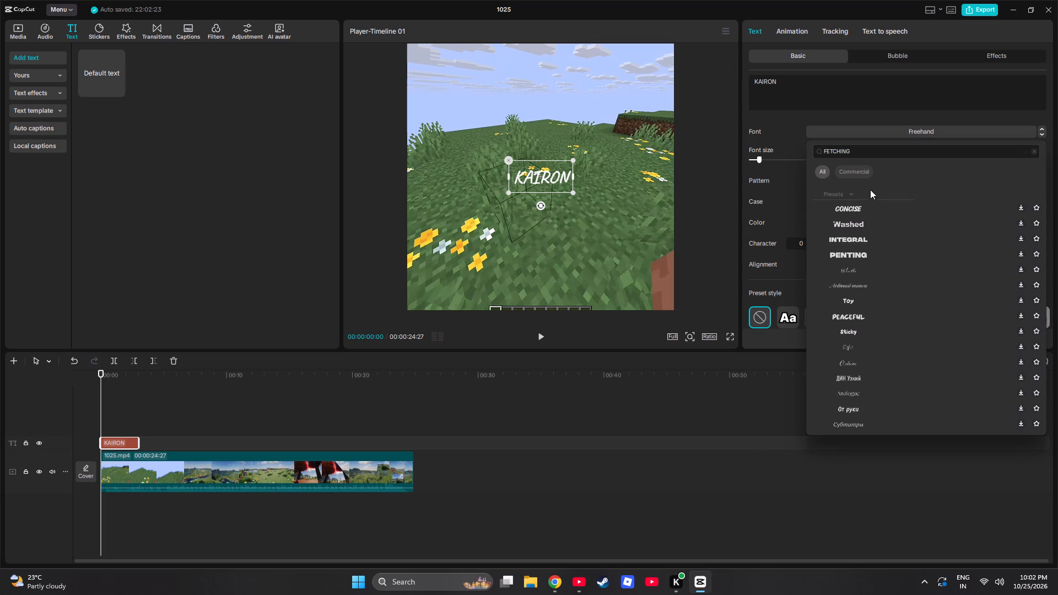
click(852, 313)
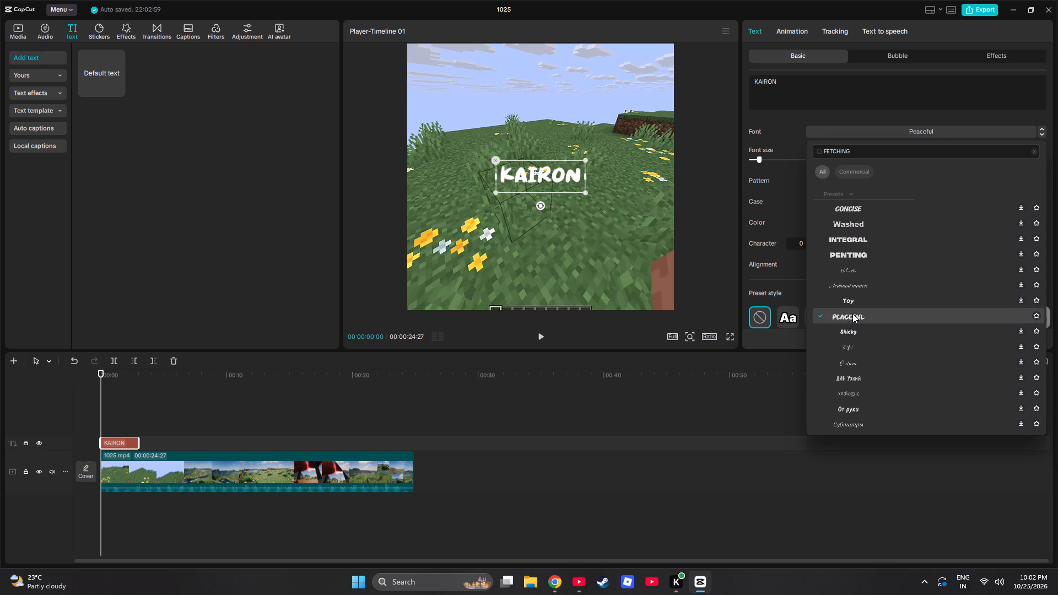
Replace the font search text and search the fonts for fetching in lowercase.
click(882, 149)
click(878, 150)
click(809, 147)
text(fe)
click(866, 154)
drag(866, 154, 800, 153)
double_click(863, 155)
text(fetch)
key(i)
text(ng)
key(Return)
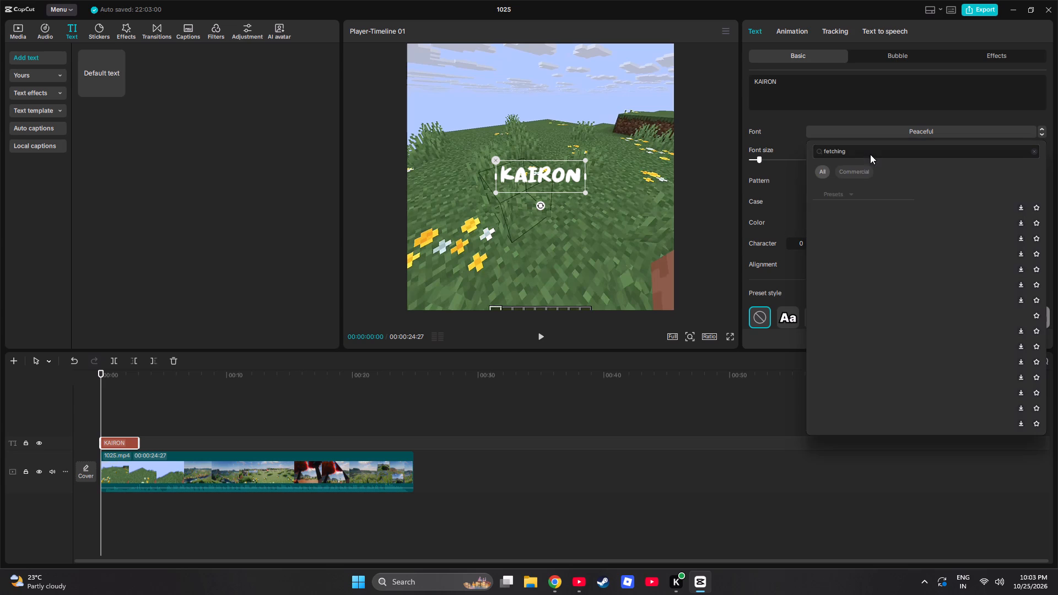
Switch to Chrome, replace the old keyframe page with a new tab, and search Google for "waht does for capcut as fetching ?".
click(562, 583)
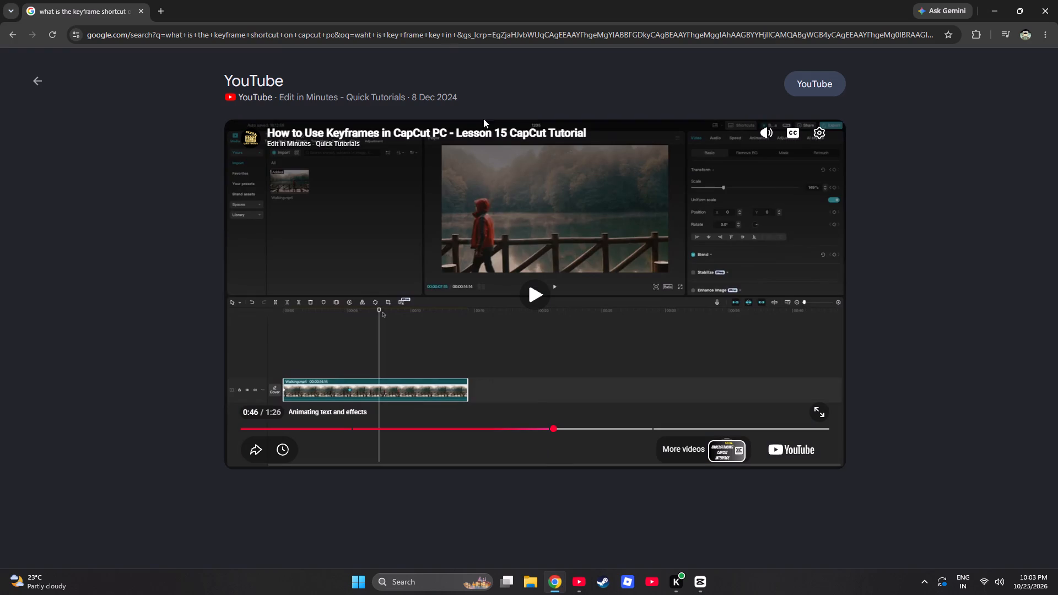
click(161, 3)
click(137, 7)
click(139, 20)
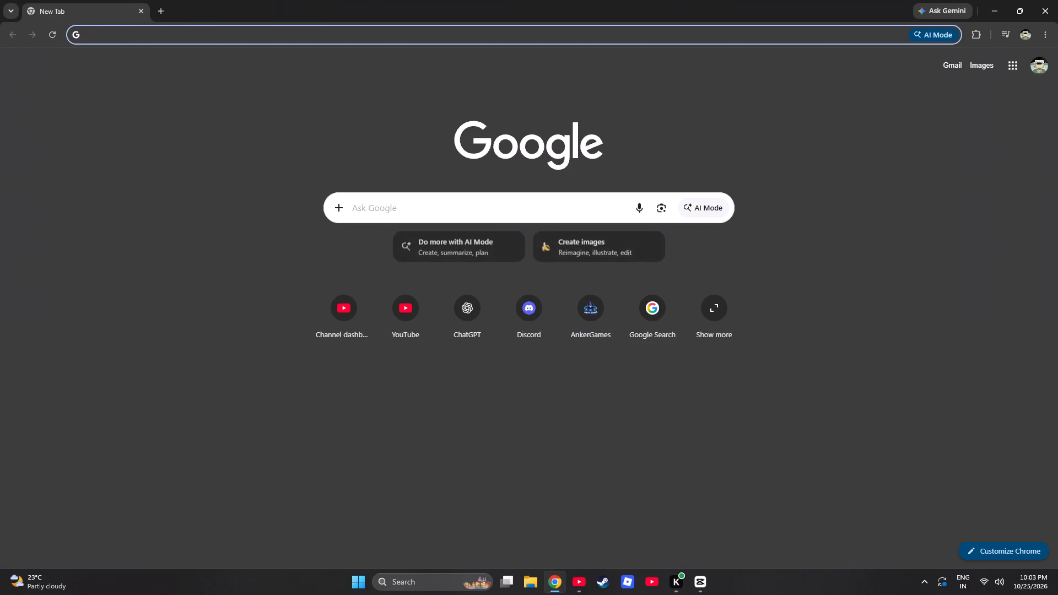
click(144, 29)
text(waht does for)
key(space)
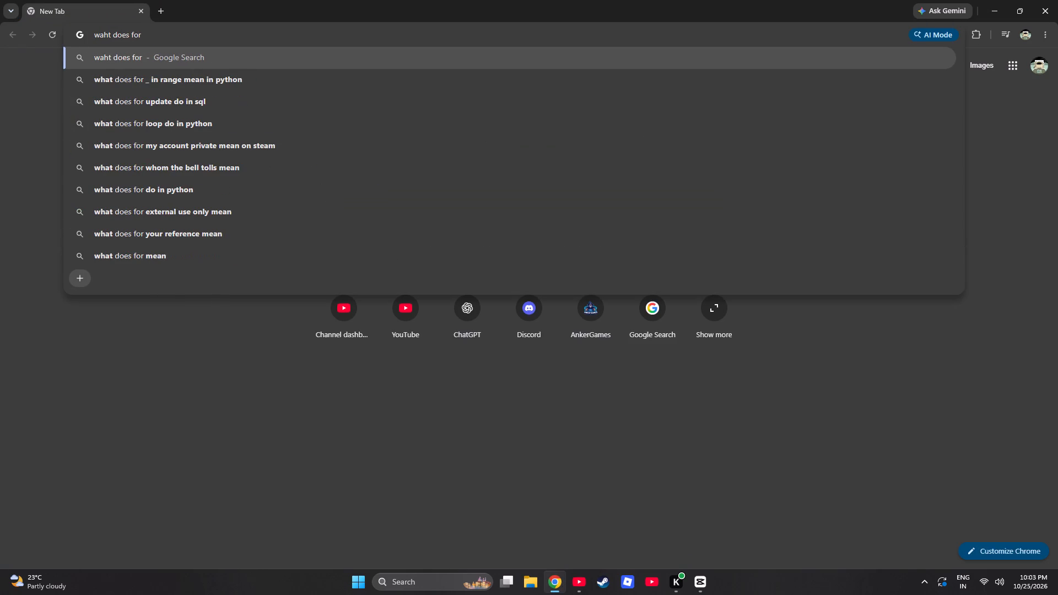
text(capc)
text(ut)
key(space)
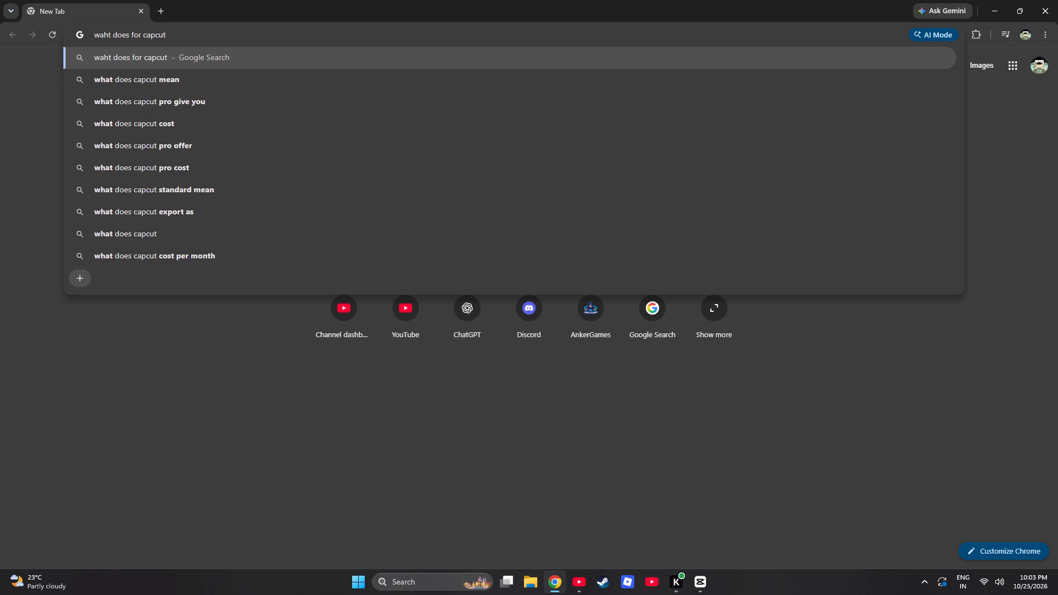
text(as fetching ?)
key(Return)
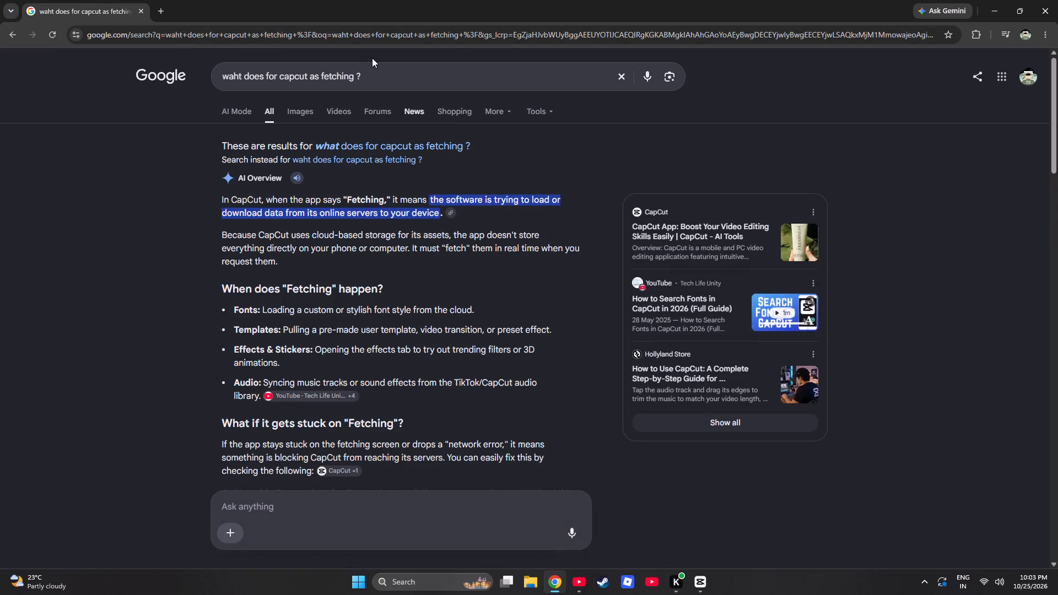
Ask the AI Overview the follow-up "font", read the answer, and return to the search results.
click(355, 77)
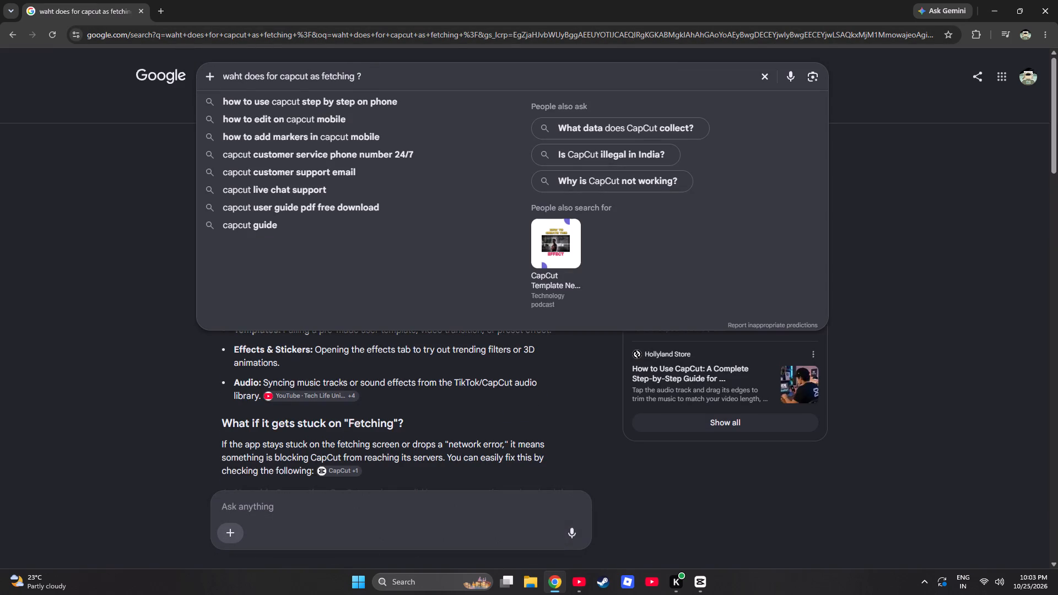
click(287, 505)
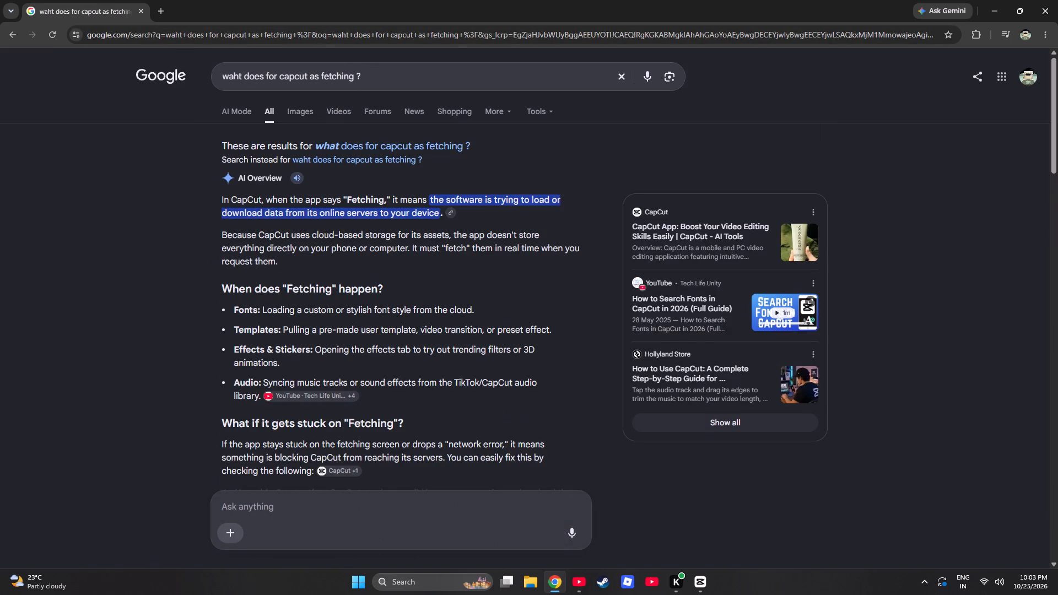
text(font)
key(Return)
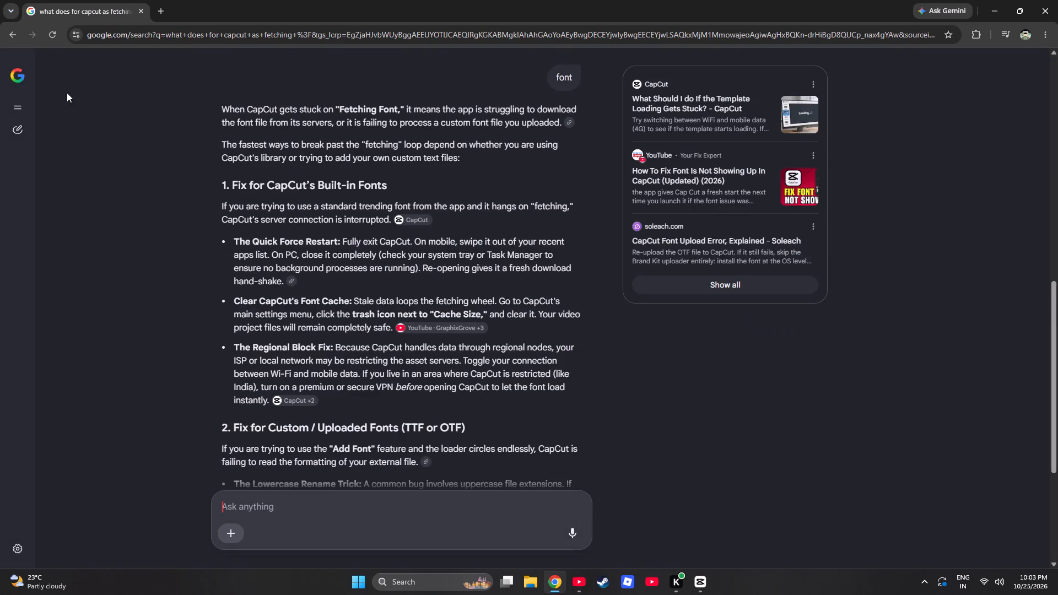
click(15, 41)
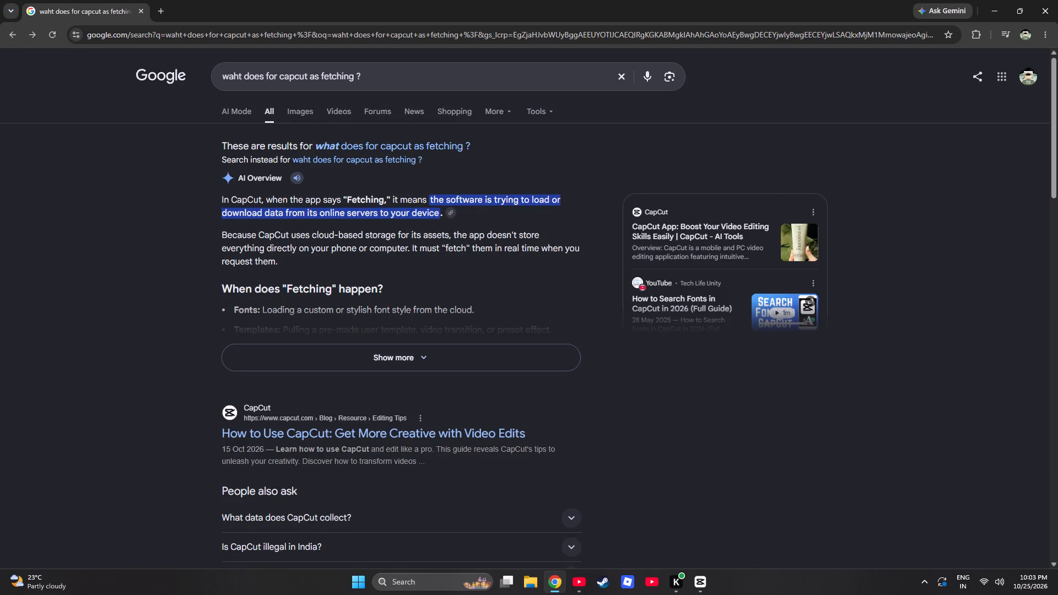
Refine the Google query to "waht does for capcut pc as fetching font?" and run it.
click(352, 74)
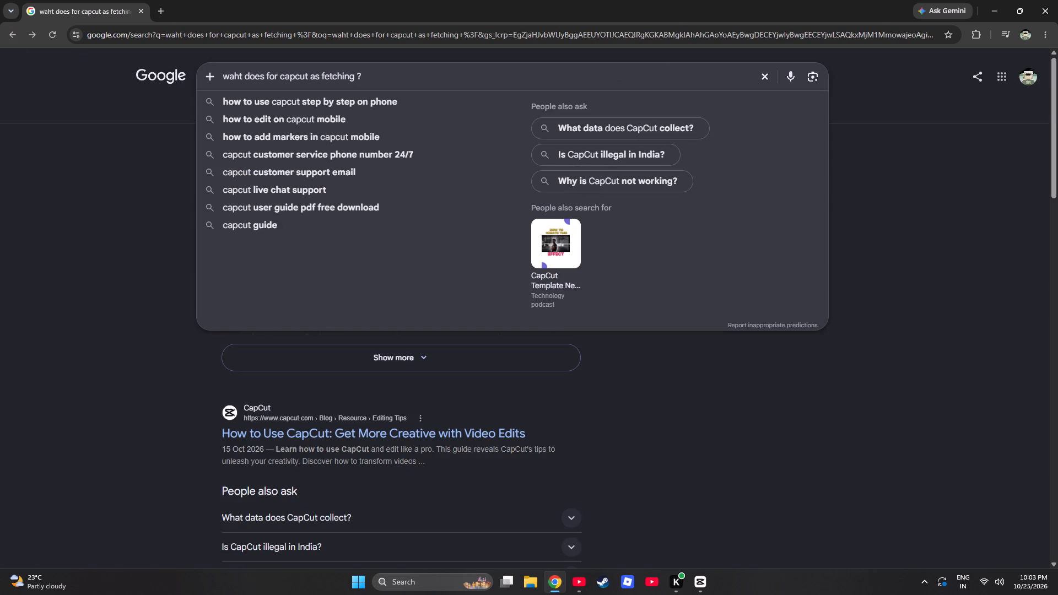
click(312, 75)
text(pc)
key(space)
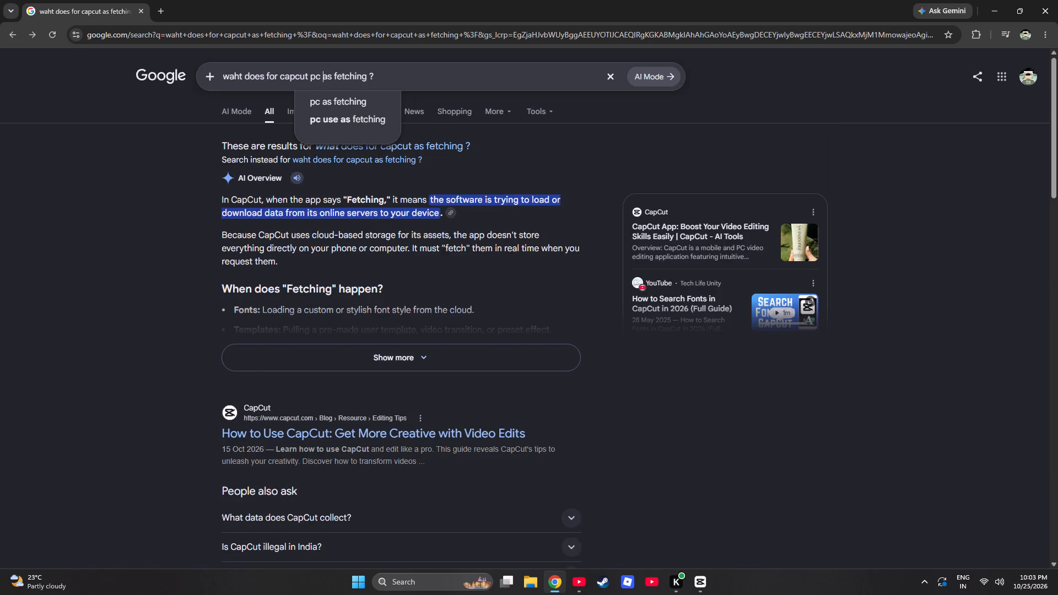
click(368, 73)
key(f)
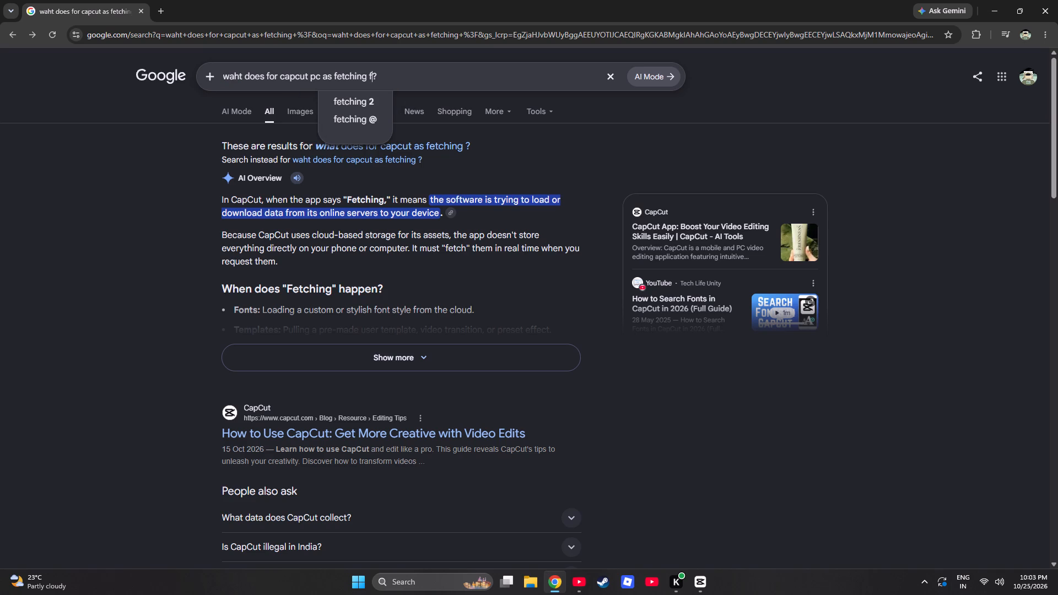
text(ont)
key(Return)
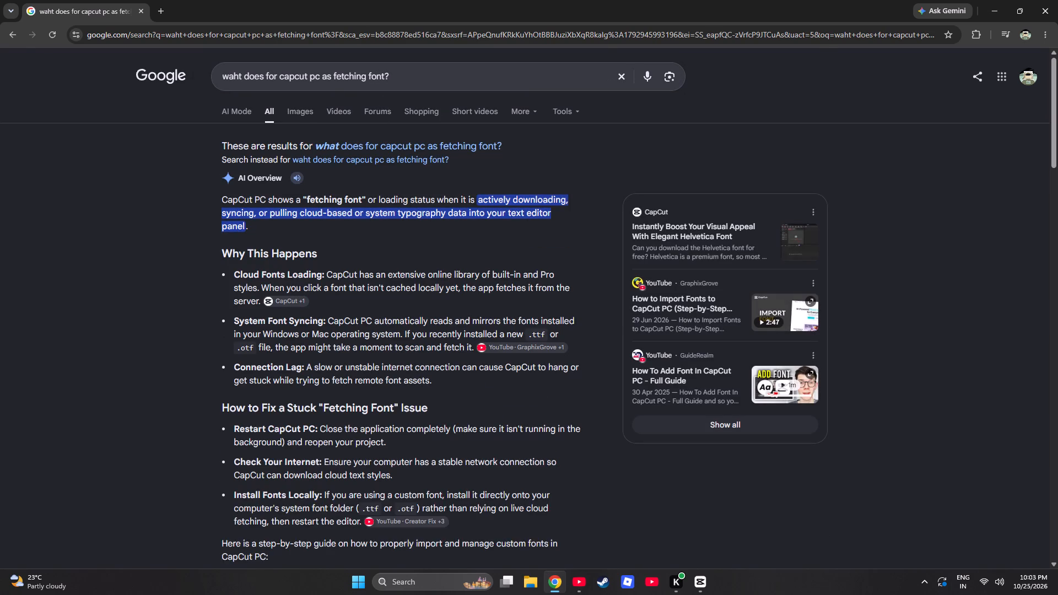
Change the Google query to "waht does for capcut pc as fetching named font?" and read the AI Overview on the Fetching font.
click(366, 68)
click(368, 79)
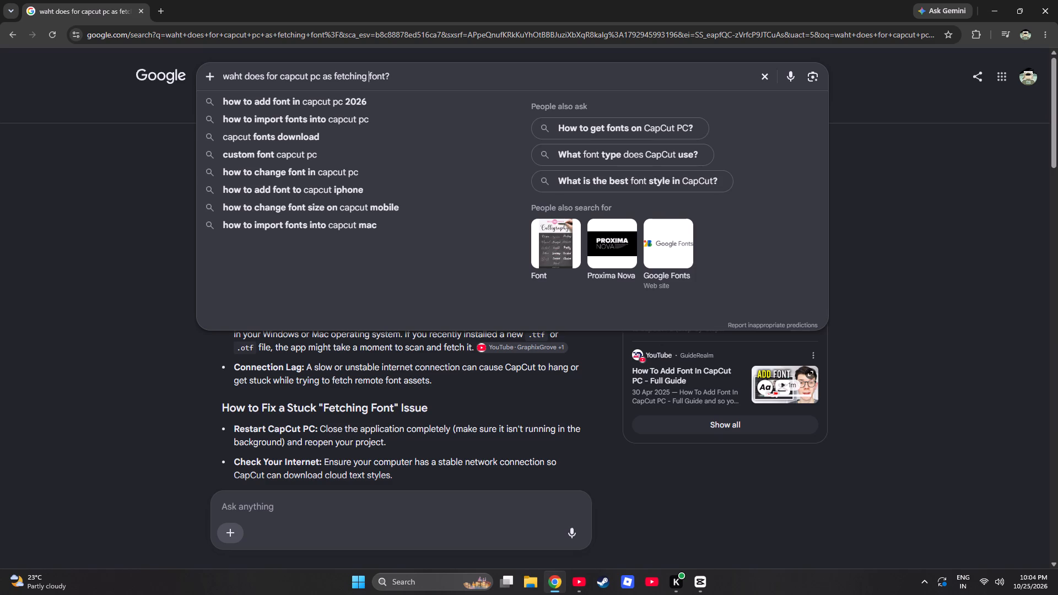
text(named)
key(space)
key(Return)
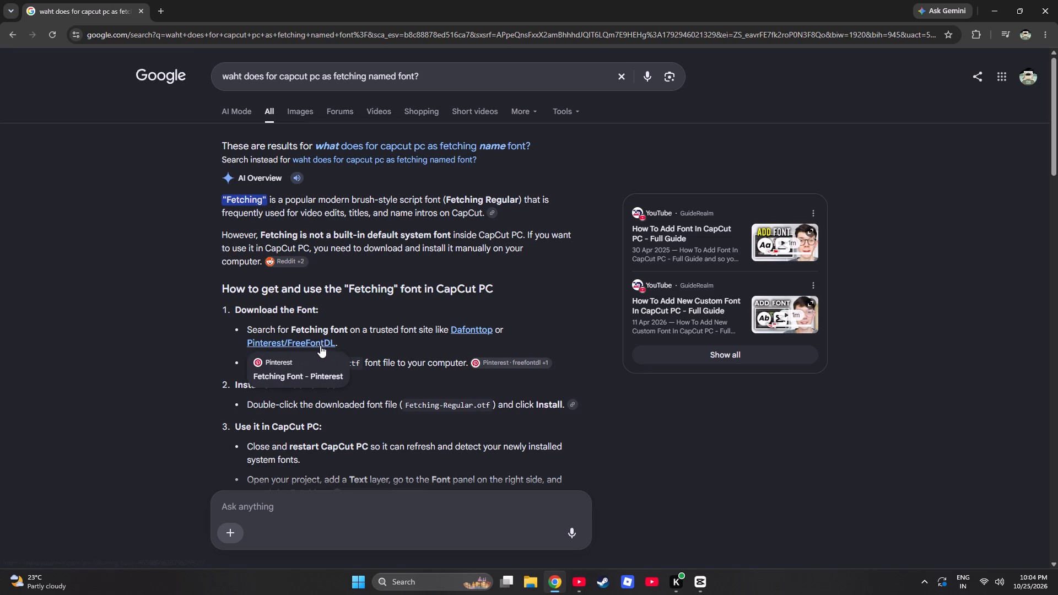
drag(282, 233, 348, 230)
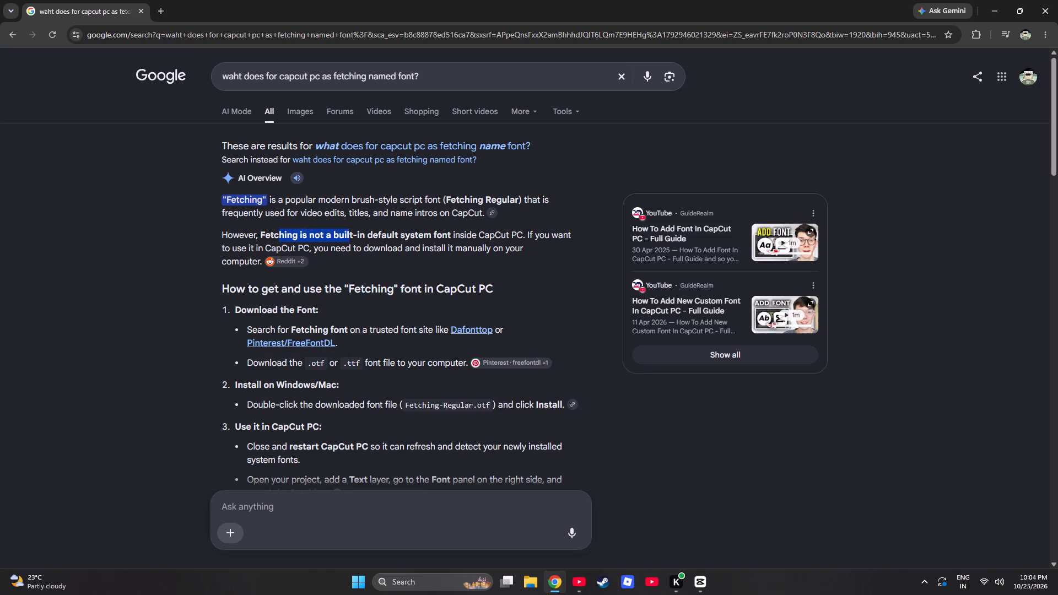
drag(348, 230, 358, 230)
click(398, 267)
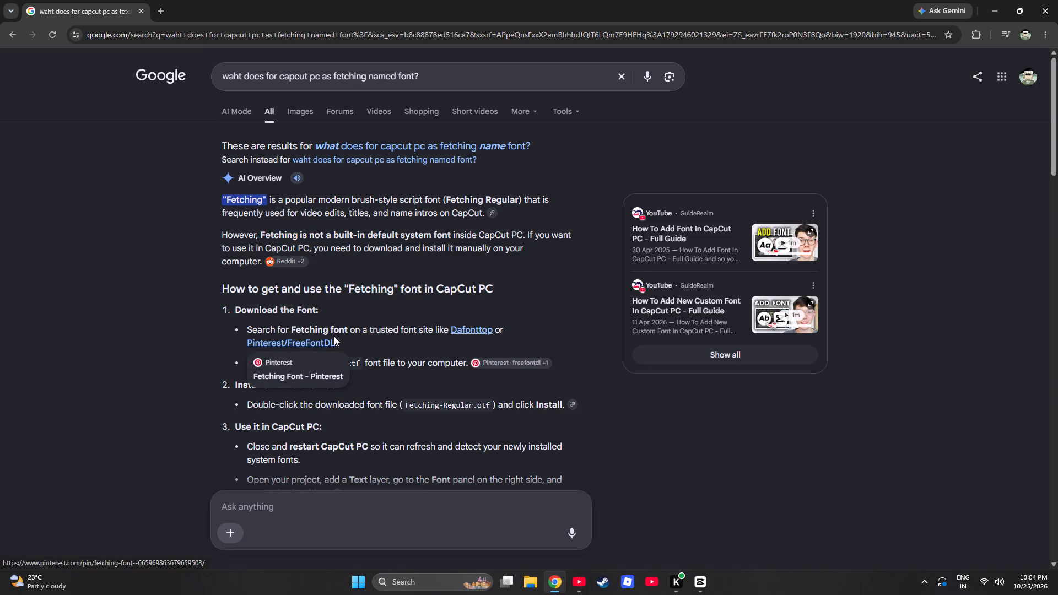
Open the Pinterest/FreeFontDL link from the AI Overview and look through the Fetching Font pin's options and full description.
click(316, 345)
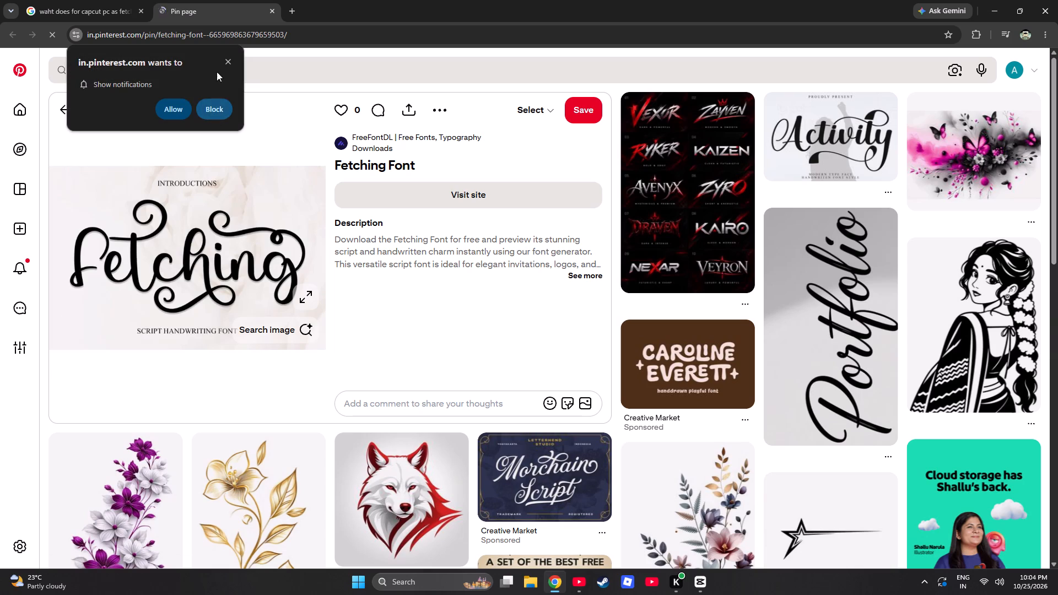
click(229, 57)
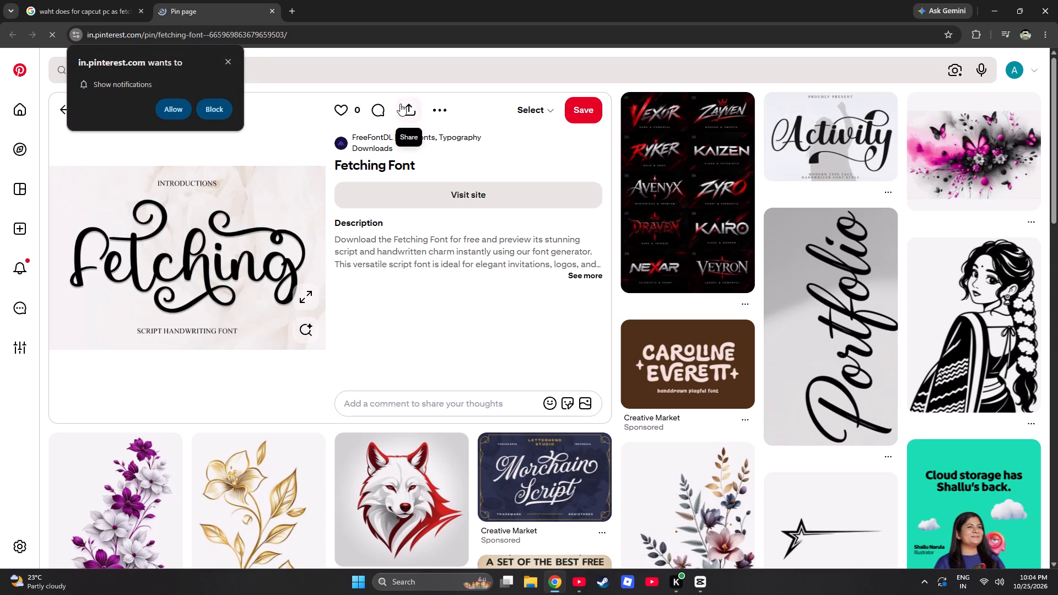
click(431, 104)
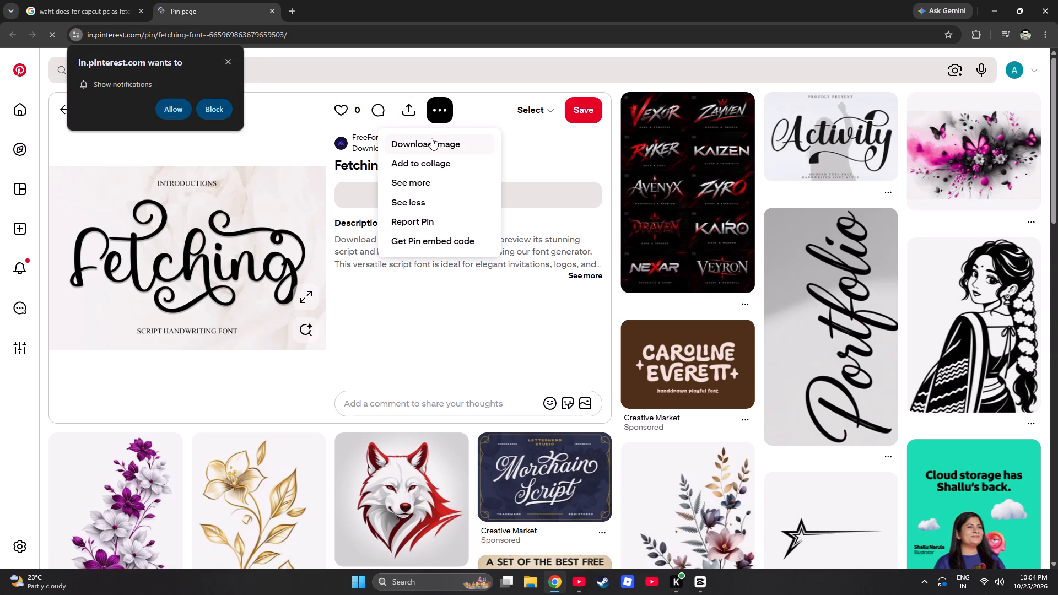
click(428, 299)
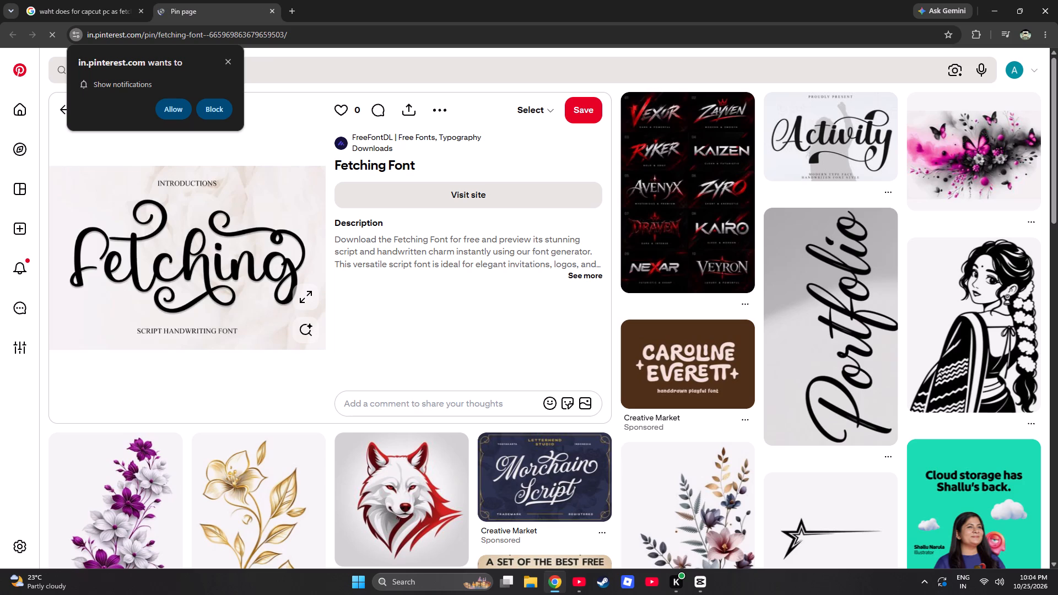
click(584, 275)
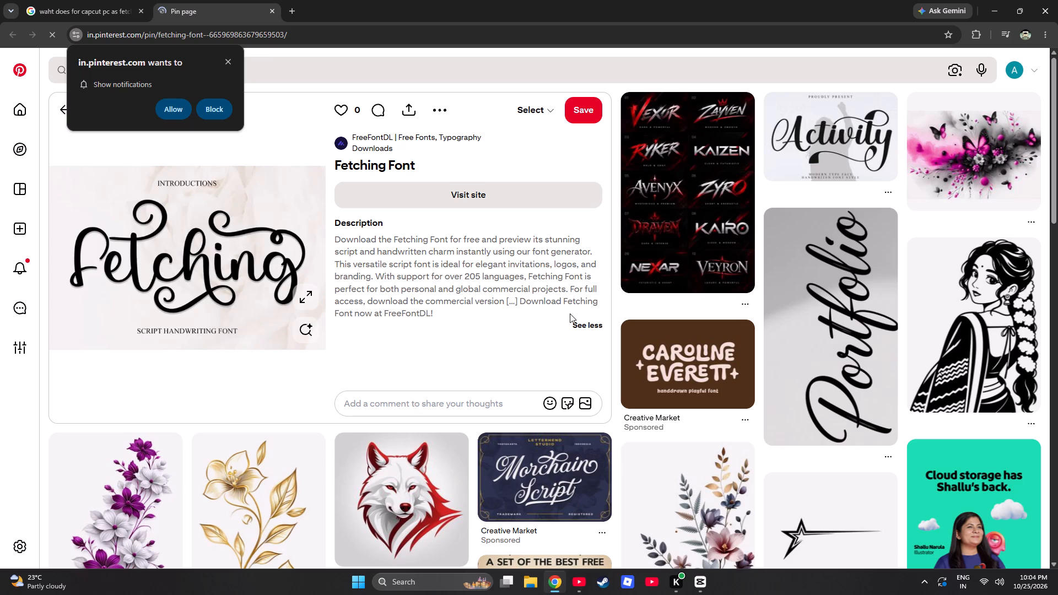
click(514, 304)
click(585, 319)
Return to the Google results, open the Dafonttop page for the Fetching font, and download fetching.zip for personal use.
click(104, 0)
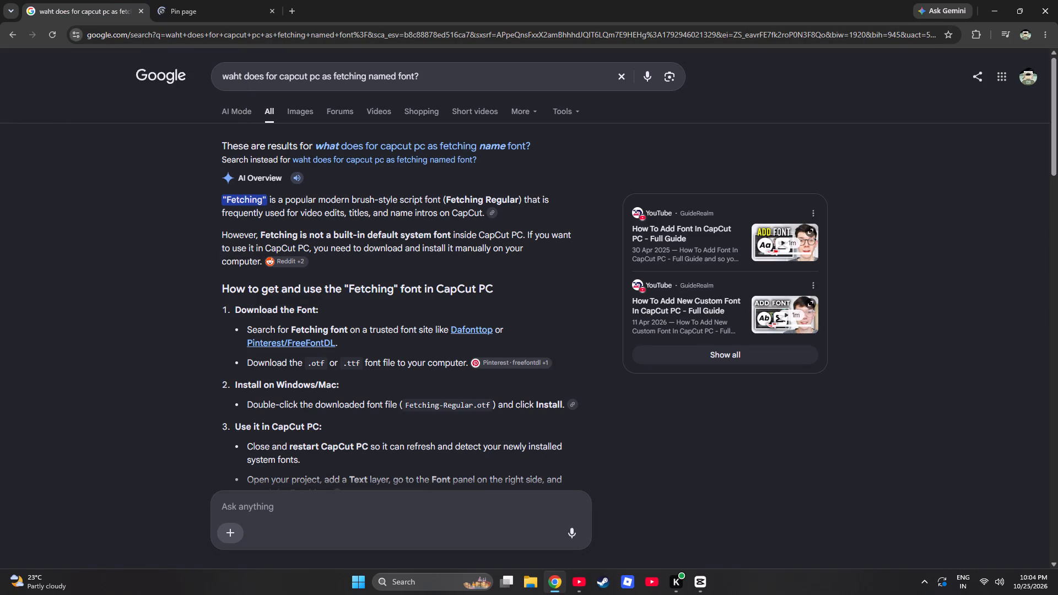
click(474, 332)
double_click(473, 332)
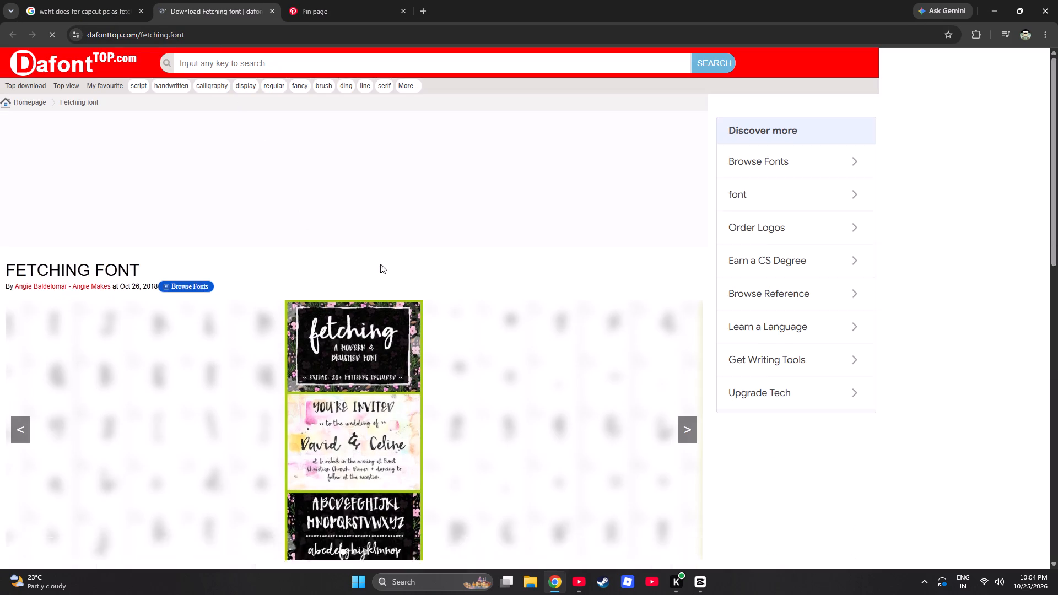
scroll(436, 269, down, 1)
scroll(436, 269, up, 6)
scroll(446, 271, down, 2)
scroll(446, 271, up, 1)
scroll(446, 271, down, 1)
scroll(446, 271, up, 4)
scroll(447, 271, down, 1)
scroll(447, 271, up, 1)
scroll(447, 271, down, 3)
scroll(450, 272, up, 4)
scroll(452, 272, down, 1)
scroll(454, 271, up, 2)
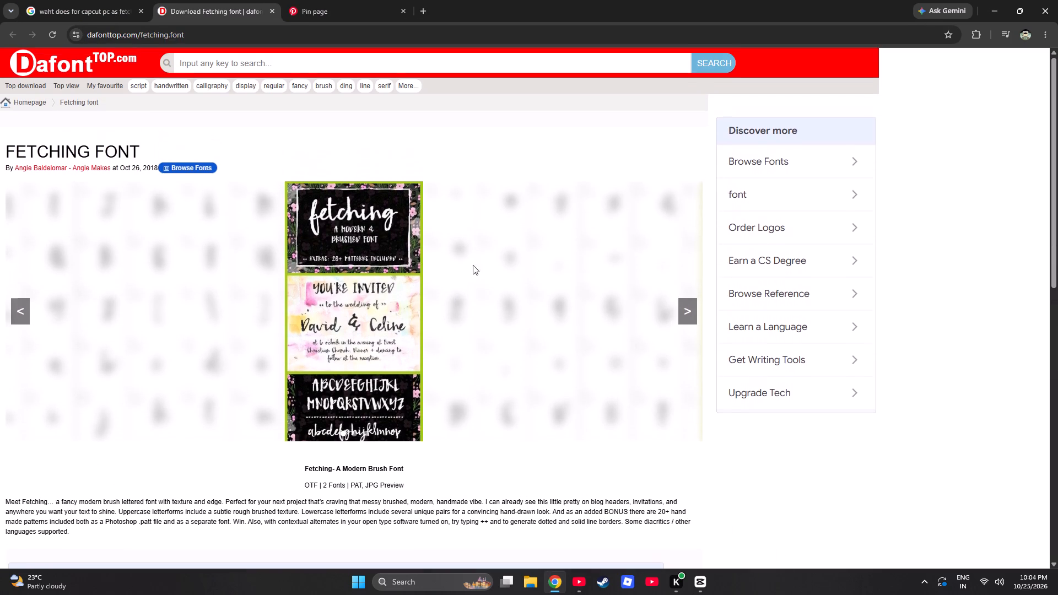
drag(1052, 281, 1056, 391)
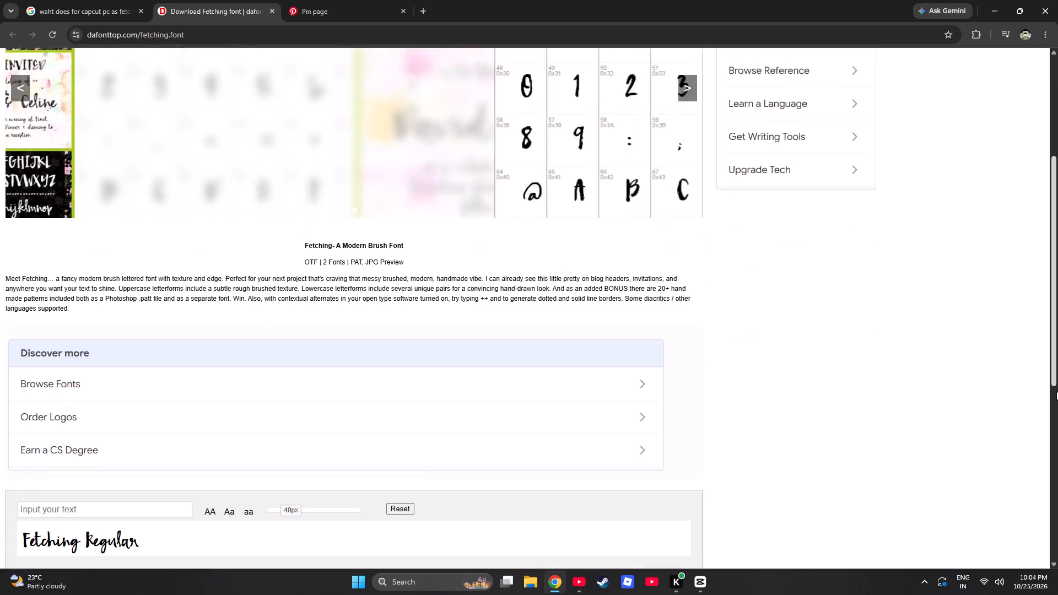
drag(1056, 391, 1057, 536)
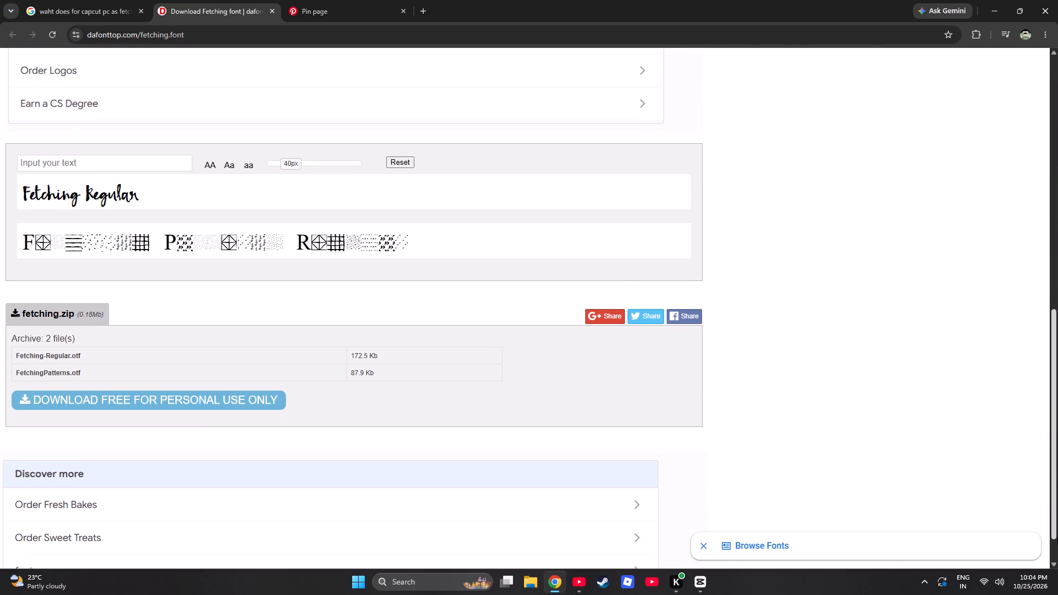
drag(1057, 536, 1057, 539)
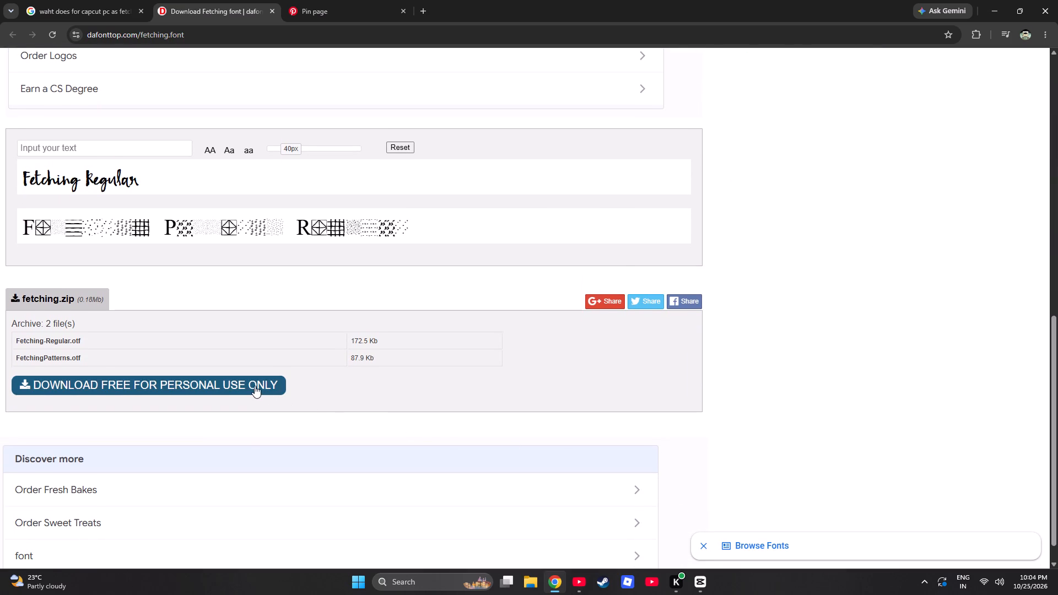
click(136, 385)
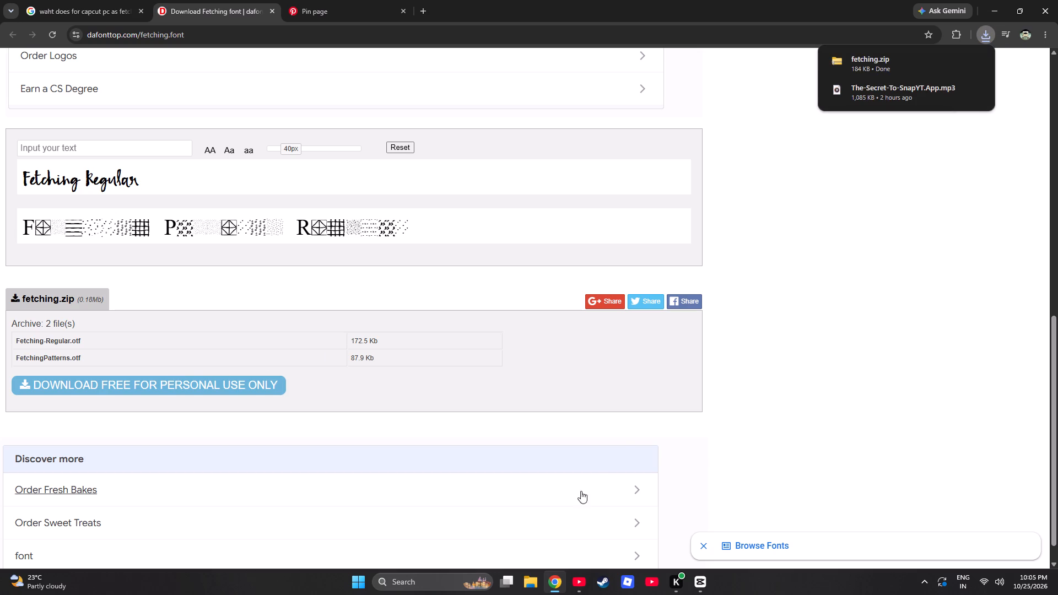
In File Explorer, open fetching.zip from Downloads and install the Fetching-Regular.otf font, closing the font viewer when done.
click(539, 579)
click(378, 378)
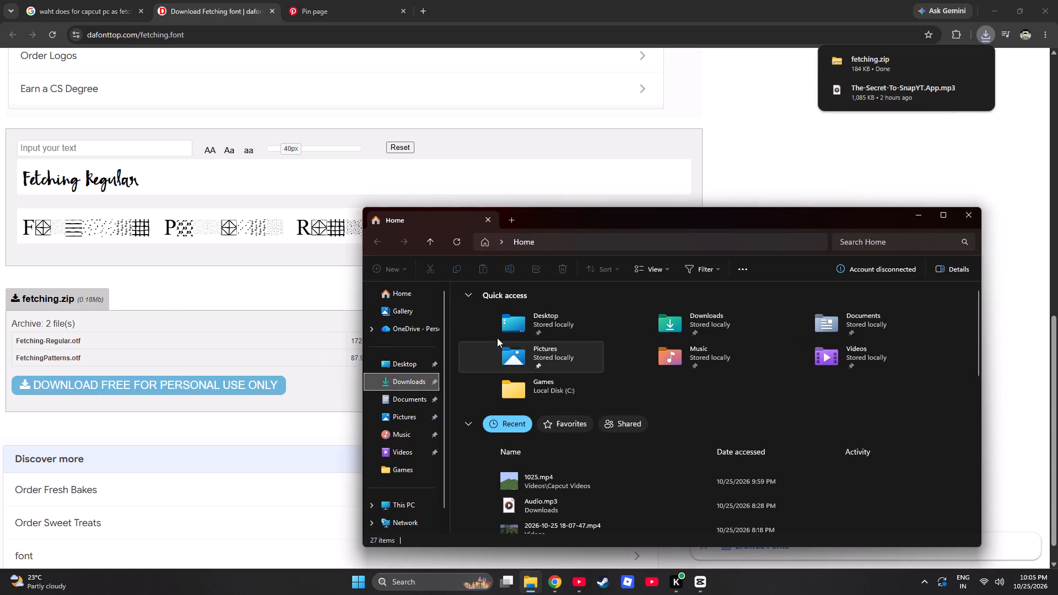
click(405, 378)
double_click(519, 320)
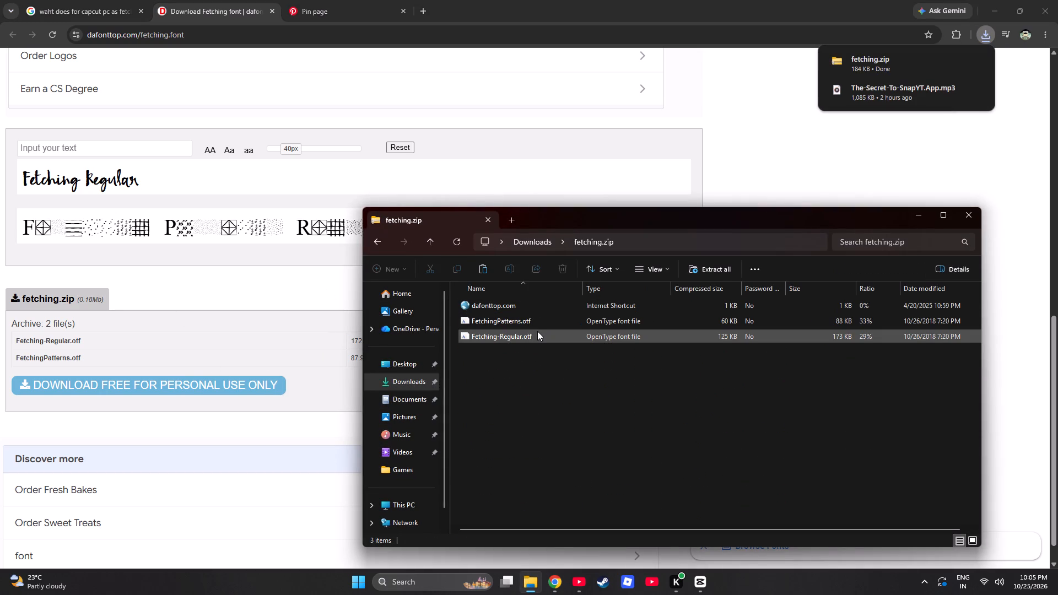
double_click(537, 331)
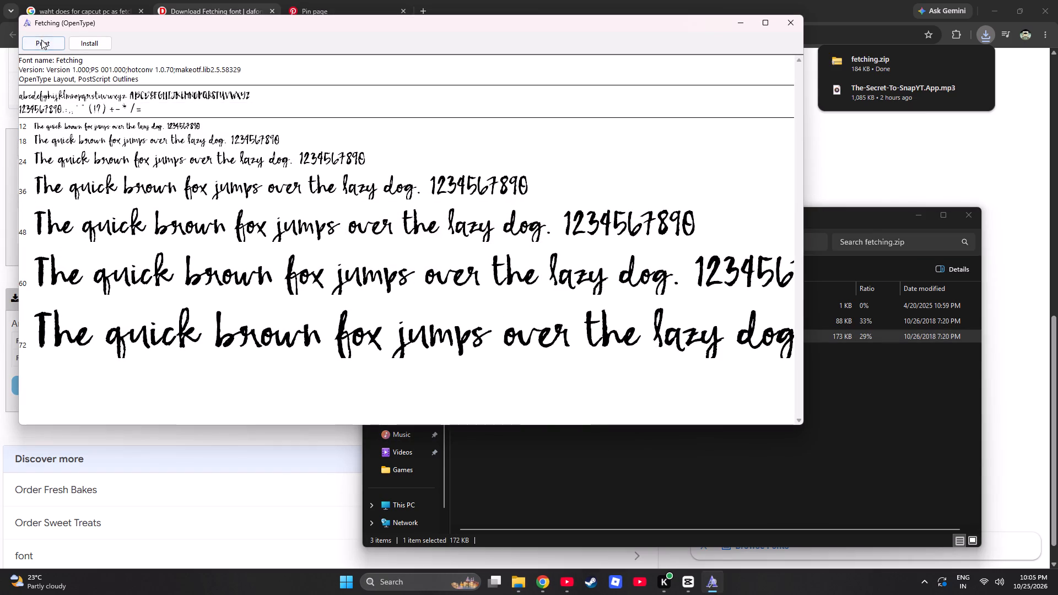
click(77, 45)
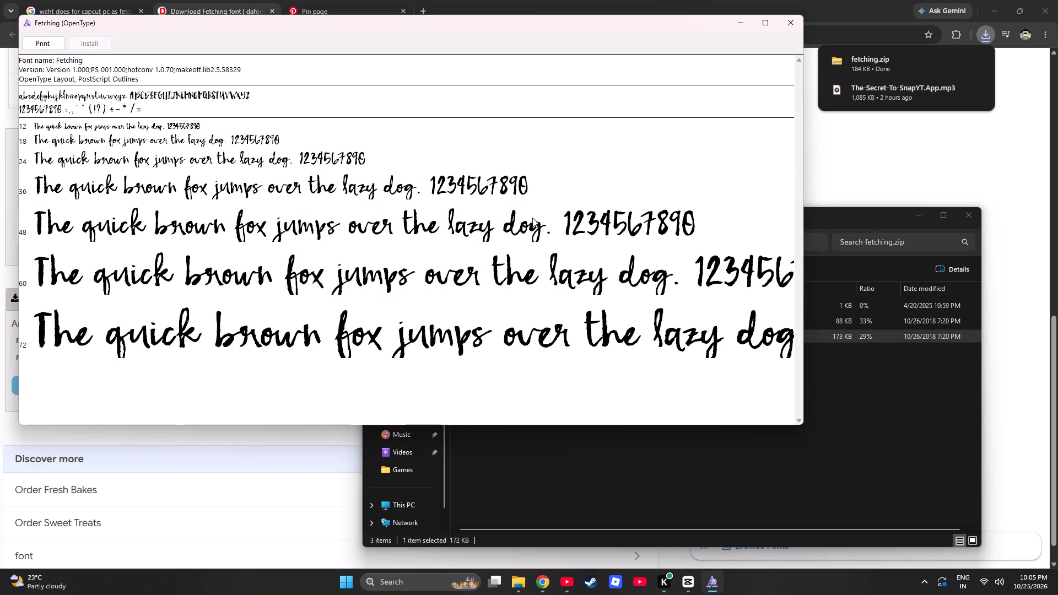
click(795, 17)
Switch to CapCut, search the title's fonts for "fetching", try Toy and Ледяной танец, and set the KAIRON font to Stiletto.
click(698, 576)
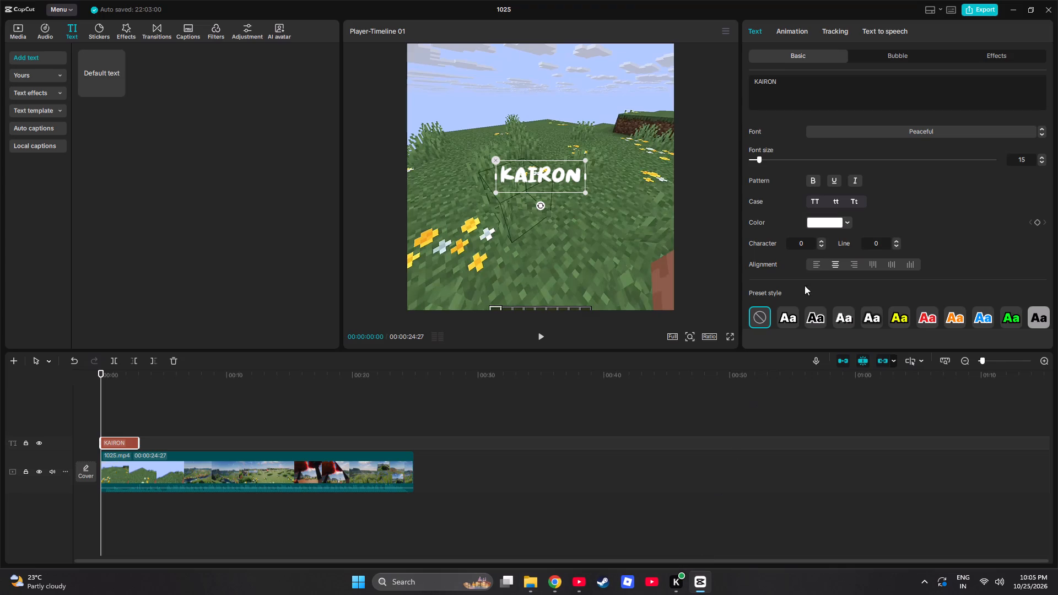
click(861, 128)
click(856, 148)
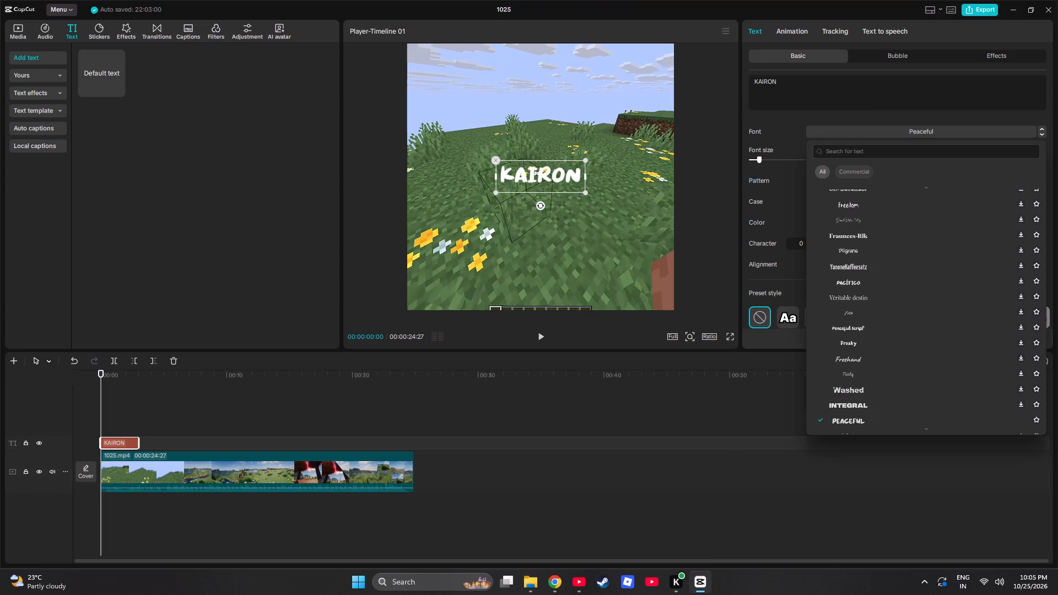
text(fet)
text(ching)
key(Return)
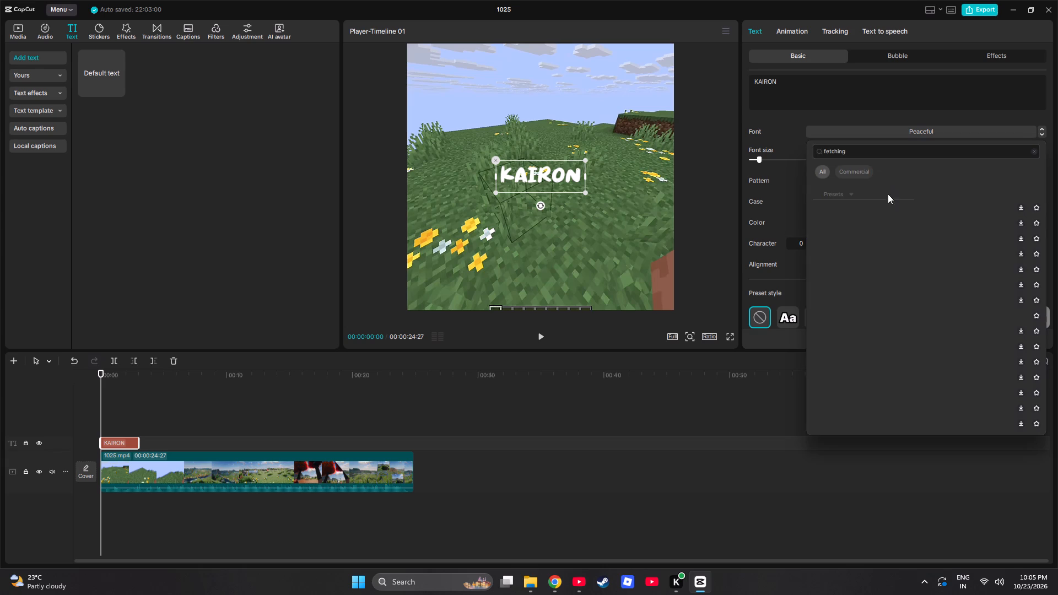
click(870, 267)
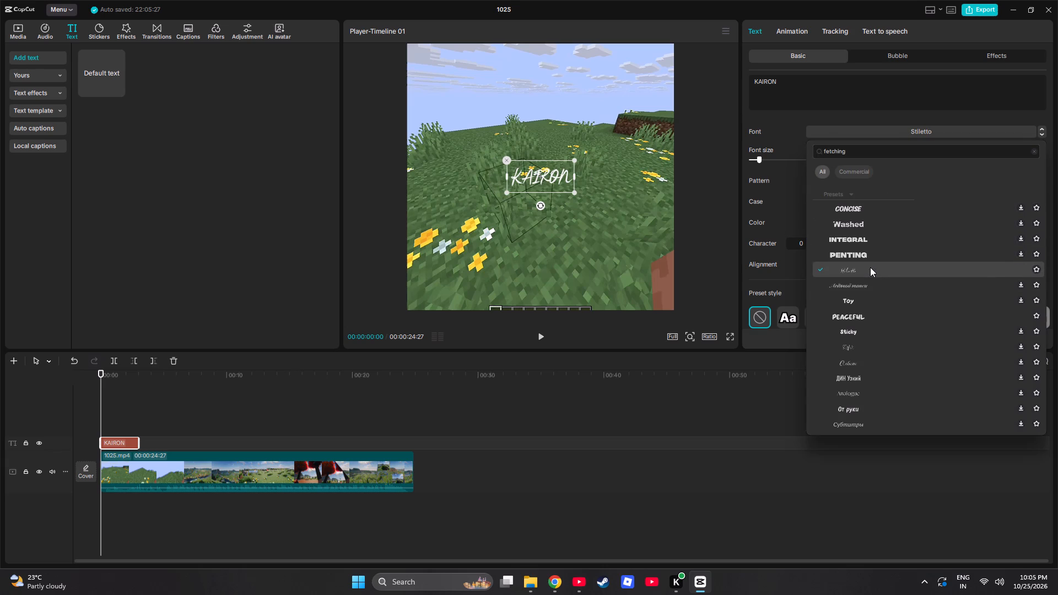
click(880, 295)
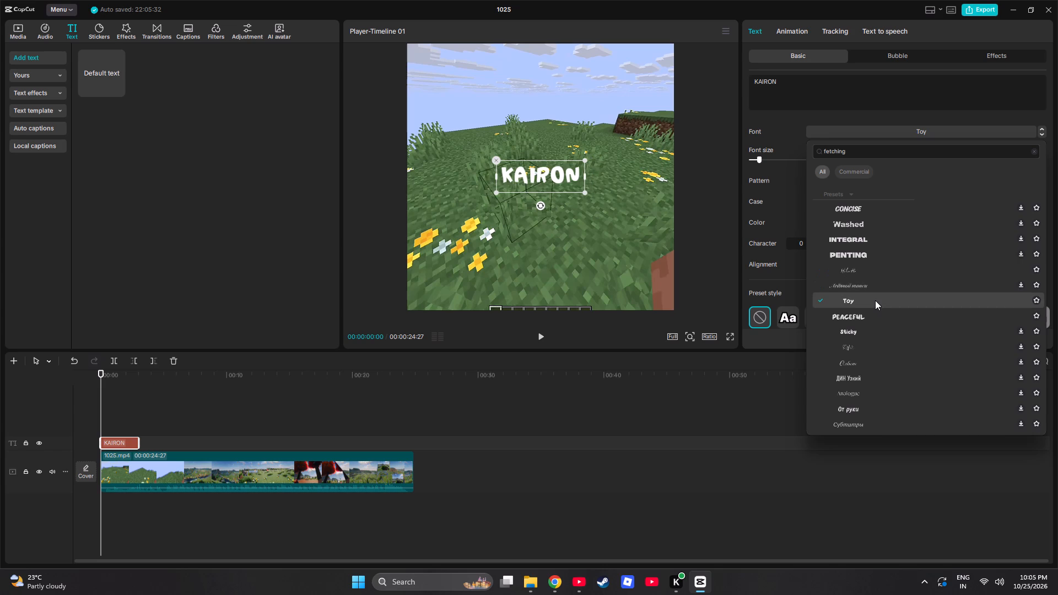
click(879, 286)
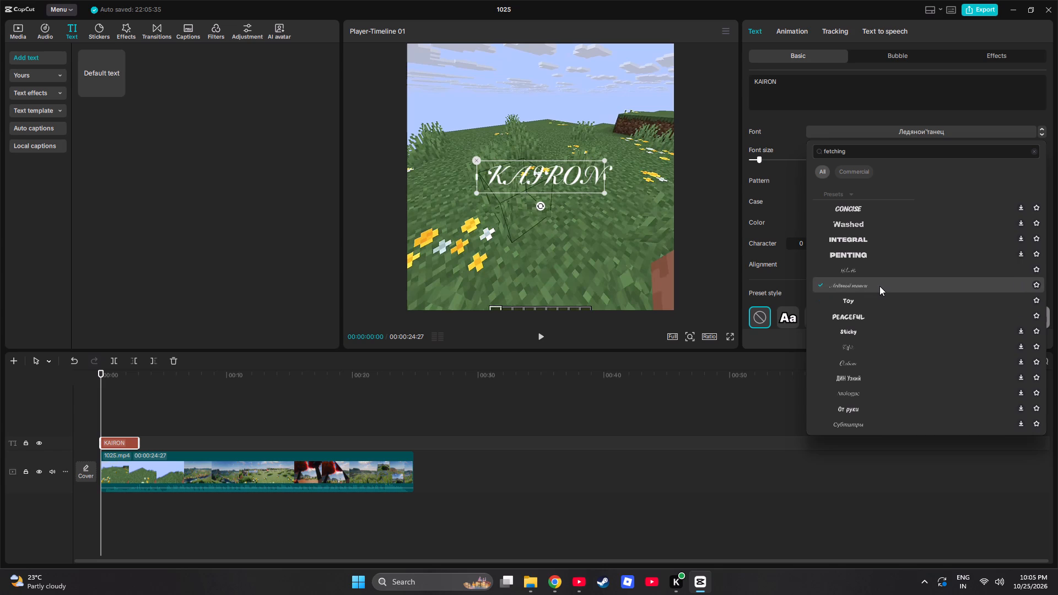
click(879, 273)
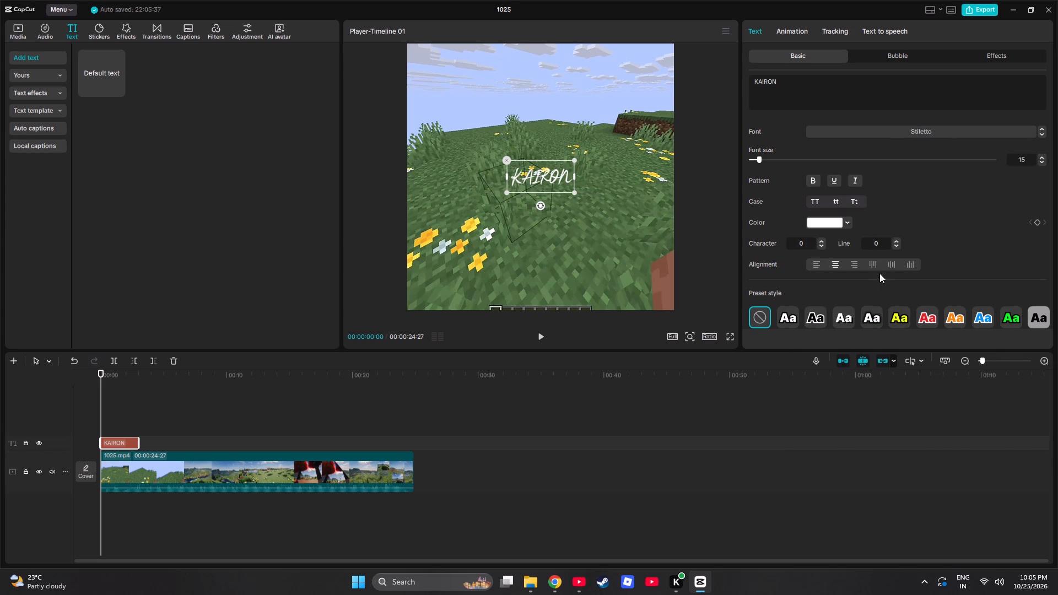
Move the KAIRON title down to below the centre of the preview frame and reopen its font list.
drag(531, 169, 527, 209)
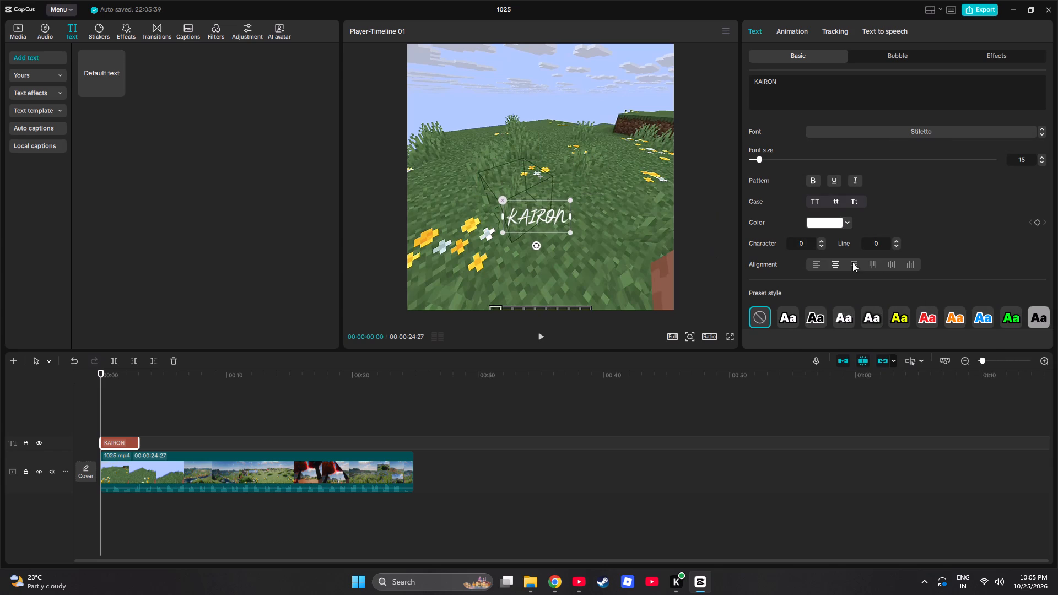
click(888, 132)
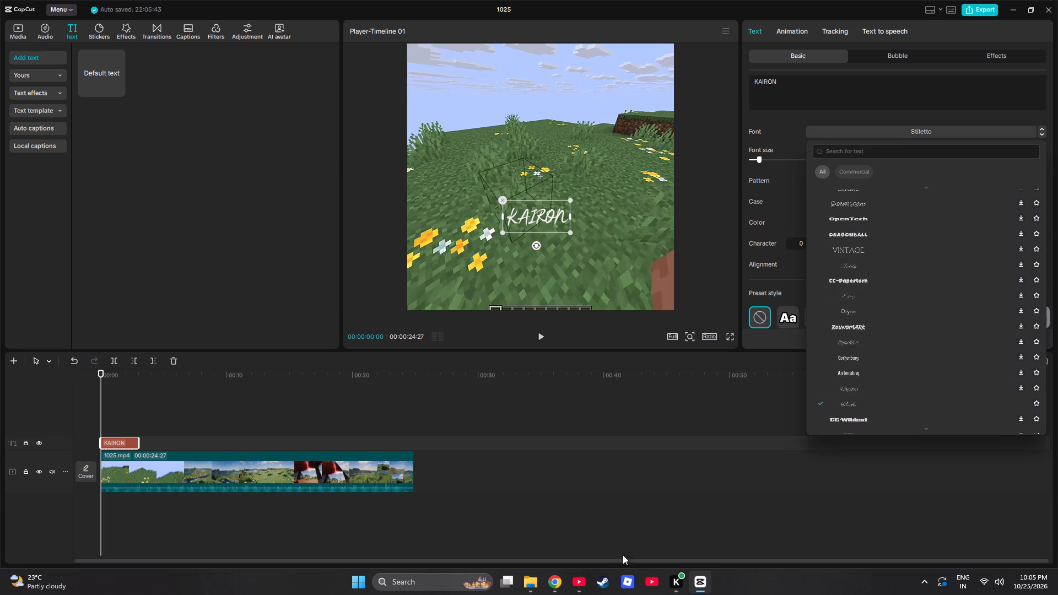
Switch to Chrome, close the Dafonttop and Pinterest pages, and return to the AI Overview's font installation instructions.
click(562, 578)
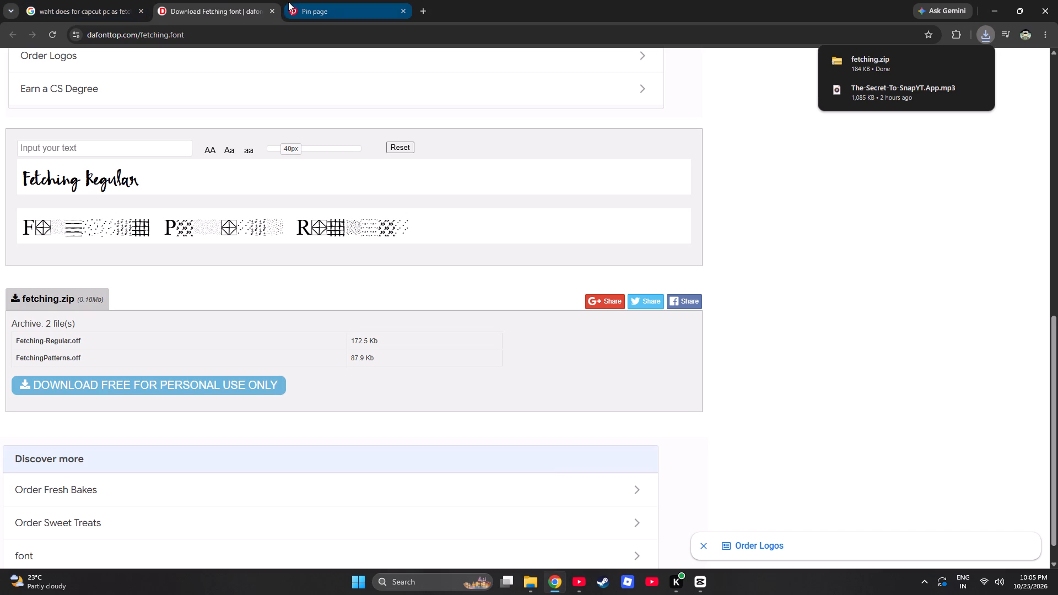
click(271, 6)
click(274, 9)
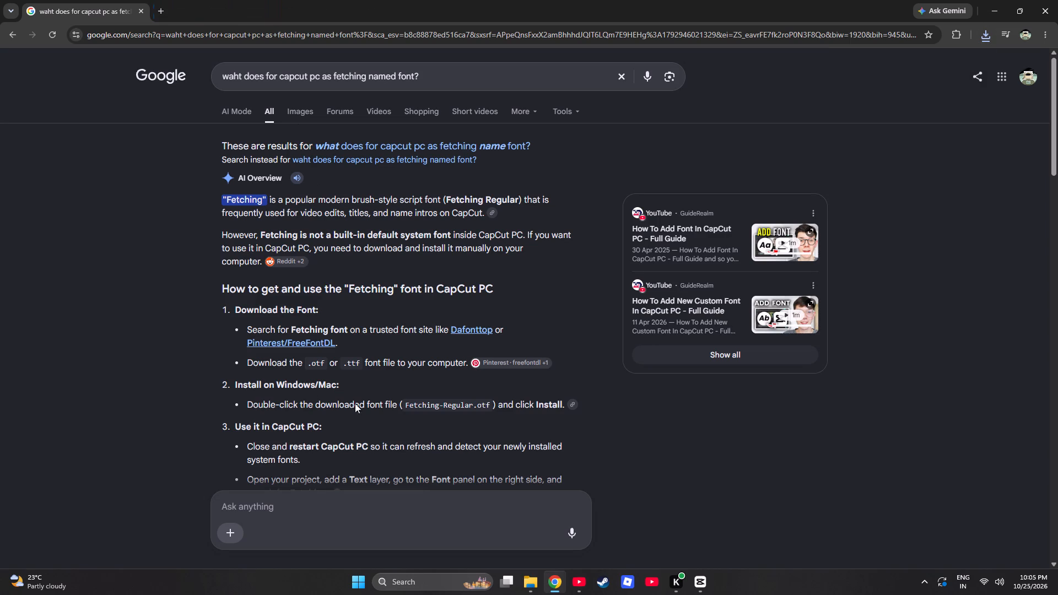
click(333, 516)
click(335, 506)
Switch to CapCut, close the 1025 project and the home window with its software updates notice, and show the desktop.
click(701, 585)
double_click(1057, 0)
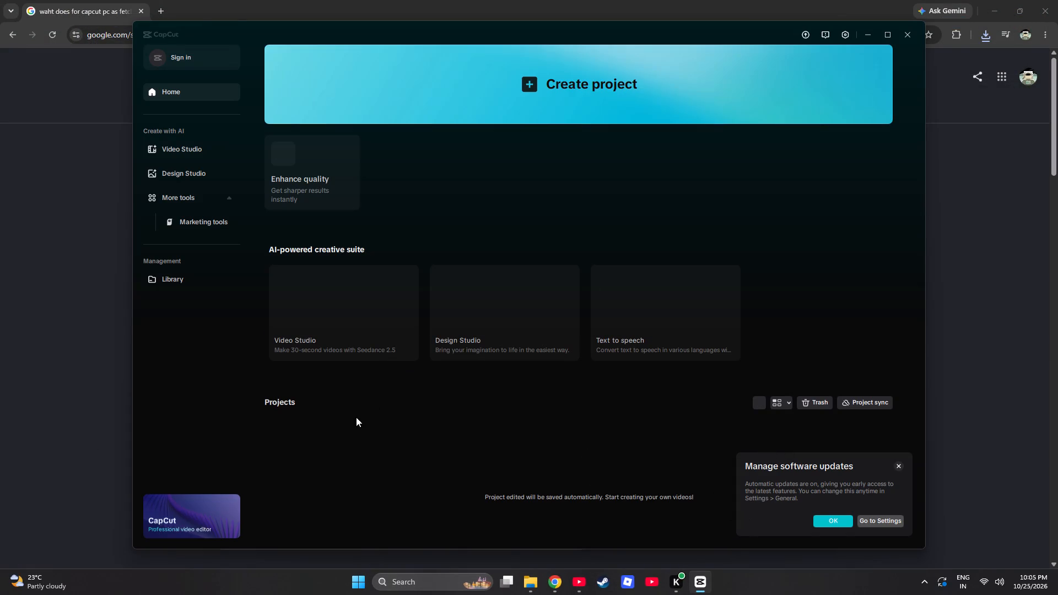
click(904, 39)
click(908, 34)
click(899, 469)
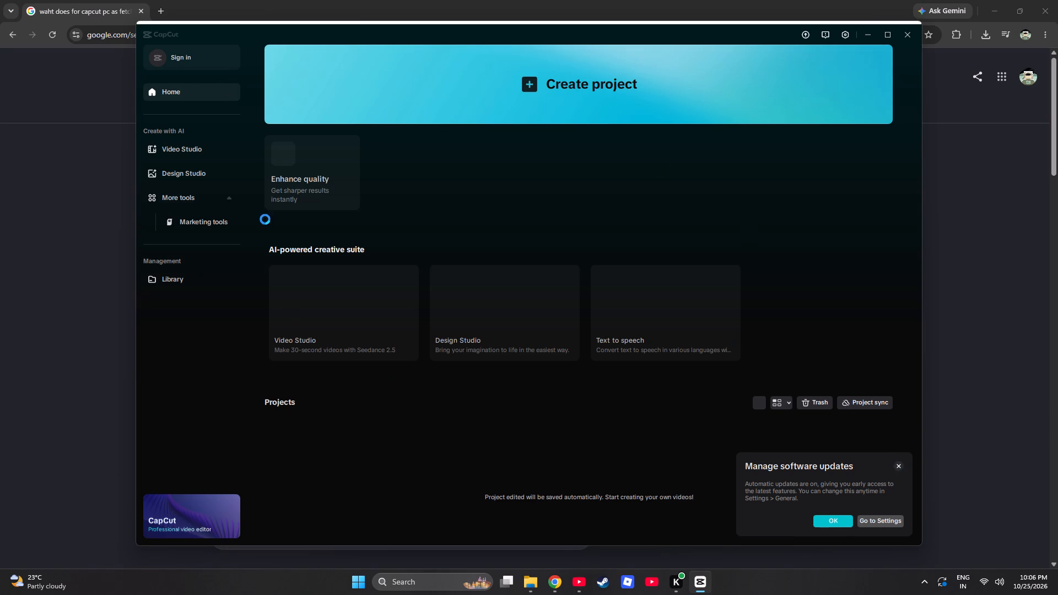
click(895, 468)
click(898, 465)
click(1057, 594)
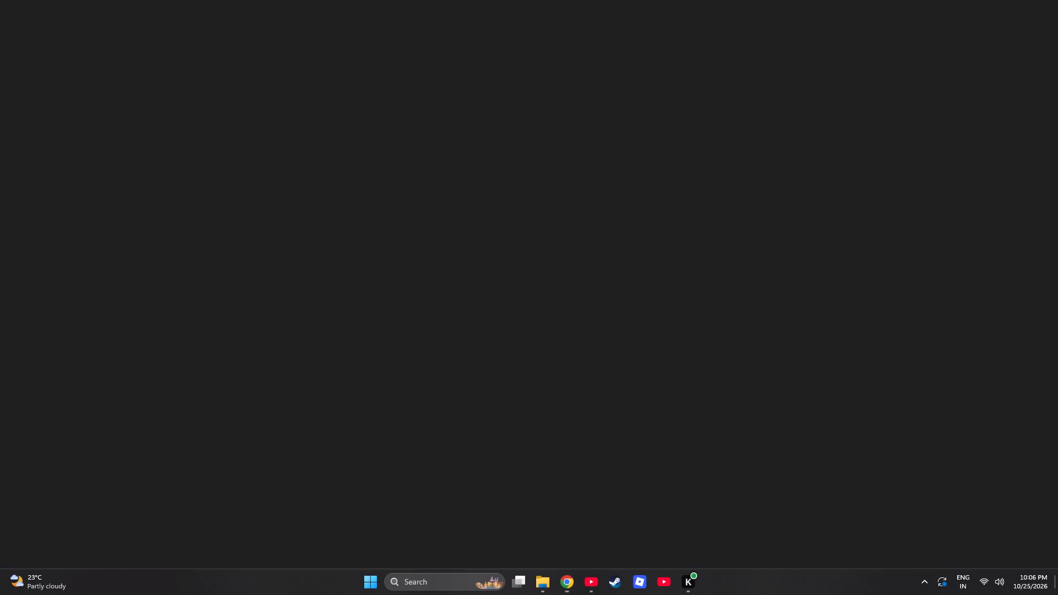
Launch CapCut from the desktop and open Task Manager to check the running processes.
double_click(74, 166)
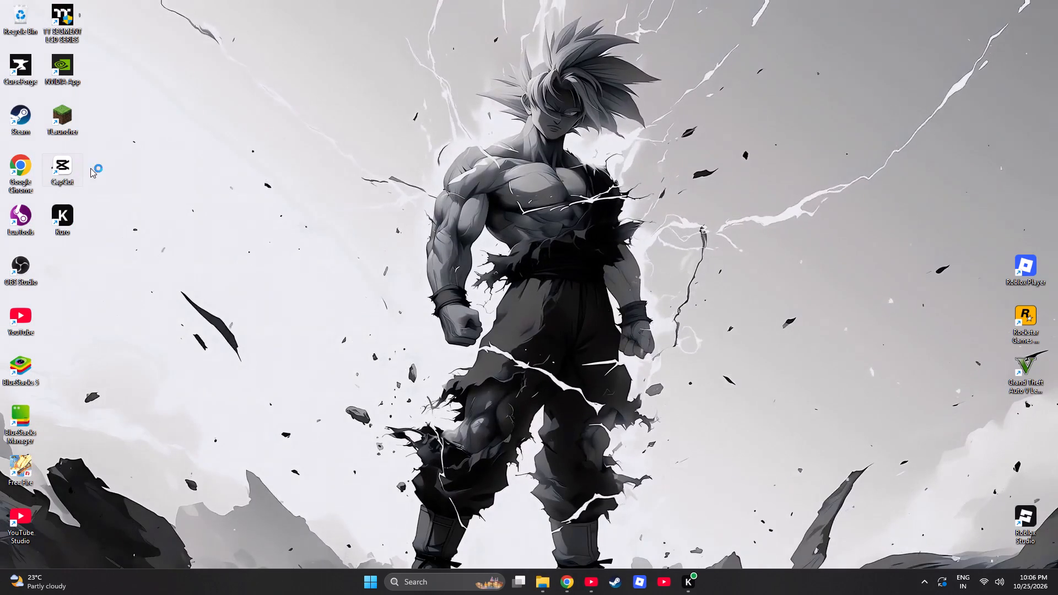
click(436, 211)
right_click(769, 574)
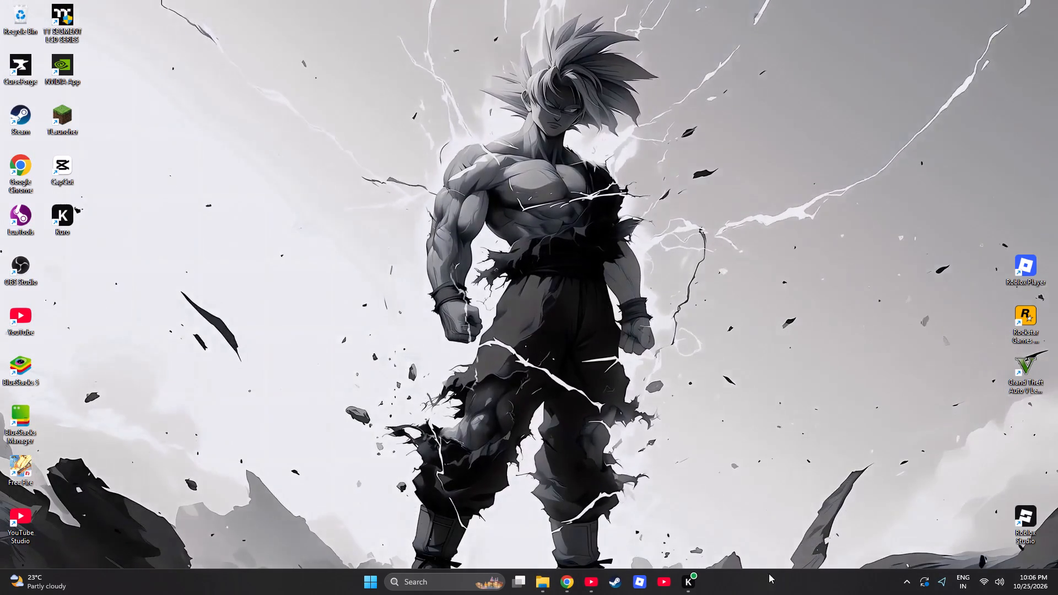
click(794, 545)
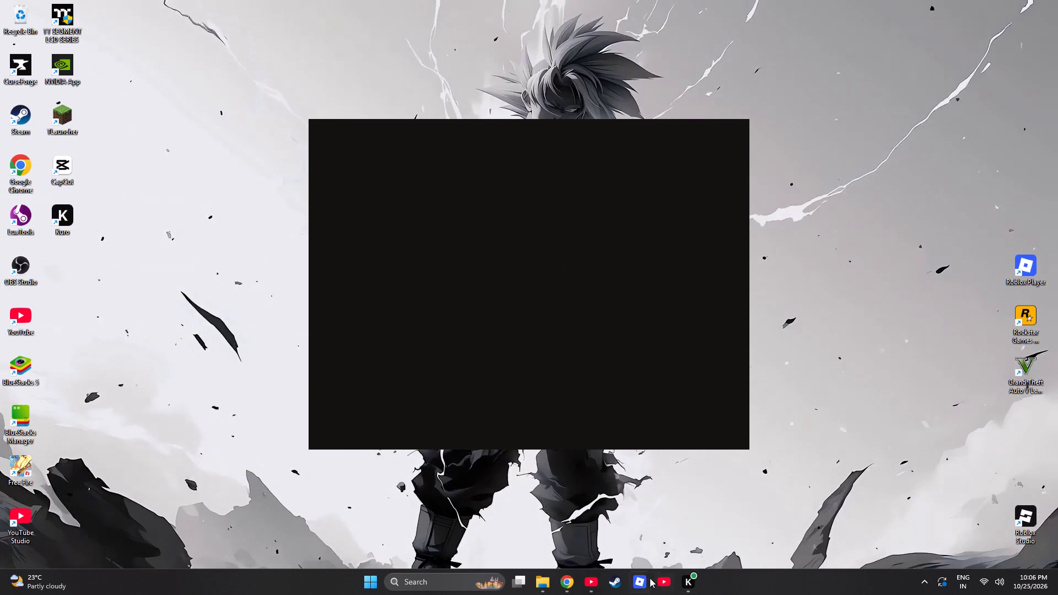
right_click(761, 589)
double_click(784, 551)
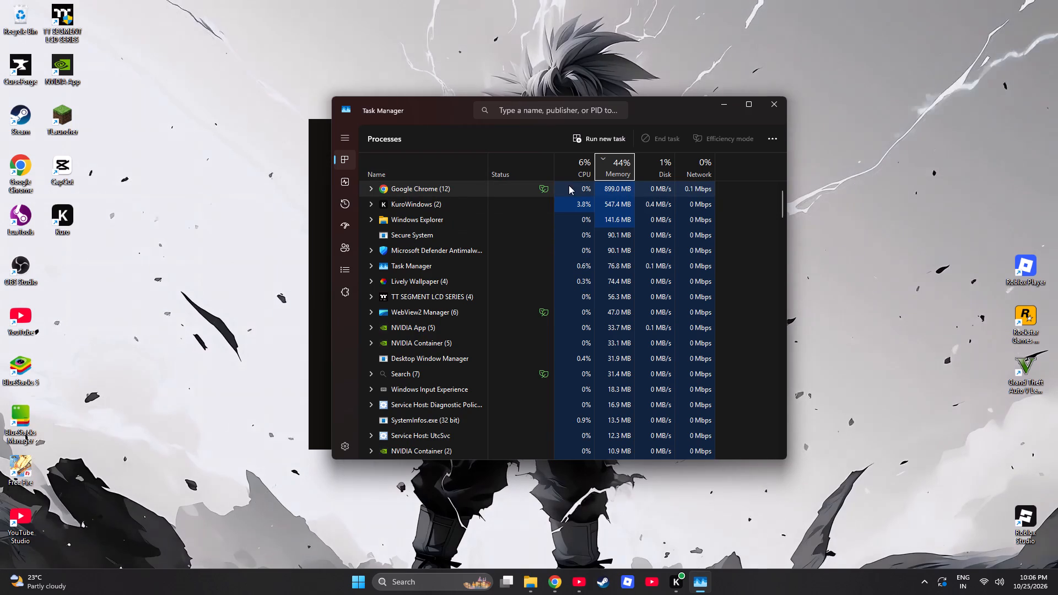
Launch CapCut again from the desktop and open the 1025 project.
click(78, 175)
double_click(62, 170)
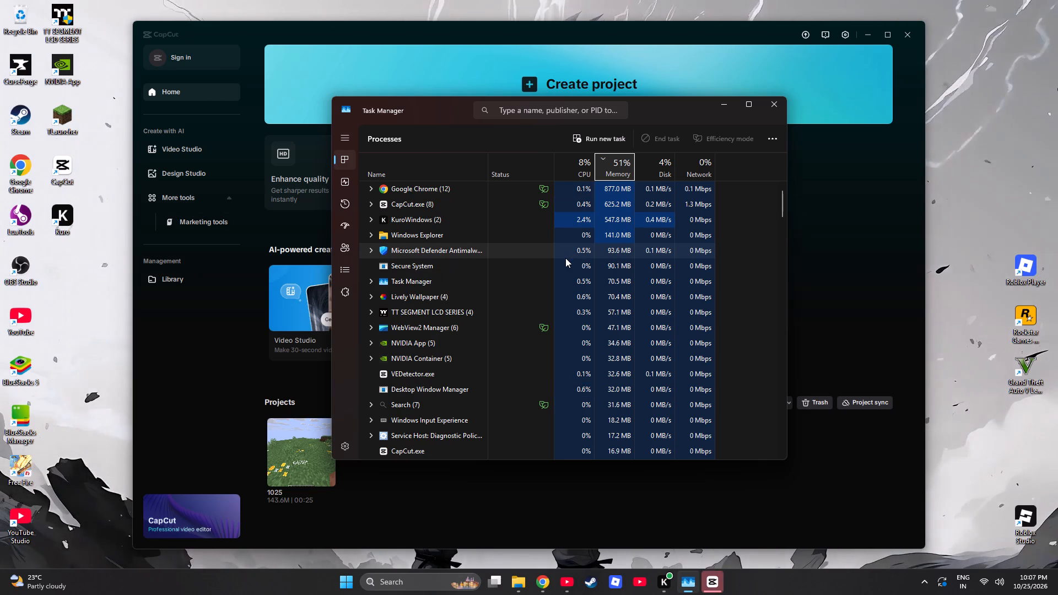
click(850, 292)
click(286, 453)
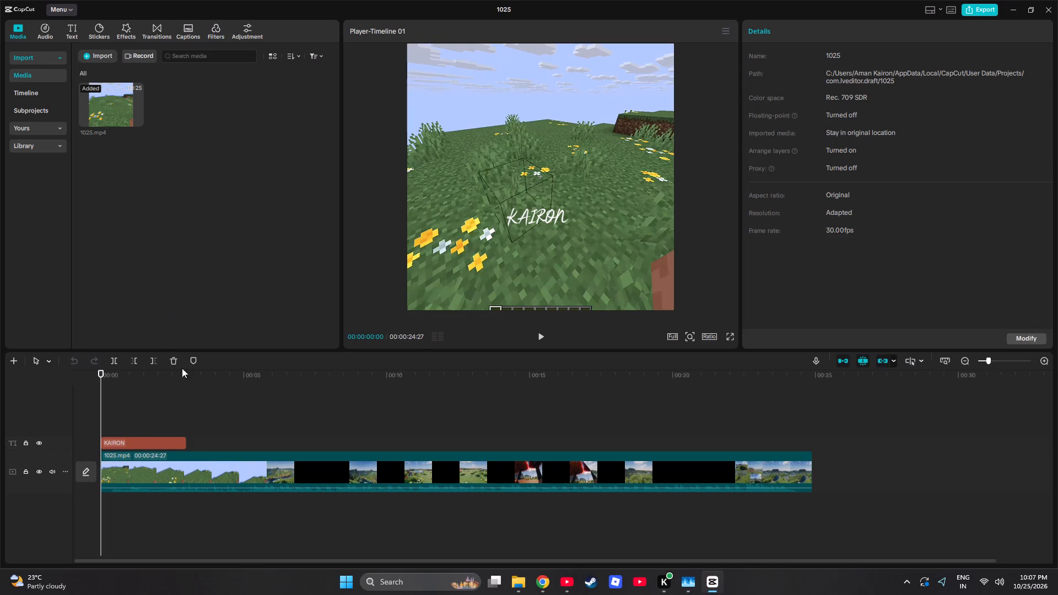
Select the KAIRON title, search its fonts for "fetching", and set the font to Fetching.
click(132, 438)
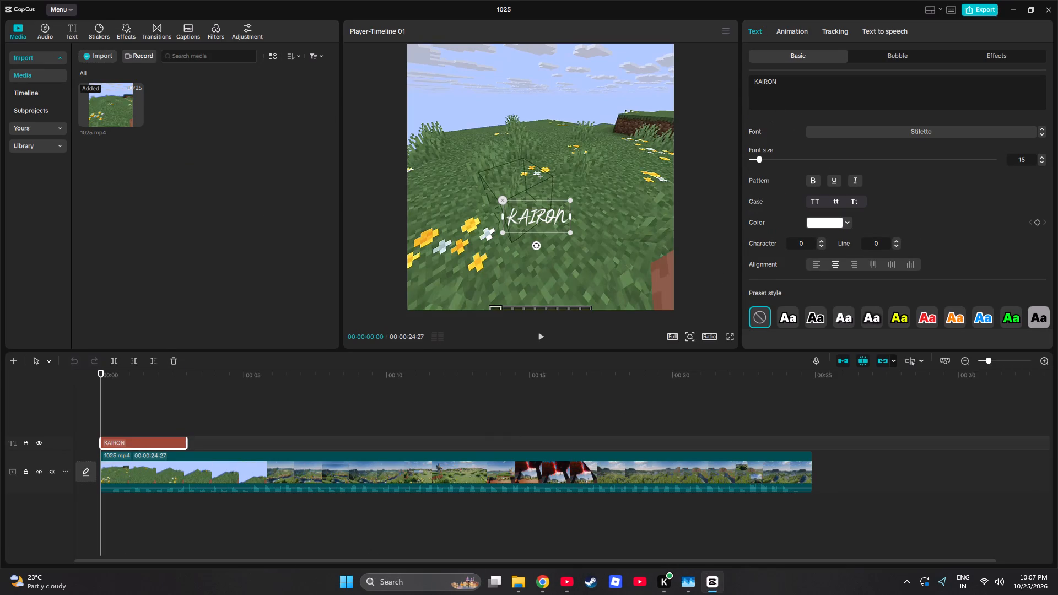
drag(757, 86, 740, 86)
drag(795, 82, 744, 79)
click(917, 129)
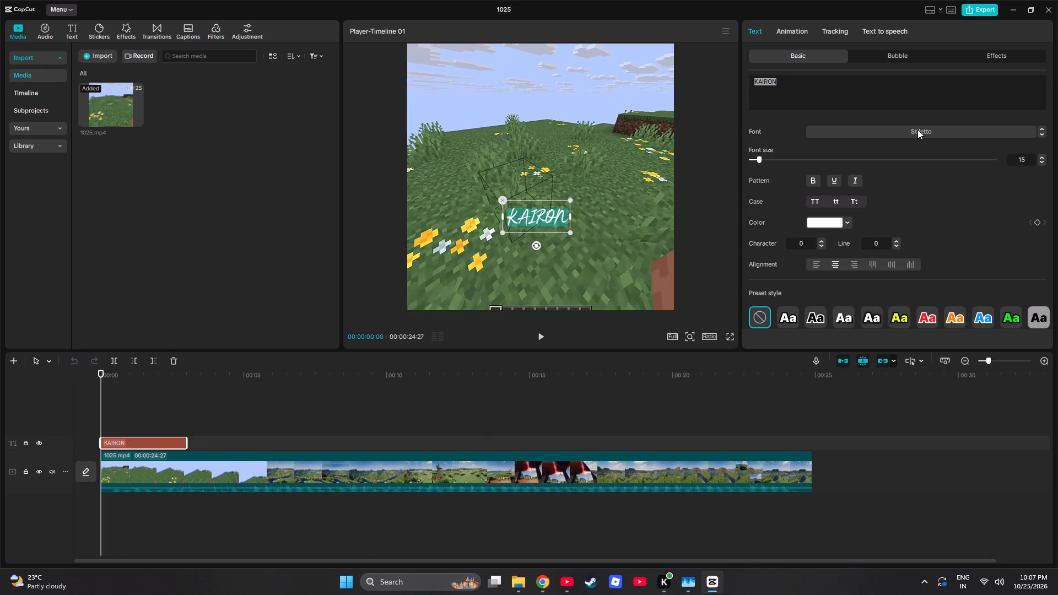
click(916, 149)
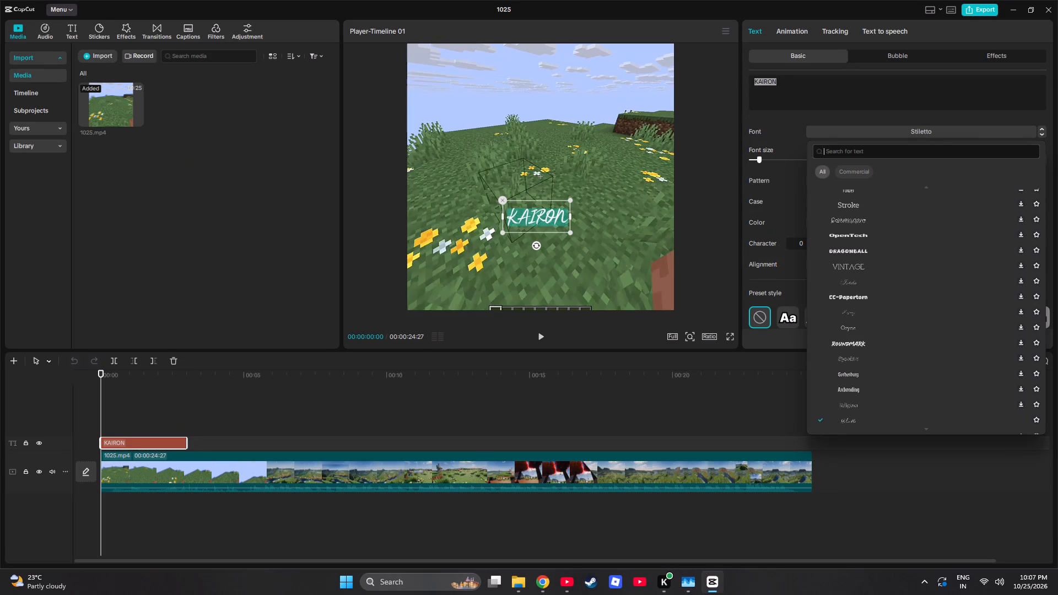
text(fet)
text(ch)
text(ing)
key(Return)
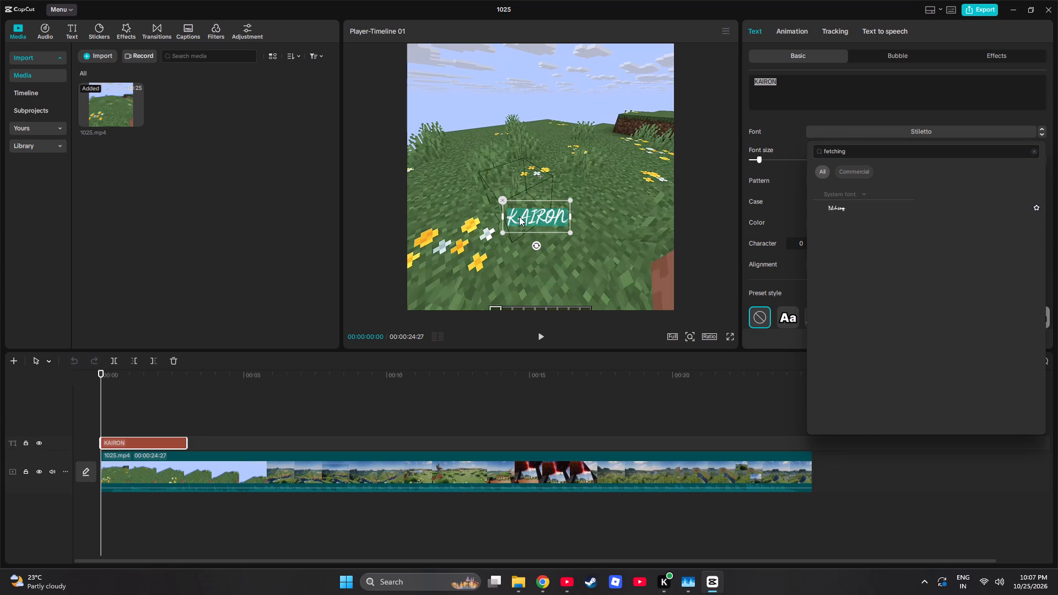
click(862, 210)
Move the KAIRON title down near the bottom of the preview frame, to about X -135, Y -1309, and set the playhead to 00:00:00:25.
drag(536, 211, 532, 238)
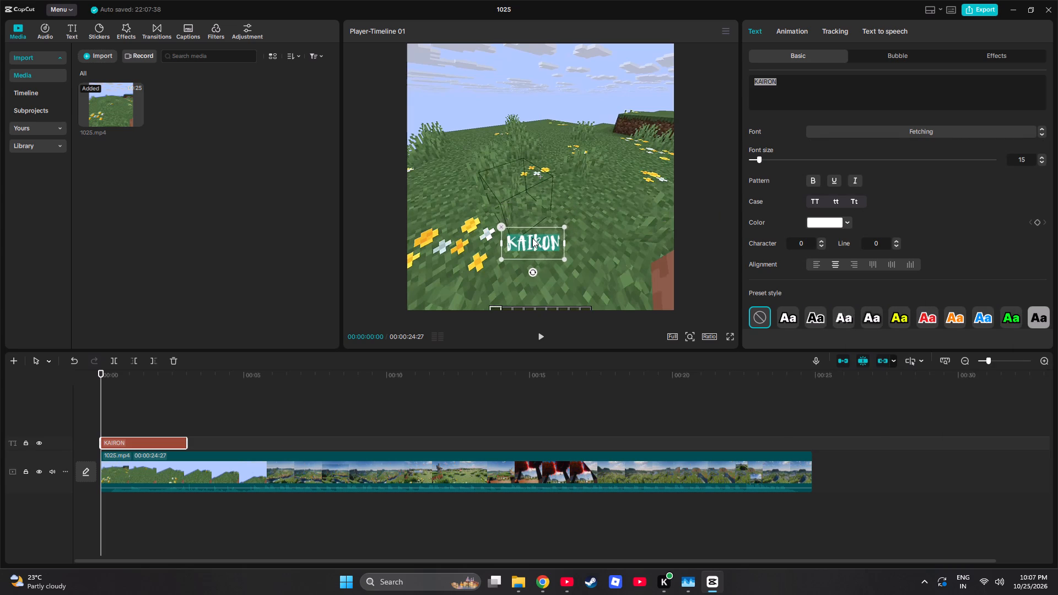
drag(532, 238, 531, 262)
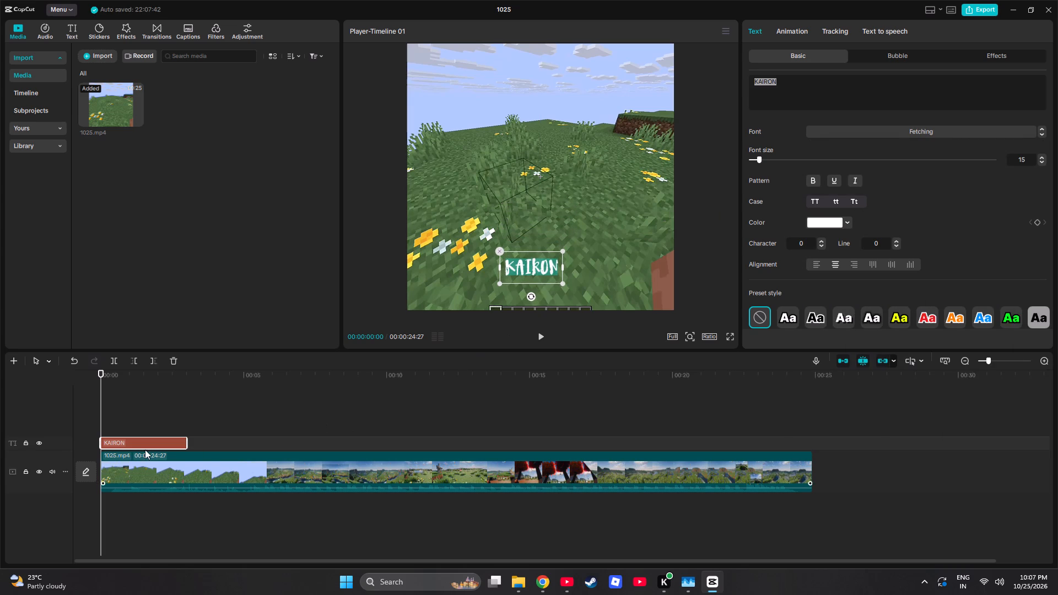
click(125, 419)
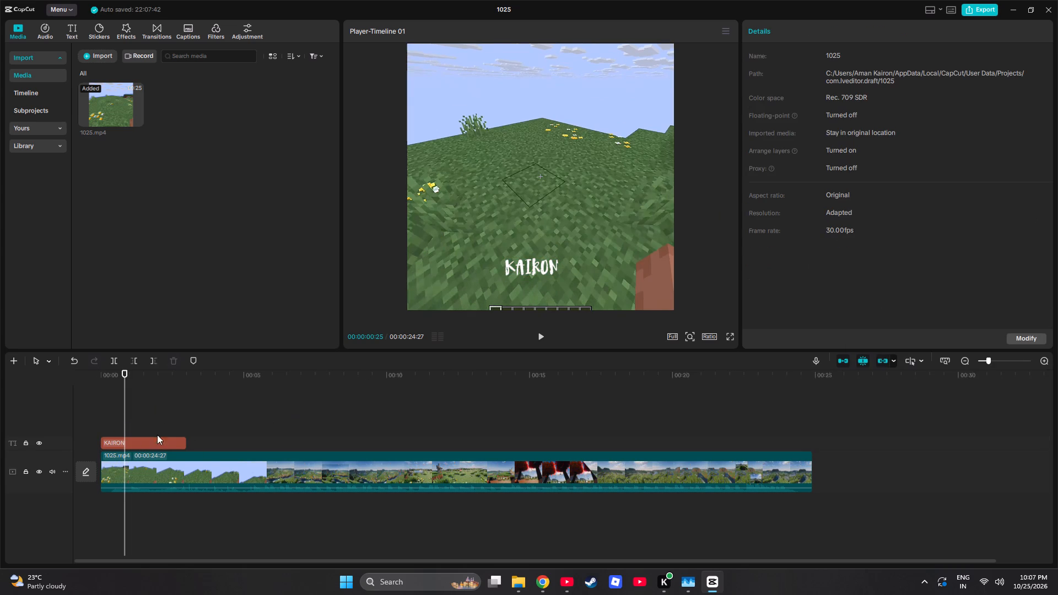
click(118, 443)
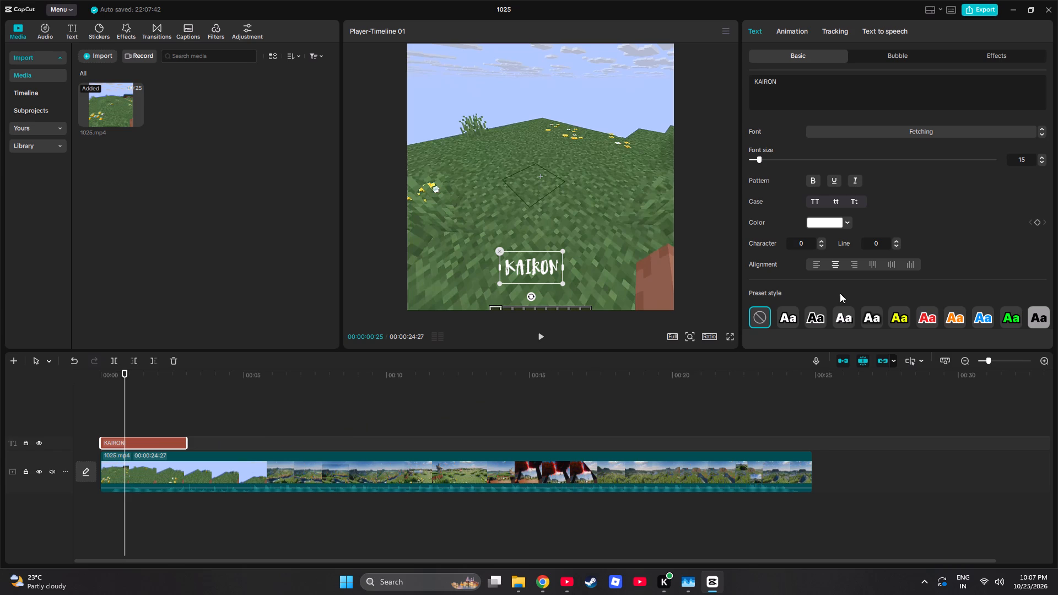
Check the YouTube transparent text tutorial, switch to Chrome, then preview FetchingPatterns.otf from fetching.zip and put the file window away.
click(565, 581)
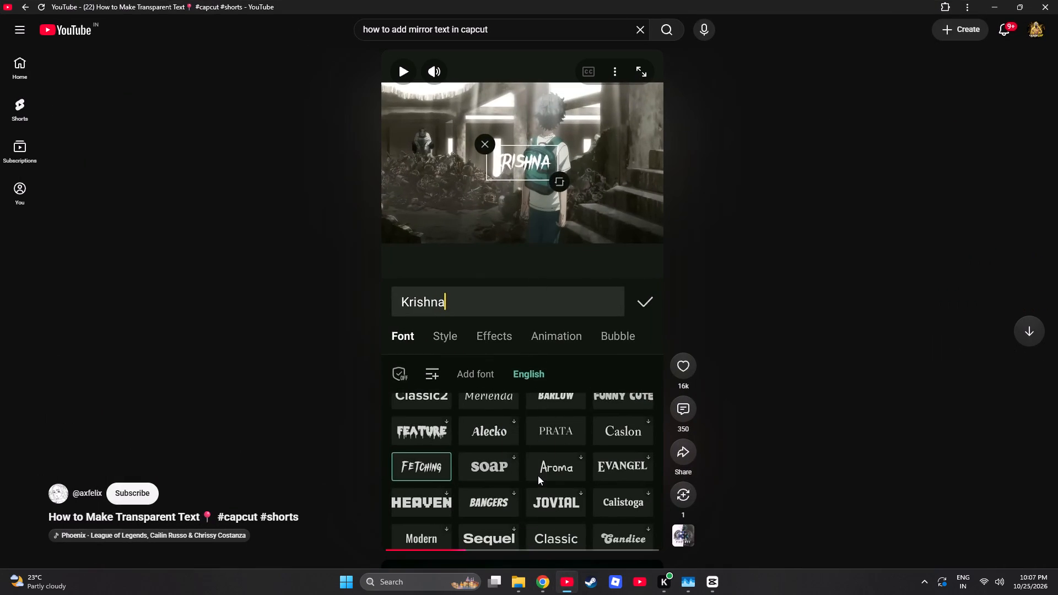
click(537, 587)
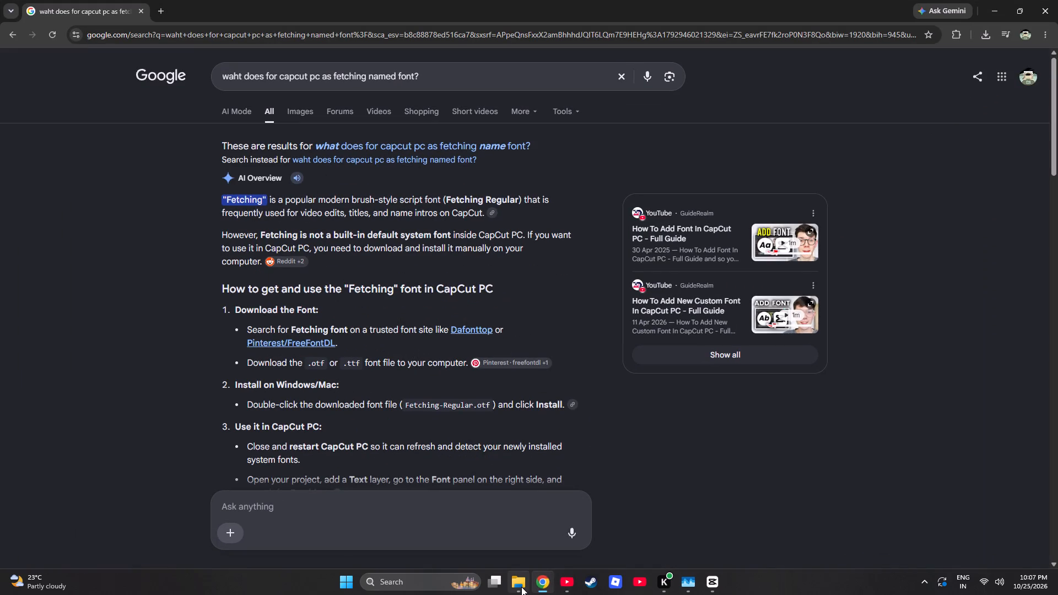
click(521, 587)
double_click(531, 318)
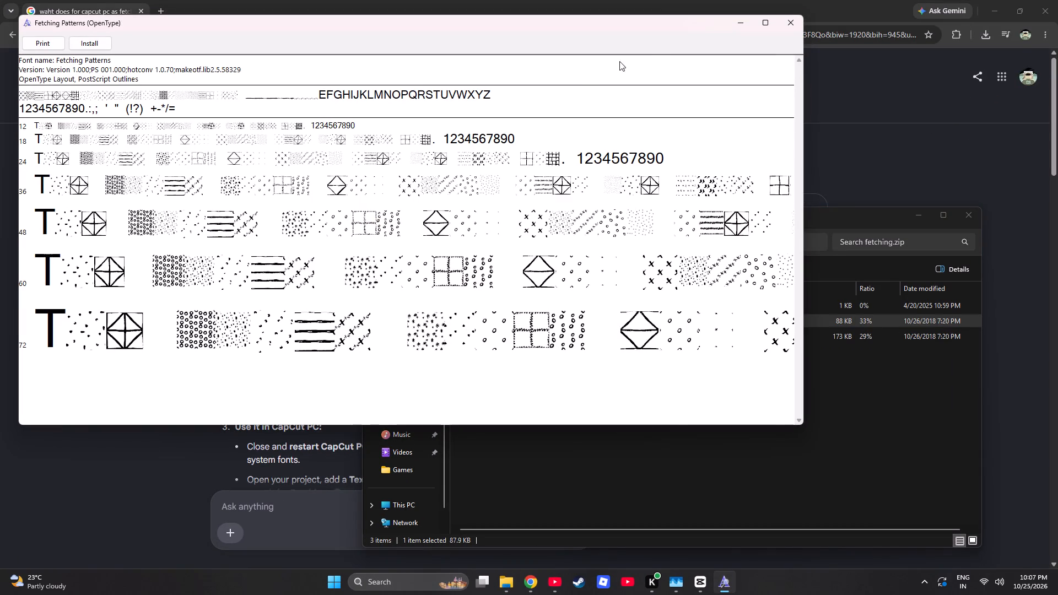
click(797, 20)
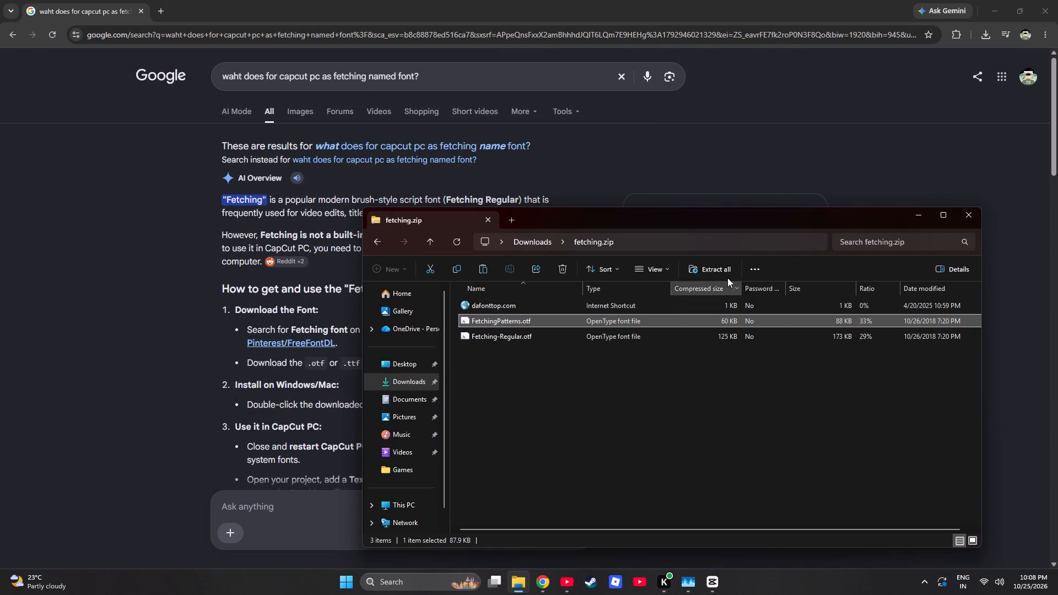
click(921, 217)
click(359, 515)
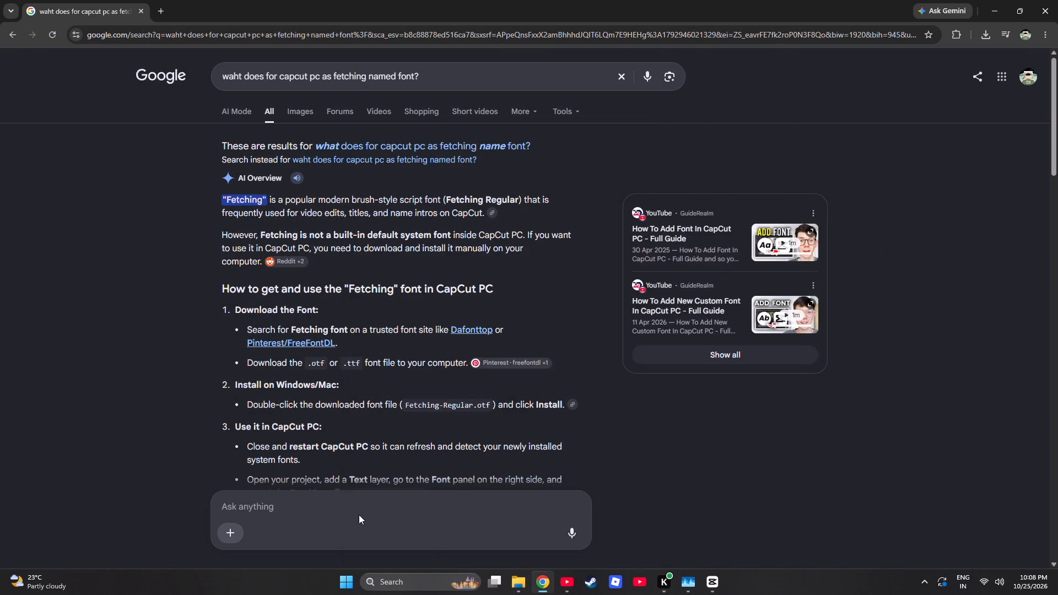
text(whic)
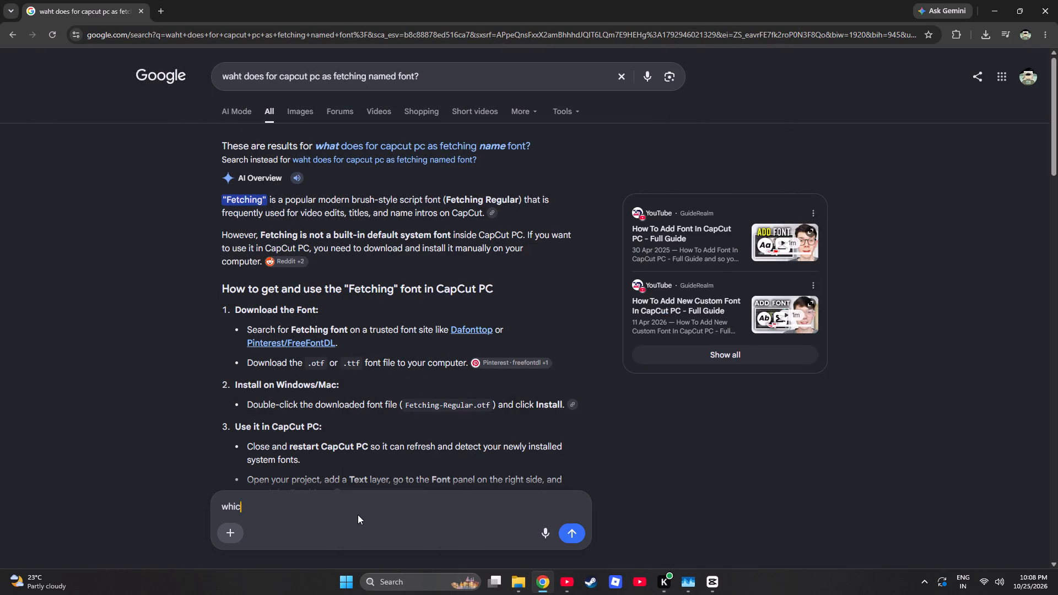
text(h is most close to font it)
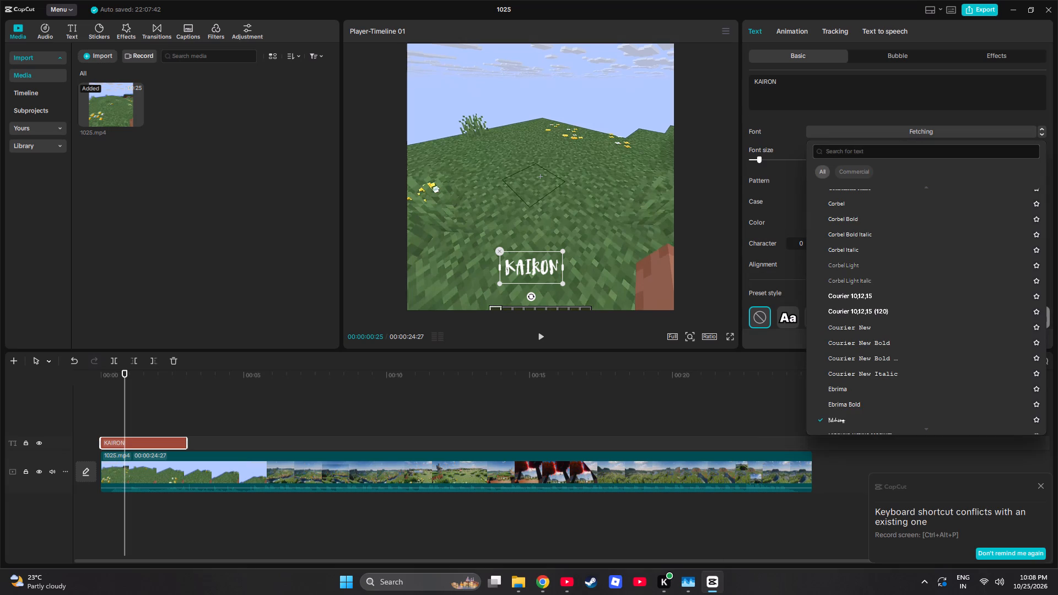
text(bang)
key(Return)
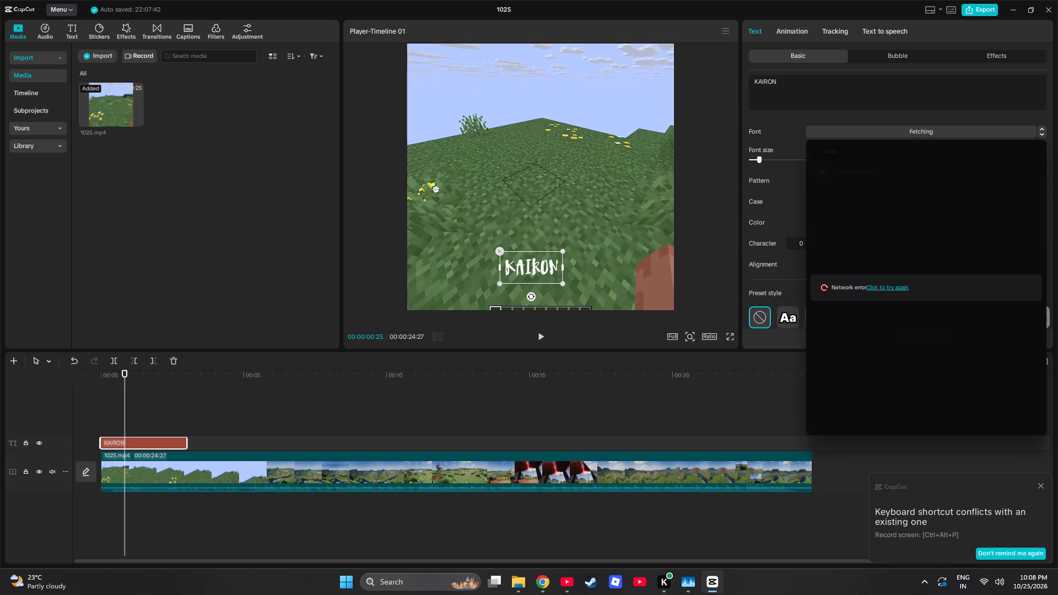
click(903, 286)
click(1040, 489)
click(931, 127)
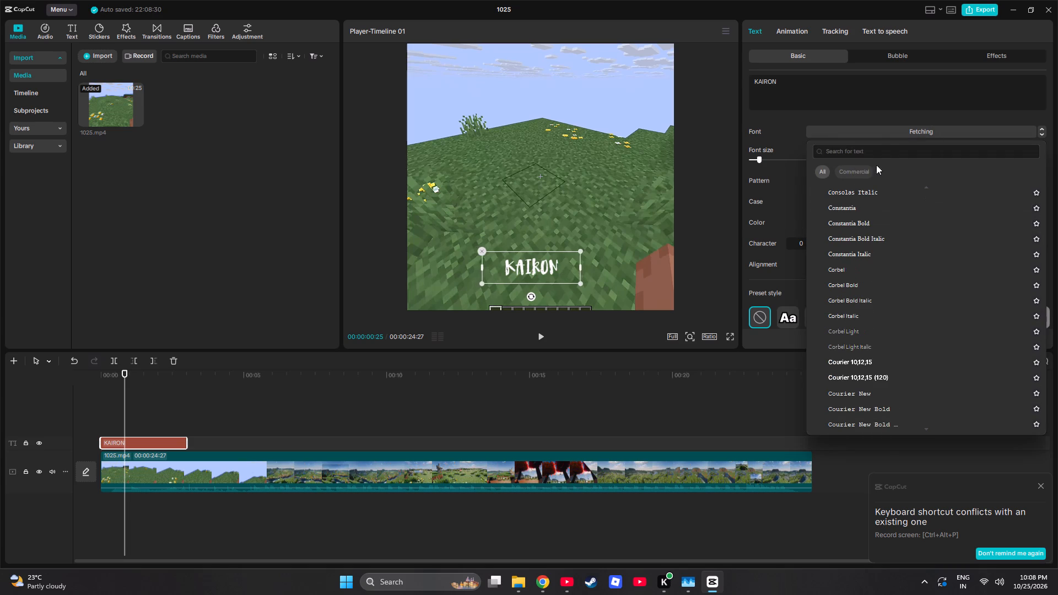
click(883, 142)
click(882, 144)
click(879, 149)
text(bang)
key(Return)
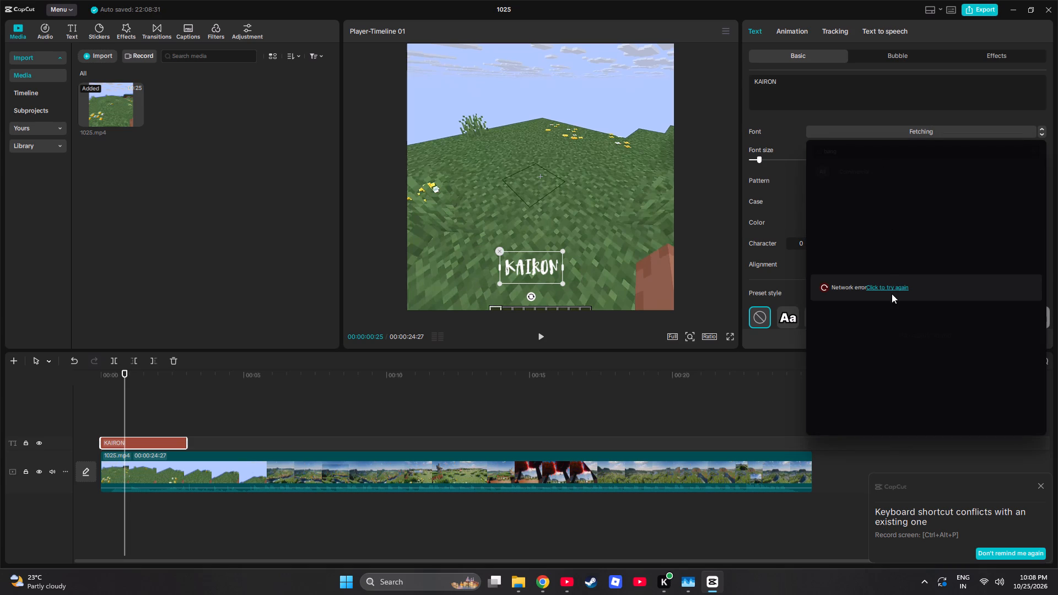
triple_click(892, 282)
click(790, 182)
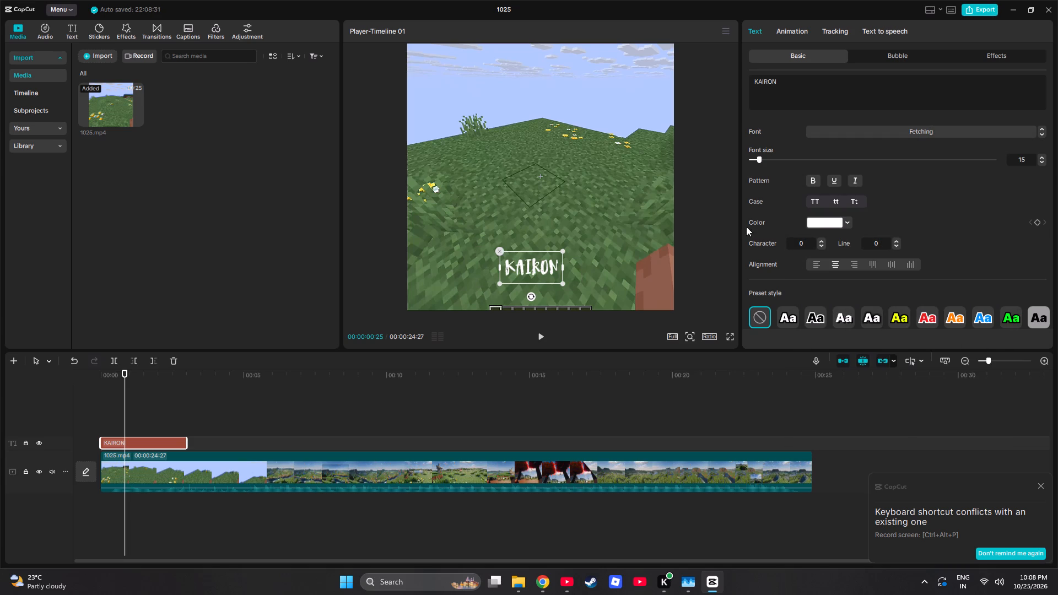
Look through the KAIRON title's basic text settings, from the blend and stroke options back to the font and colour options.
drag(1051, 170, 1057, 318)
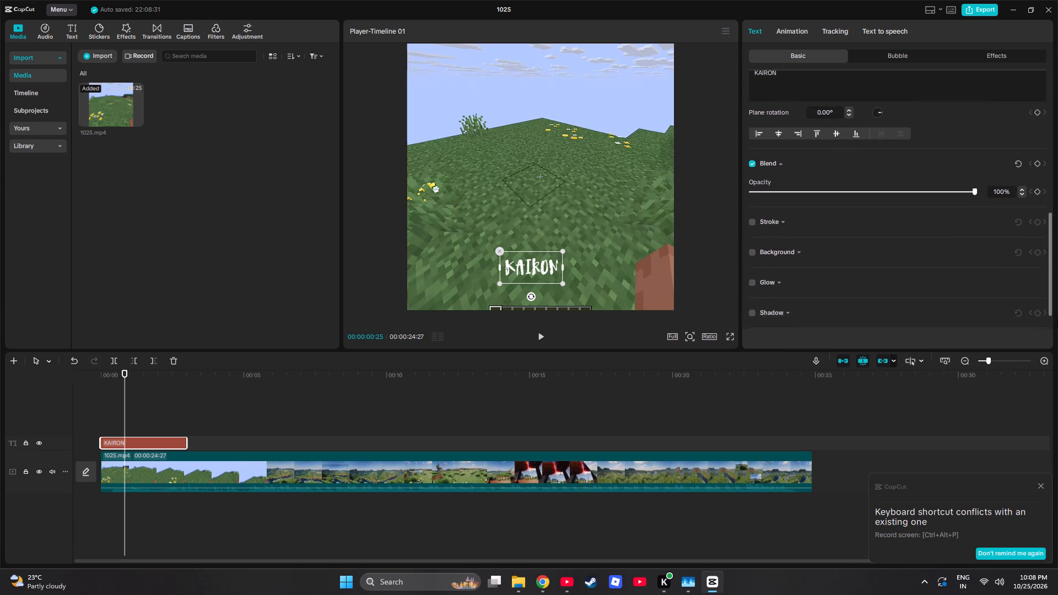
drag(1057, 318, 1057, 337)
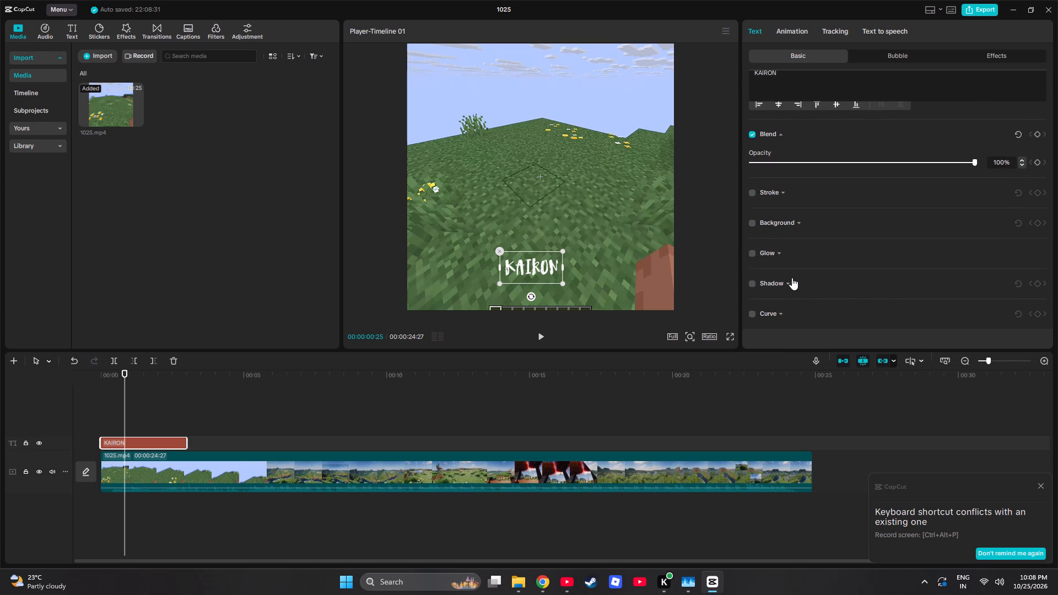
click(776, 193)
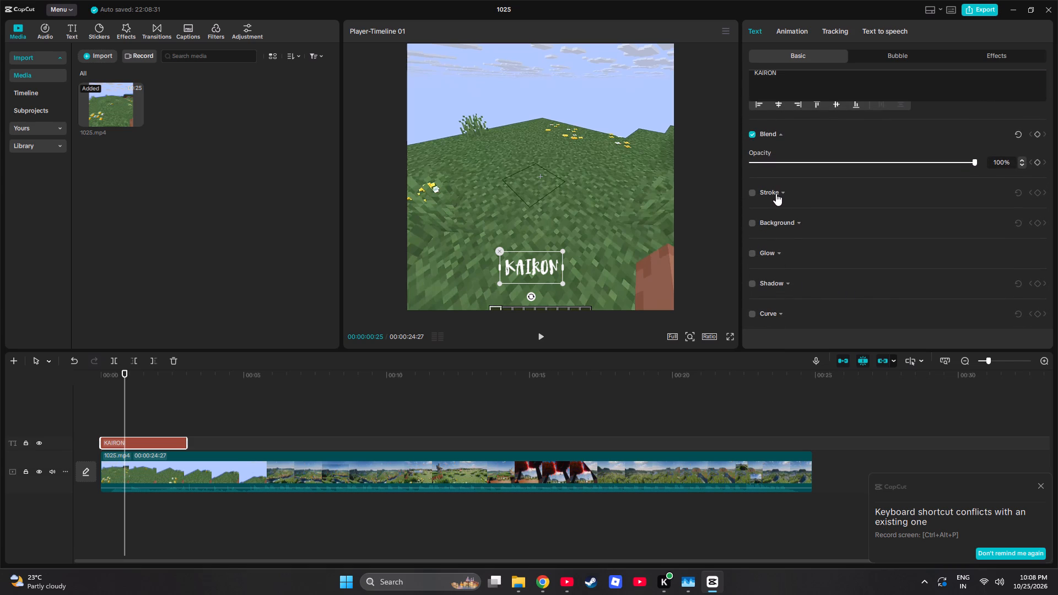
click(776, 193)
click(776, 195)
drag(1049, 249, 1046, 198)
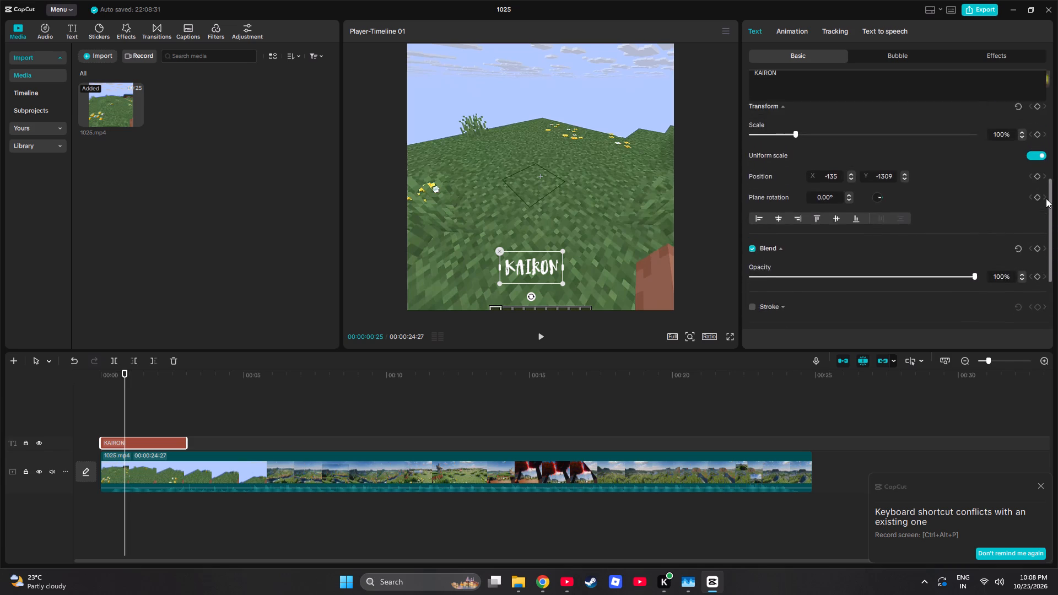
drag(1046, 198, 1046, 69)
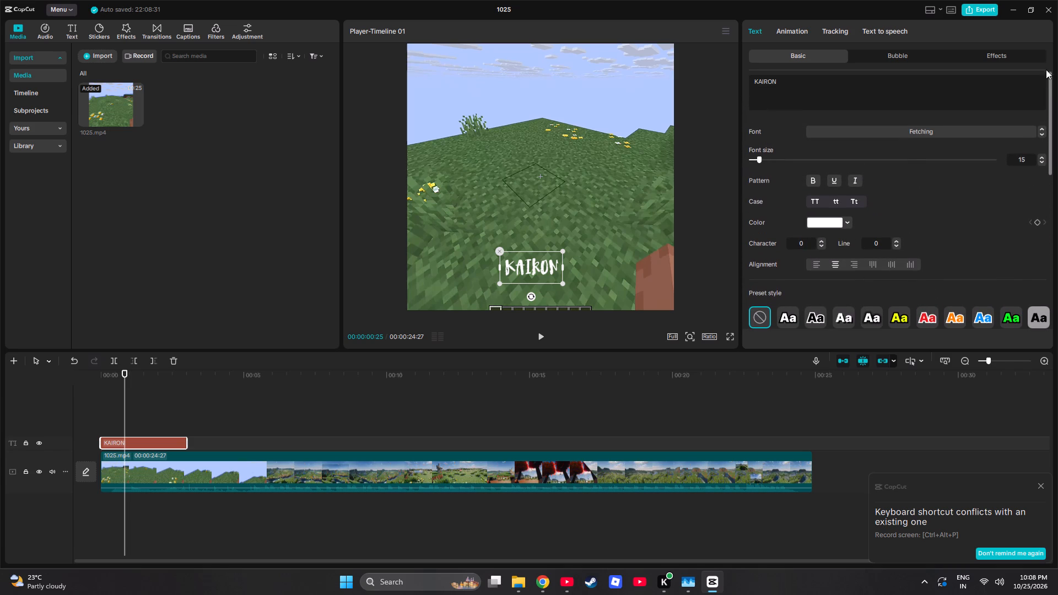
drag(1046, 69, 1046, 71)
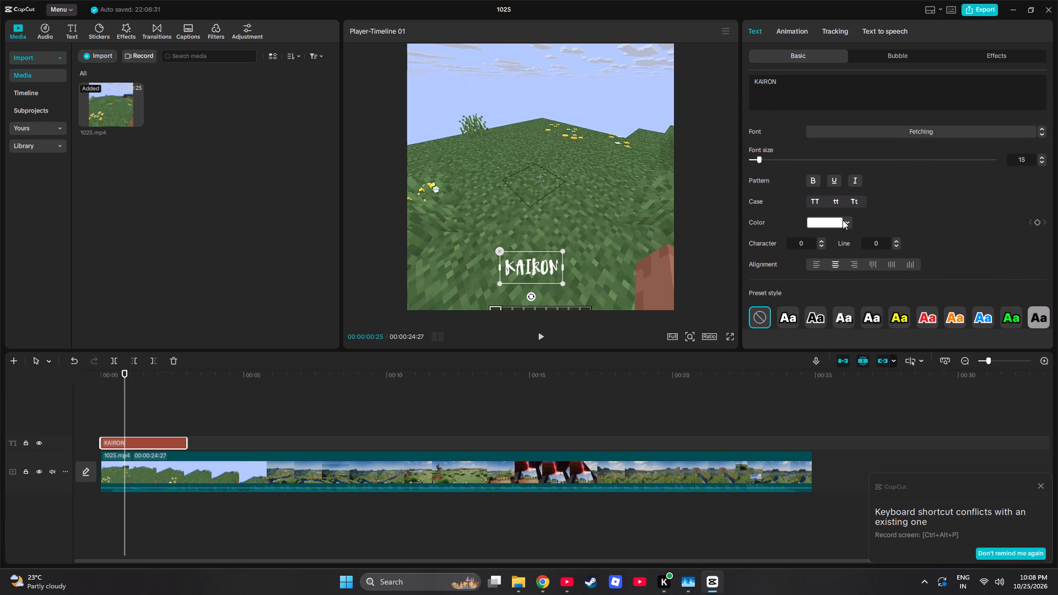
Set the KAIRON title's text colour to bright green, hex 07FF00.
click(843, 220)
drag(807, 314, 829, 314)
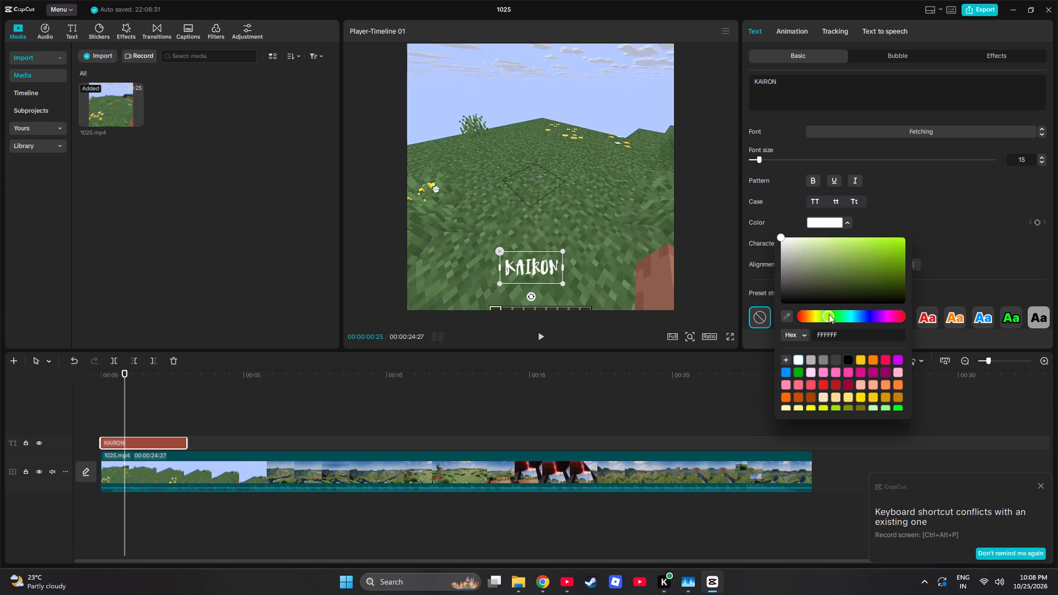
drag(829, 314, 839, 315)
drag(874, 237, 892, 241)
drag(883, 242, 916, 246)
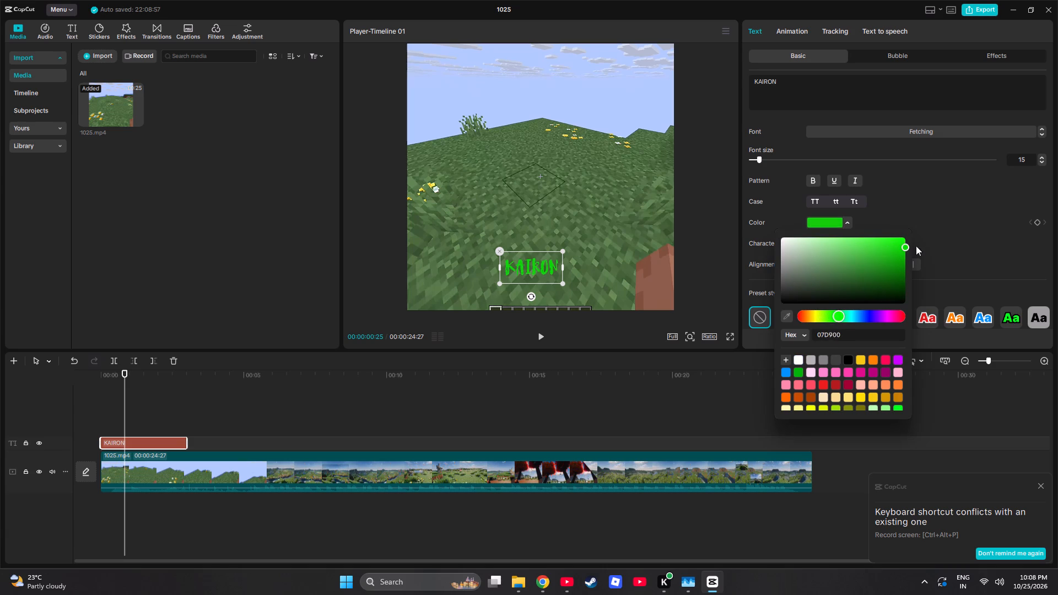
drag(916, 246, 923, 236)
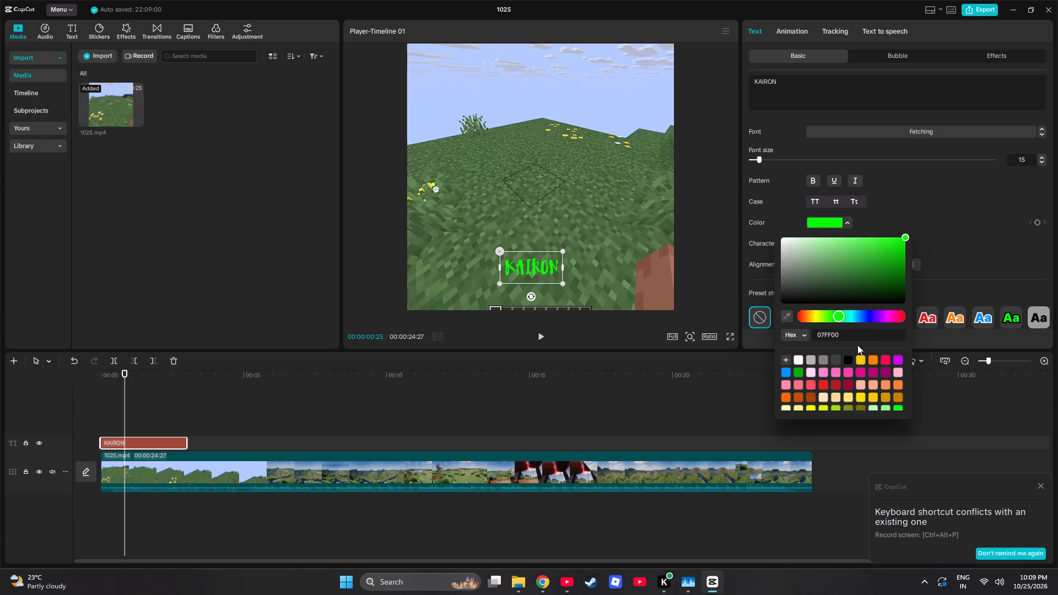
click(1028, 182)
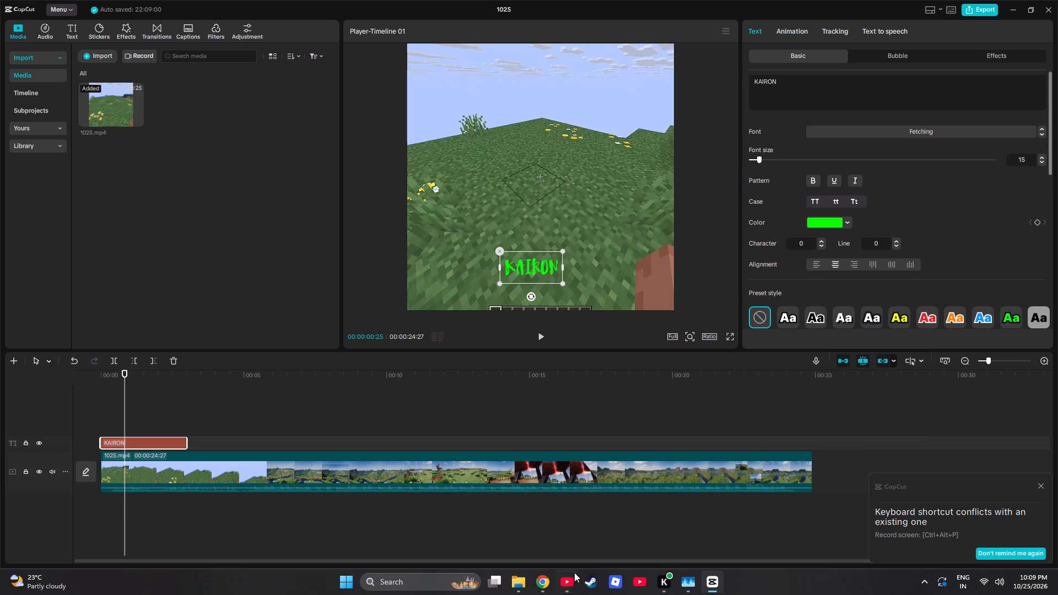
Switch to YouTube, open the Mirror/Reflective Watermark Tutorial for CapCut, and watch its green text colour and shadow settings, pausing at 0:49.
click(571, 577)
click(24, 9)
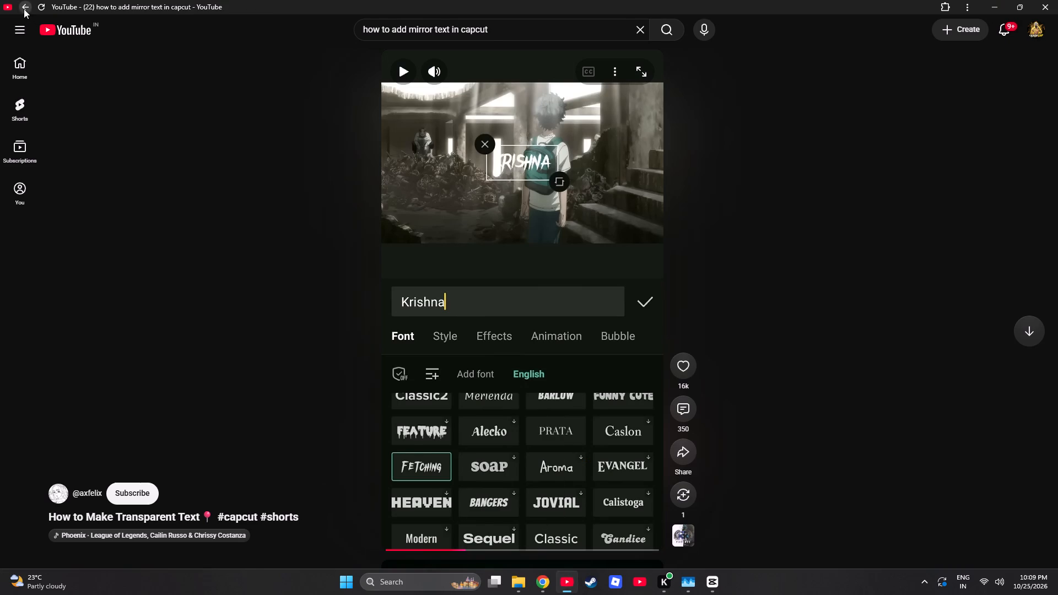
scroll(408, 289, down, 1)
click(398, 355)
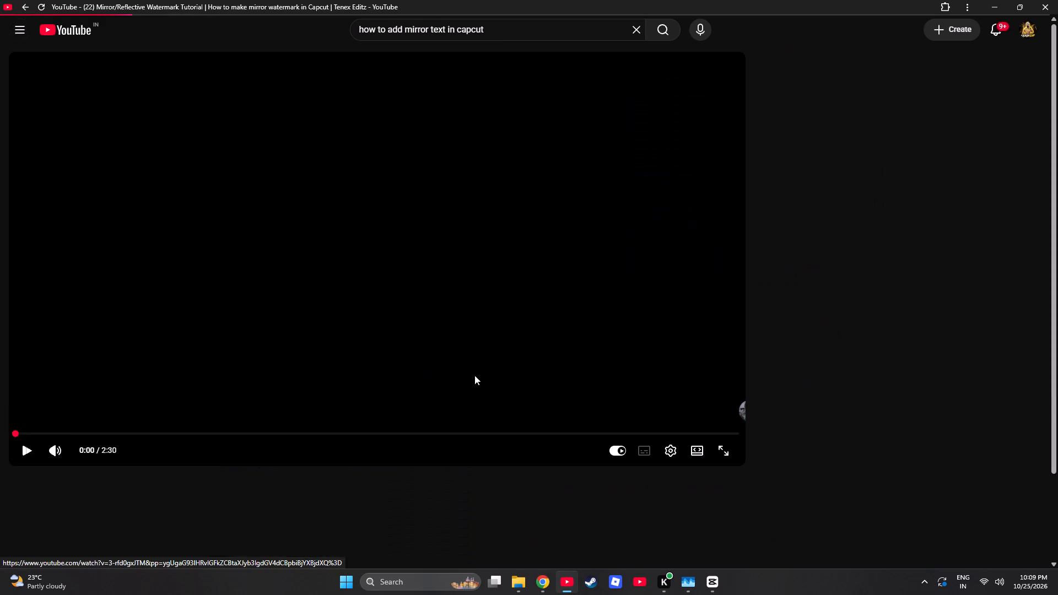
drag(137, 432, 226, 441)
click(225, 435)
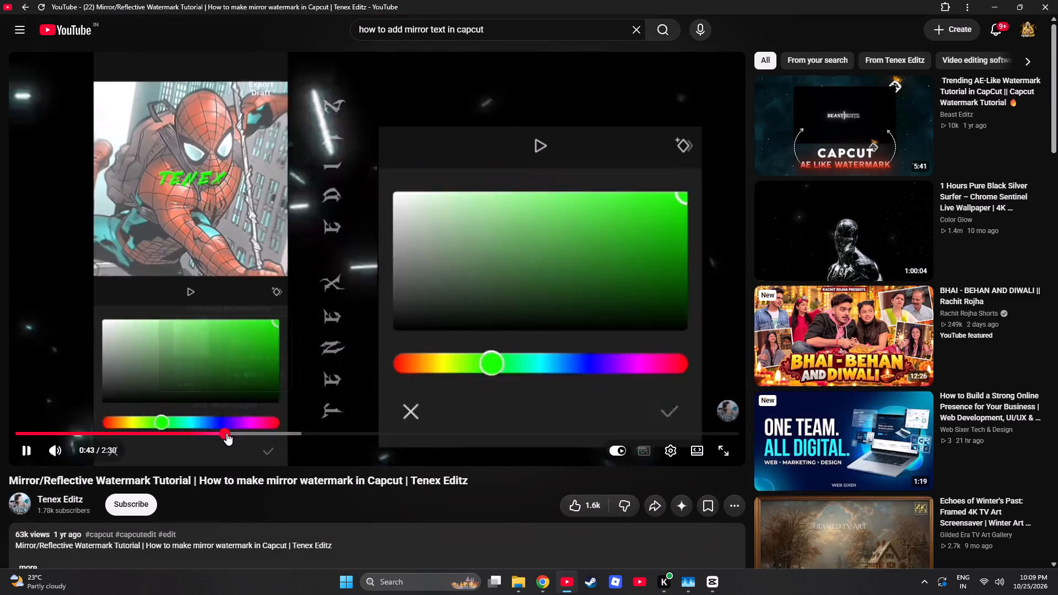
drag(235, 432, 197, 429)
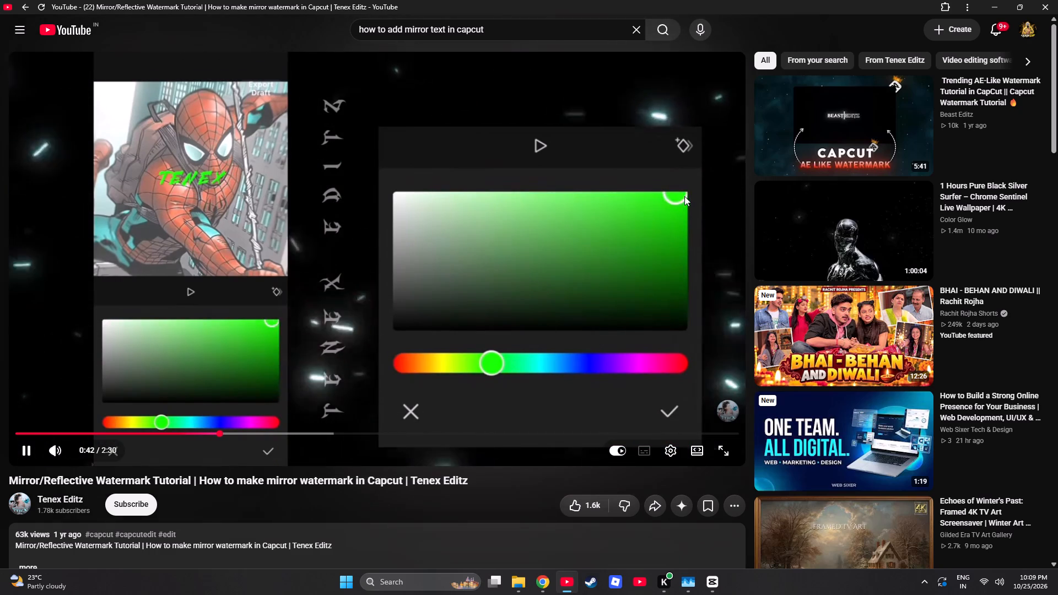
click(493, 236)
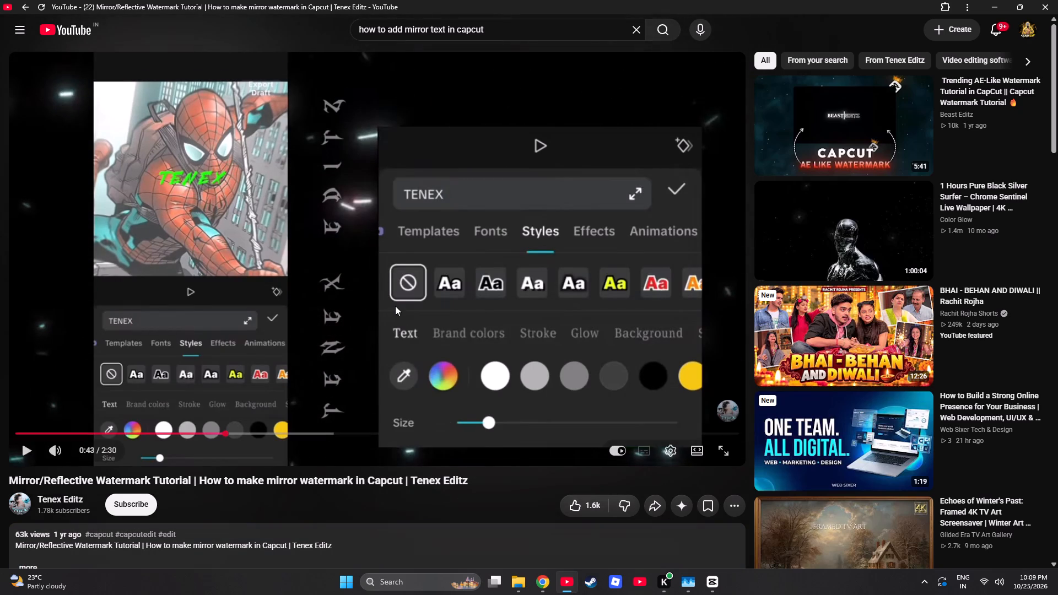
click(395, 306)
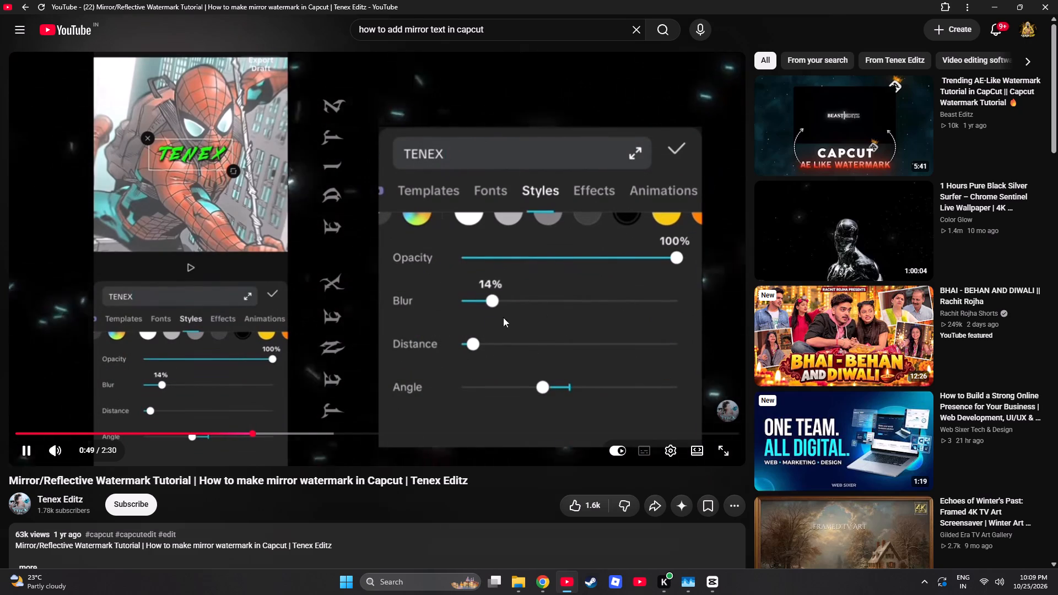
click(488, 317)
Switch to CapCut, enable the KAIRON title's shadow, and set the shadow opacity to 100% and blurriness to 11%.
click(714, 577)
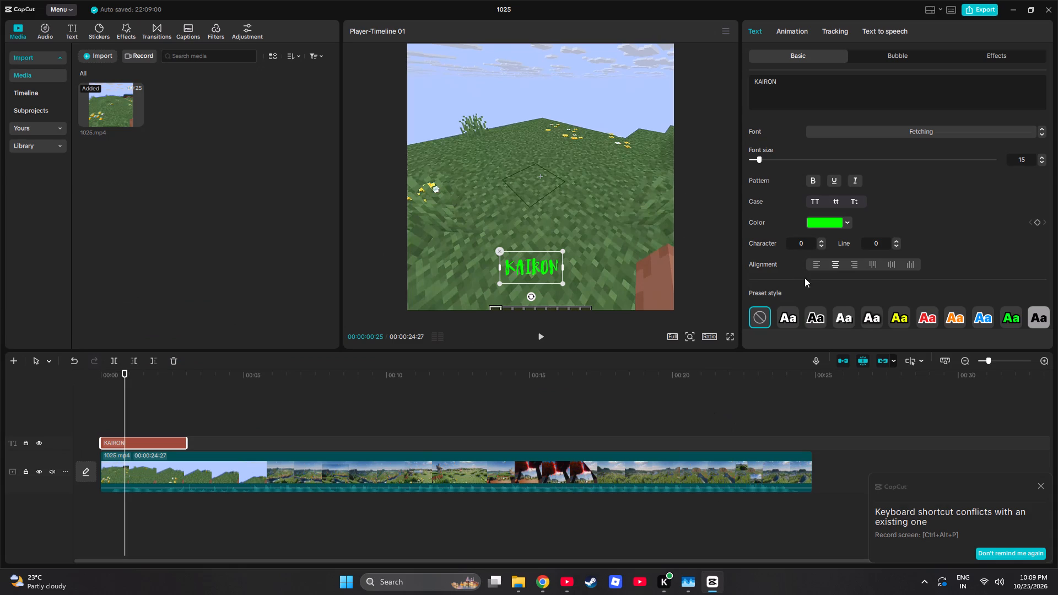
drag(1051, 152, 1054, 201)
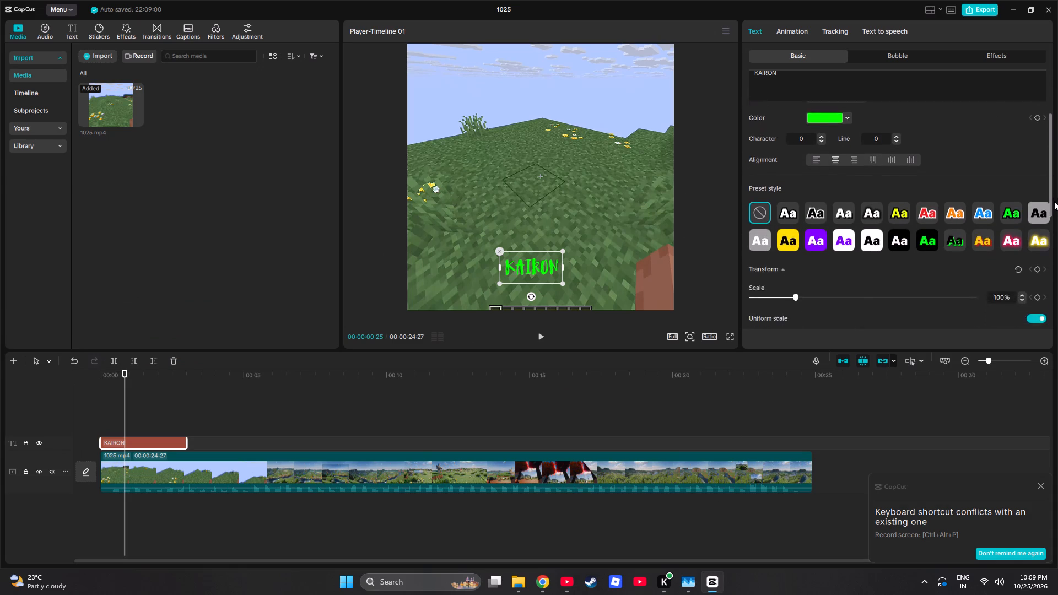
drag(1054, 201, 1056, 293)
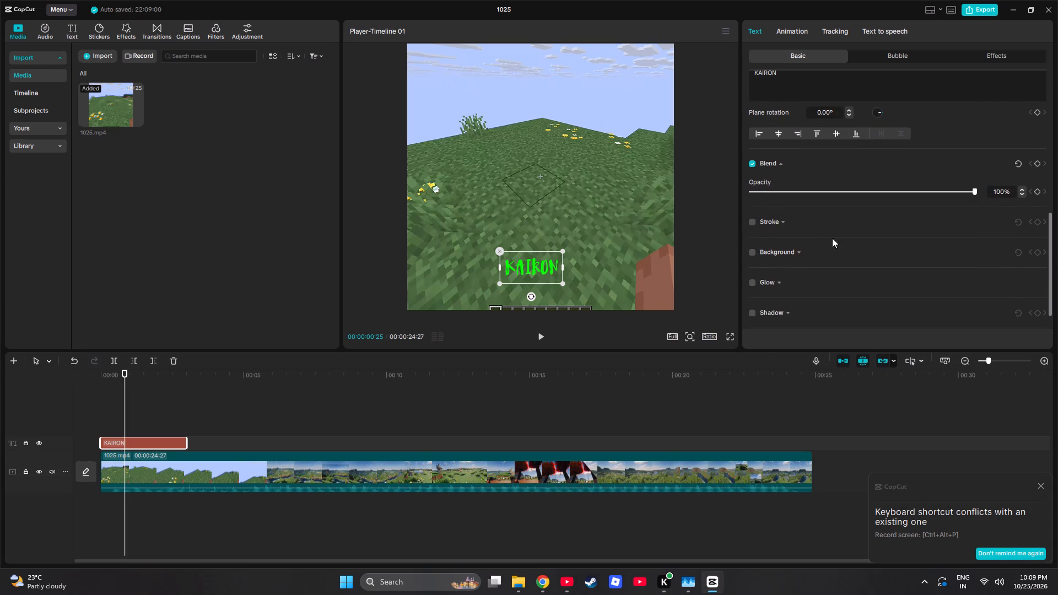
click(787, 316)
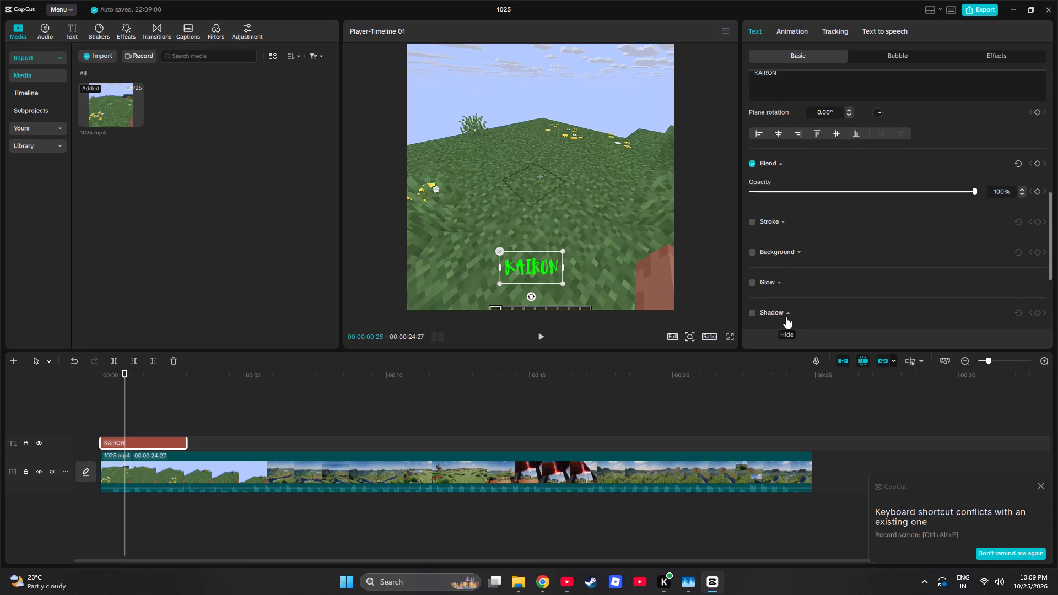
click(756, 311)
click(752, 311)
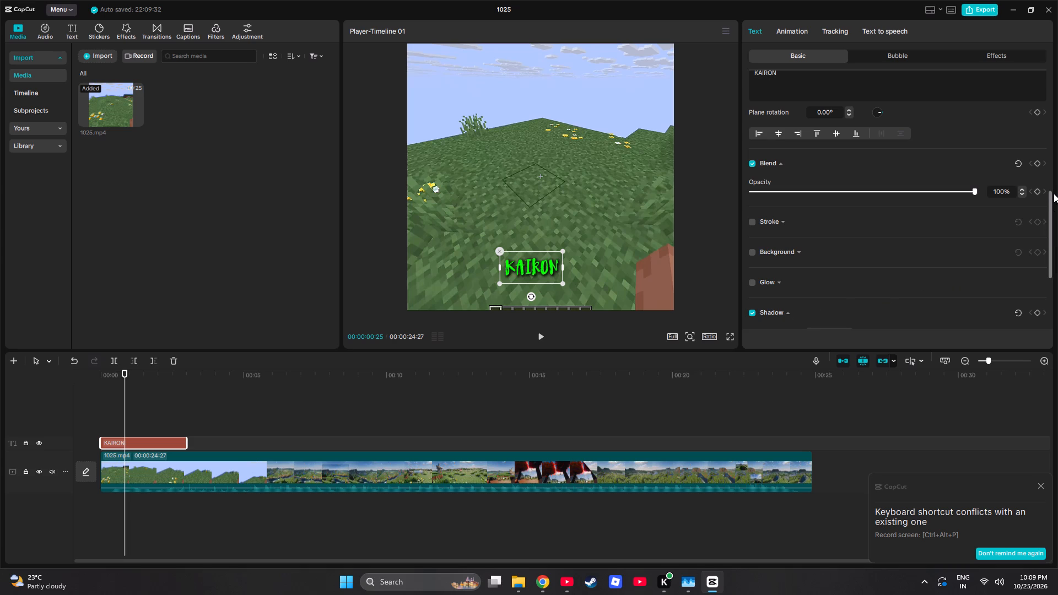
drag(1049, 228, 1050, 278)
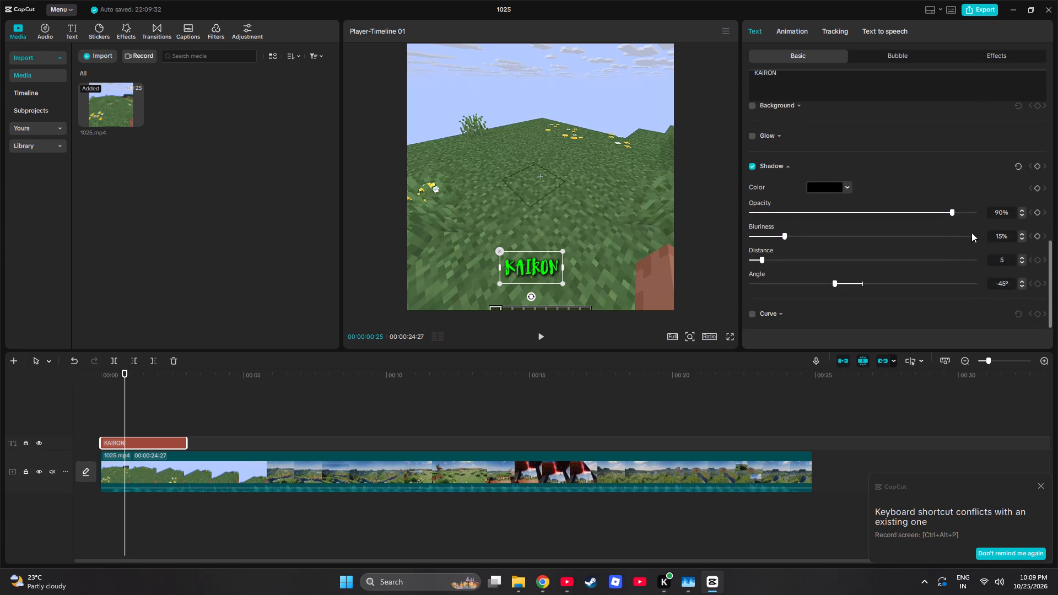
drag(954, 212, 992, 218)
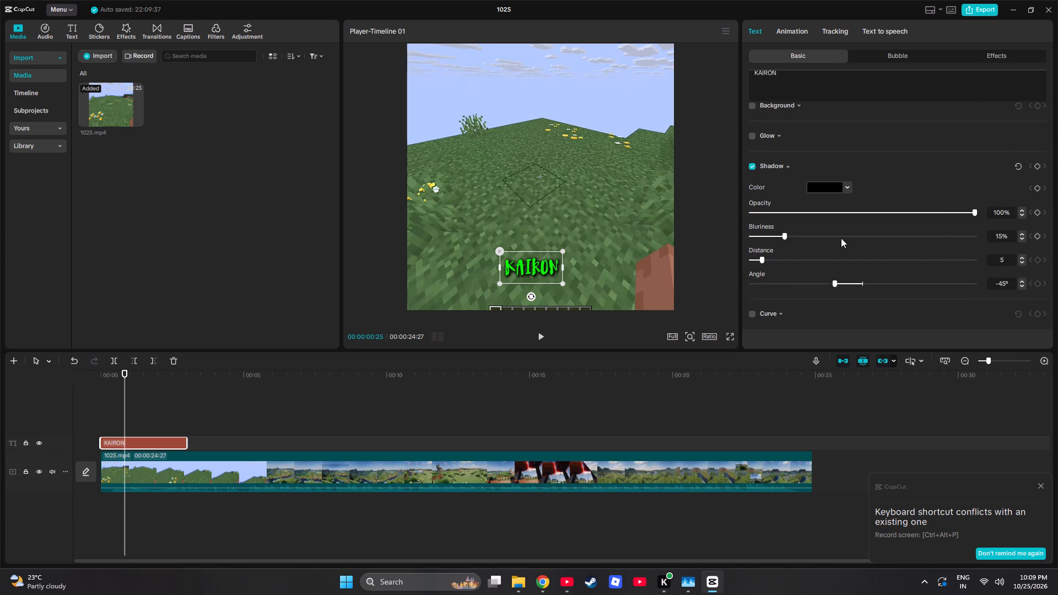
drag(785, 235, 775, 235)
Check the shadow values in the YouTube mirror watermark tutorial, then return to CapCut and set the title's shadow blurriness to 15%.
click(574, 582)
click(499, 352)
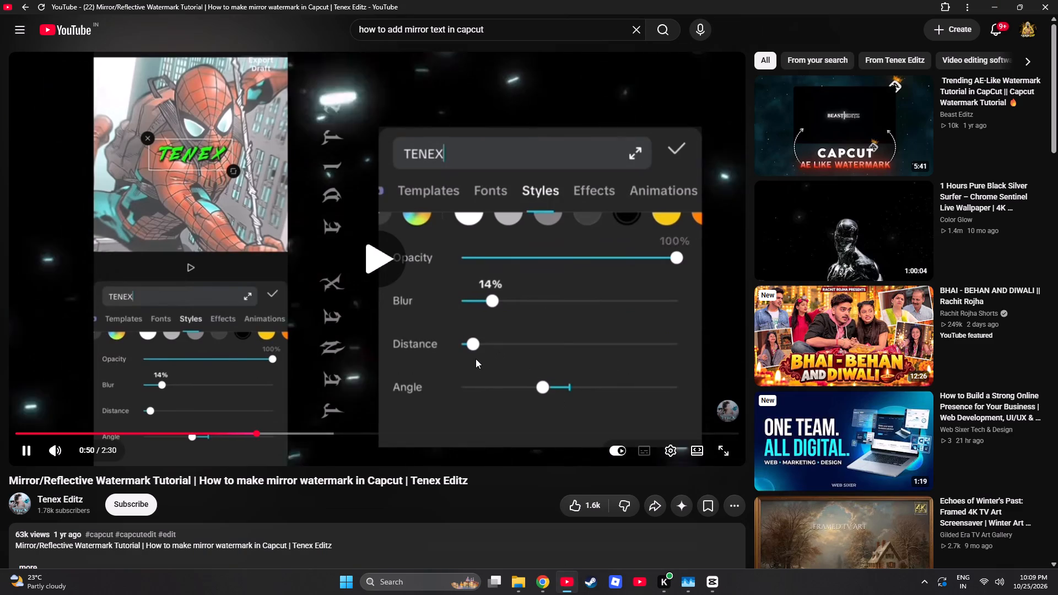
click(476, 359)
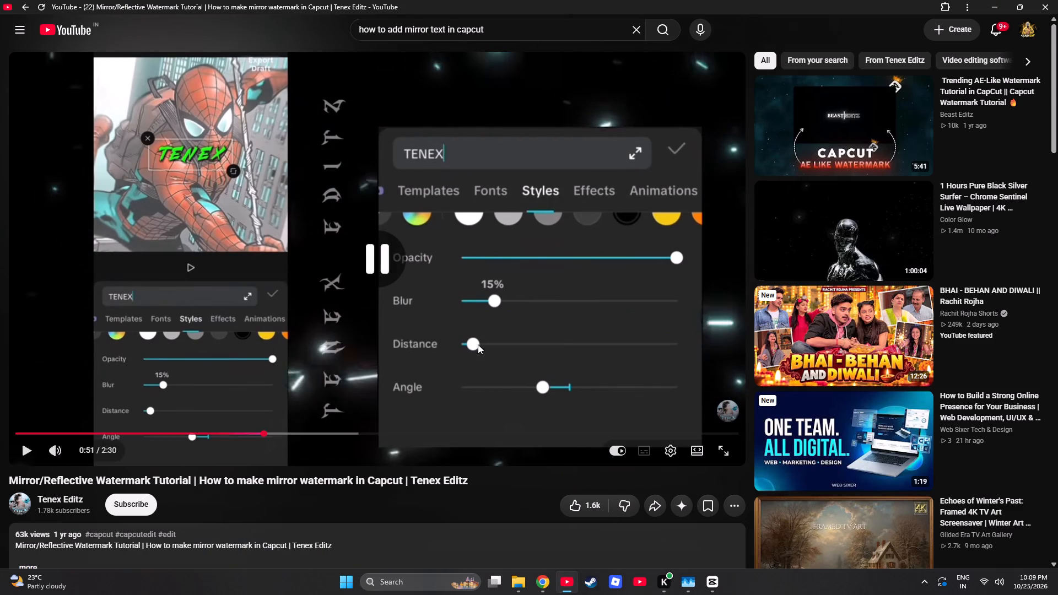
click(478, 344)
click(481, 349)
click(716, 577)
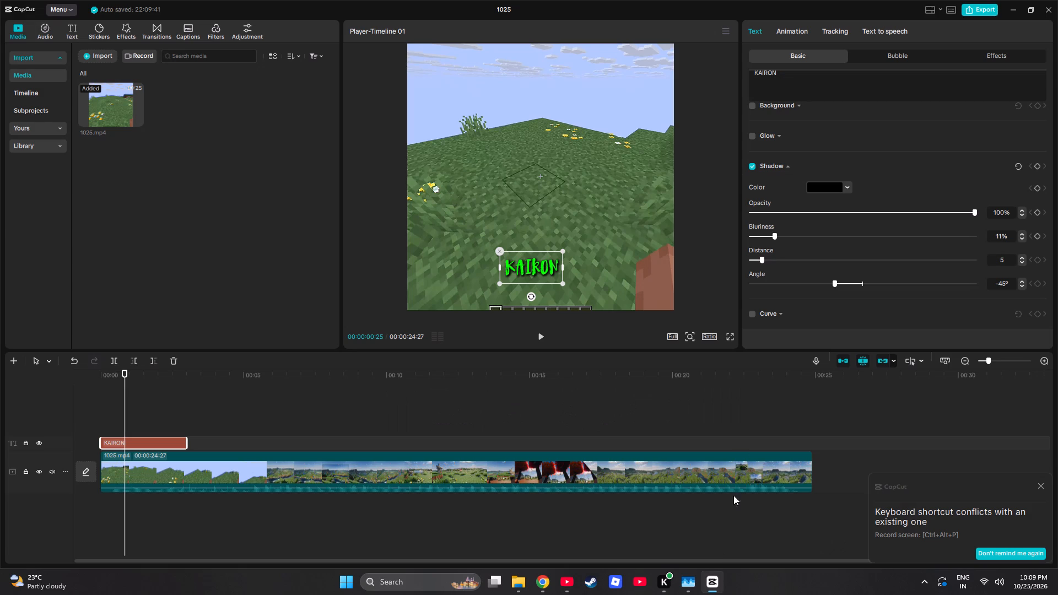
click(1003, 238)
key(BackSpace)
key(5)
Watch the YouTube tutorial's part after the shadow settings up to 0:59, then return to CapCut and collapse the title's shadow settings.
click(563, 582)
click(499, 281)
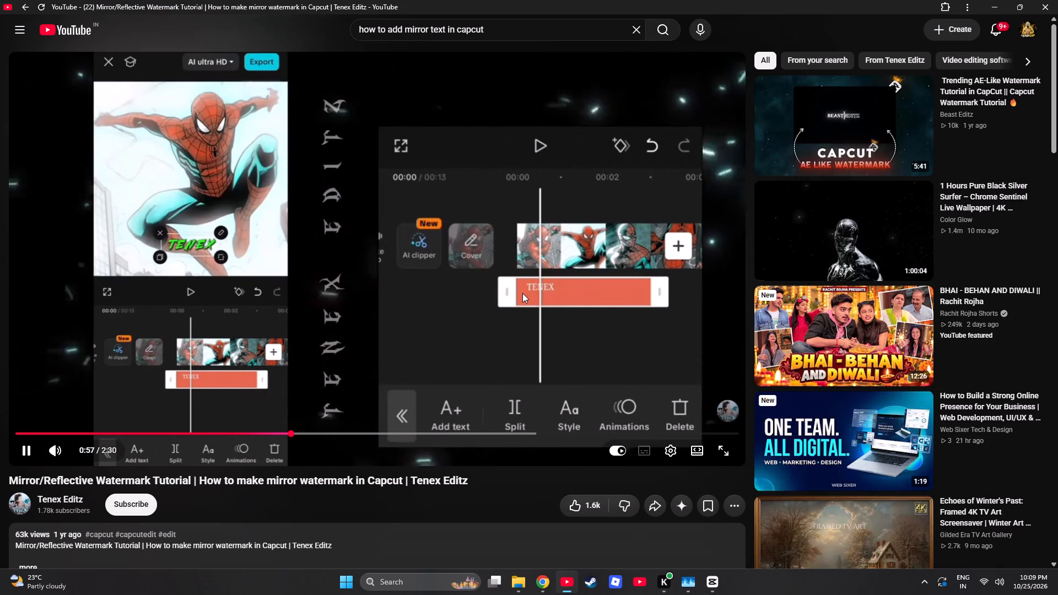
click(522, 294)
click(522, 294)
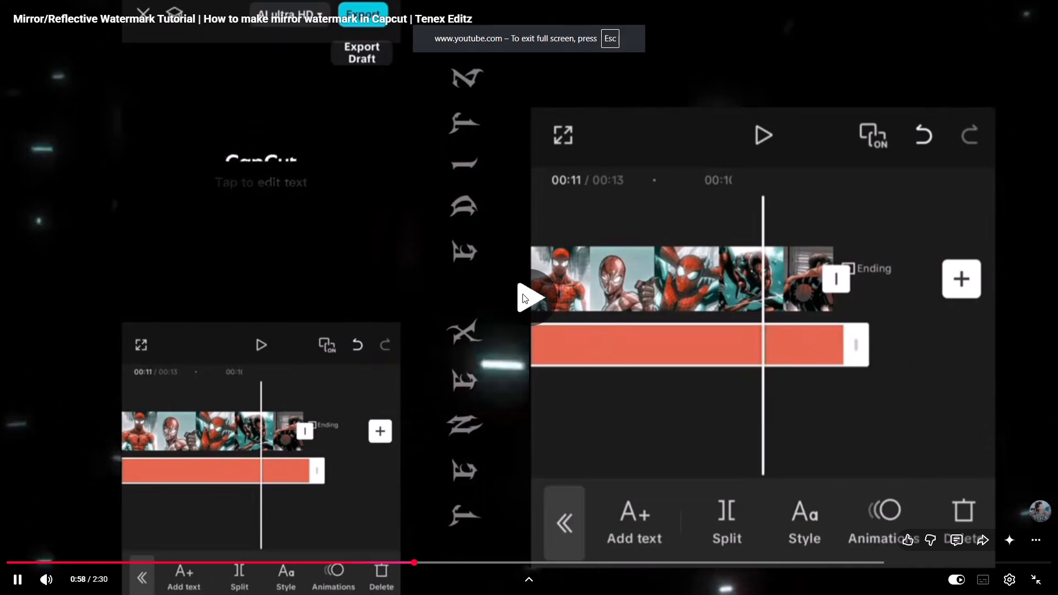
click(522, 294)
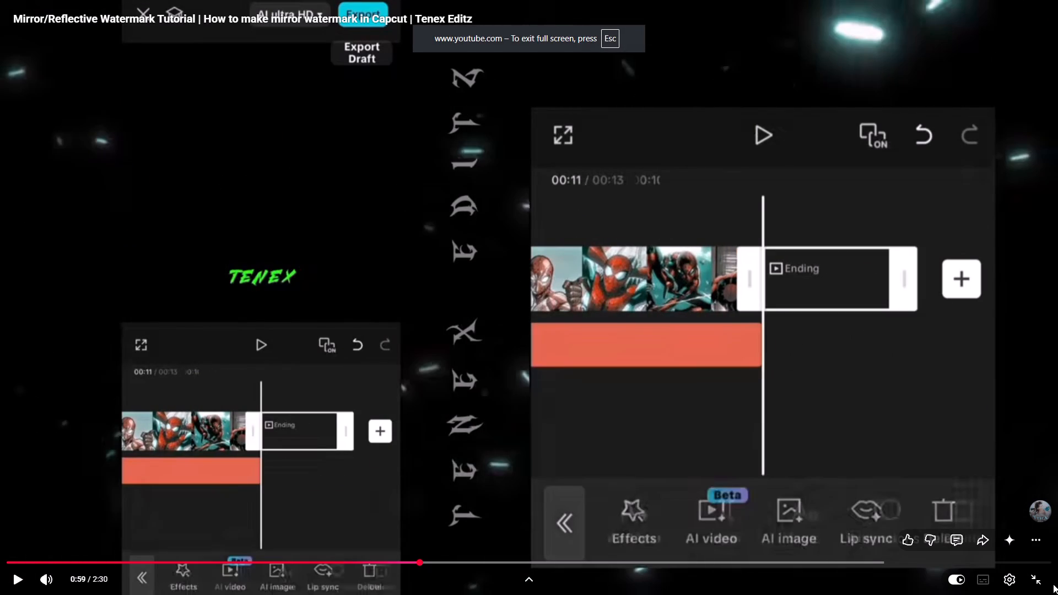
click(1035, 583)
click(716, 582)
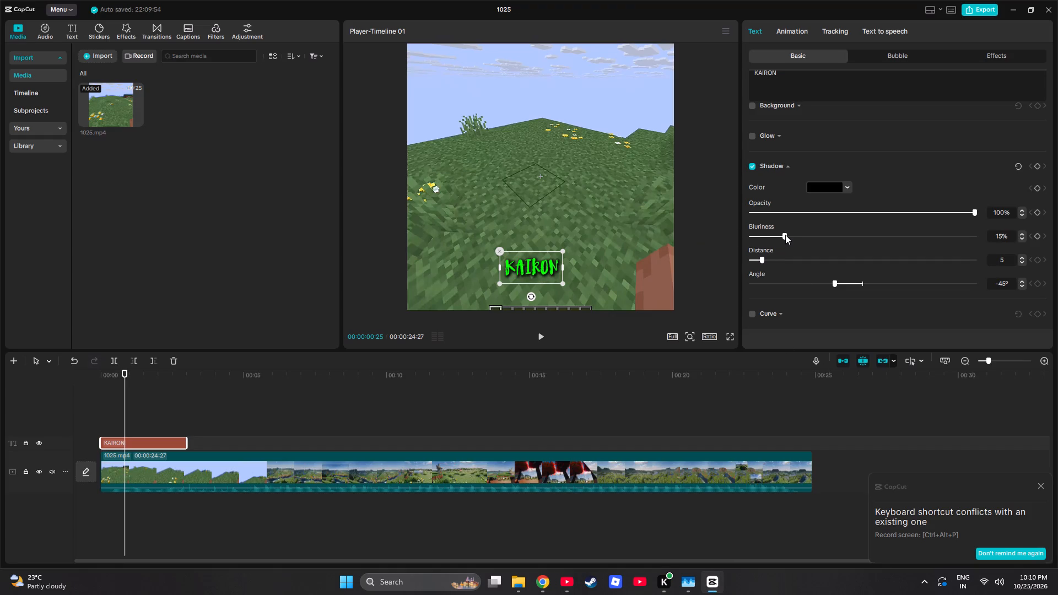
click(904, 171)
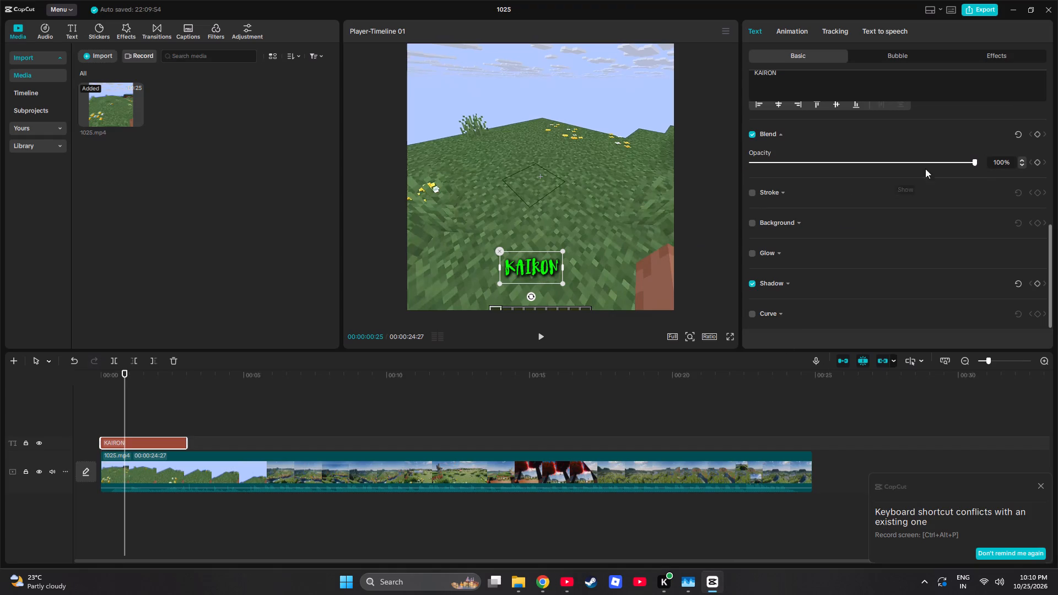
Switch to YouTube and rewatch the mirror watermark tutorial's text styling section from 0:27, pausing at the character spacing setting at 0:36.
click(568, 575)
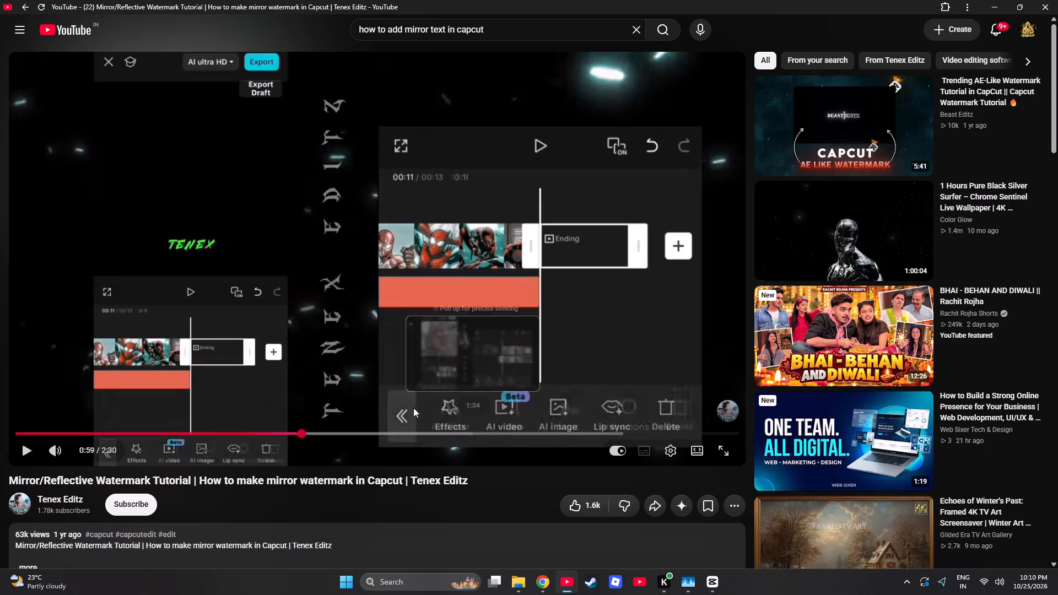
drag(224, 430, 150, 432)
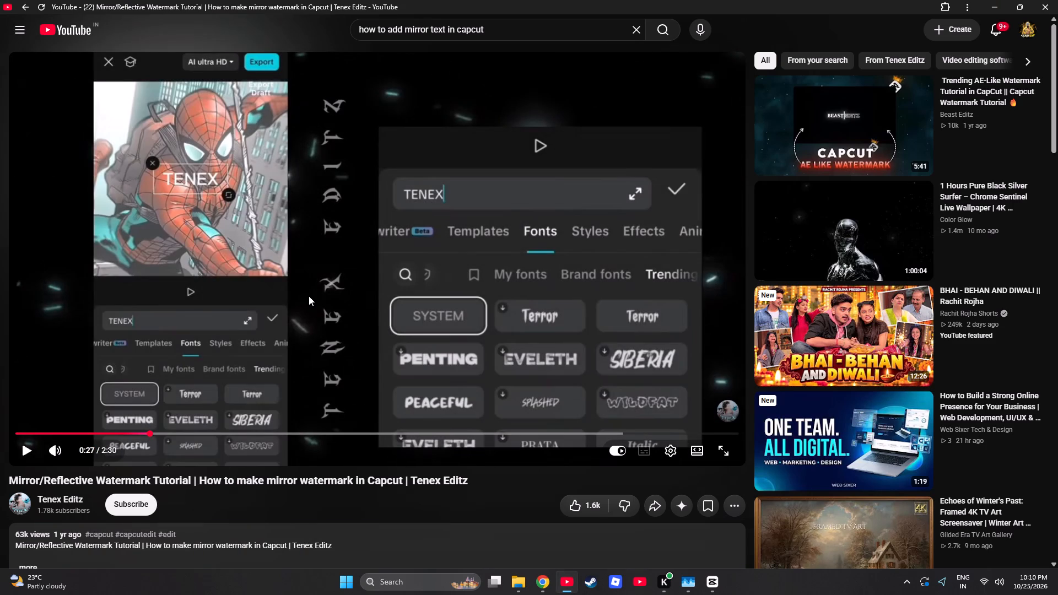
click(309, 296)
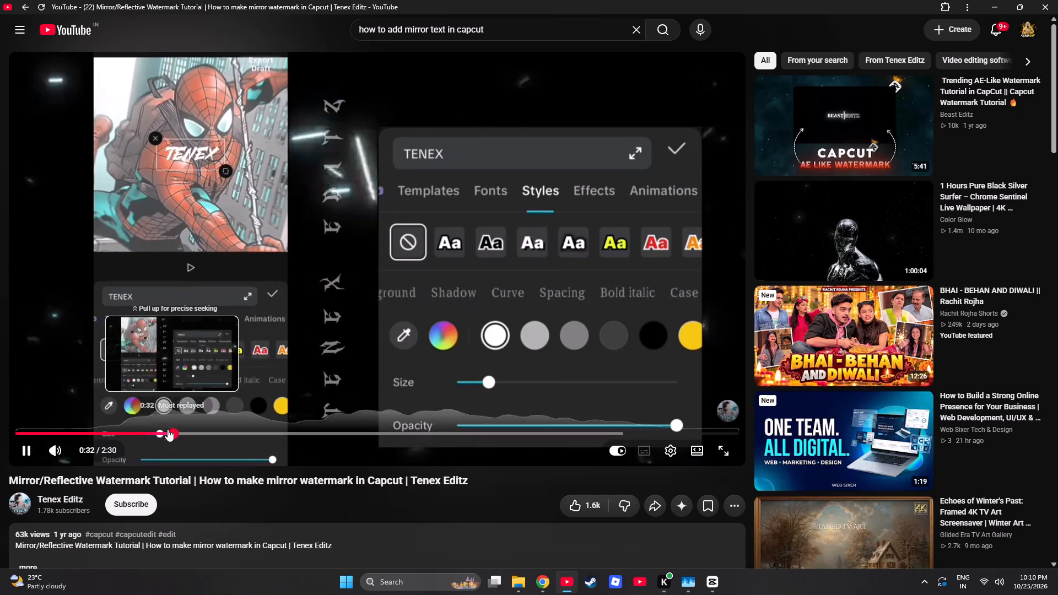
click(156, 428)
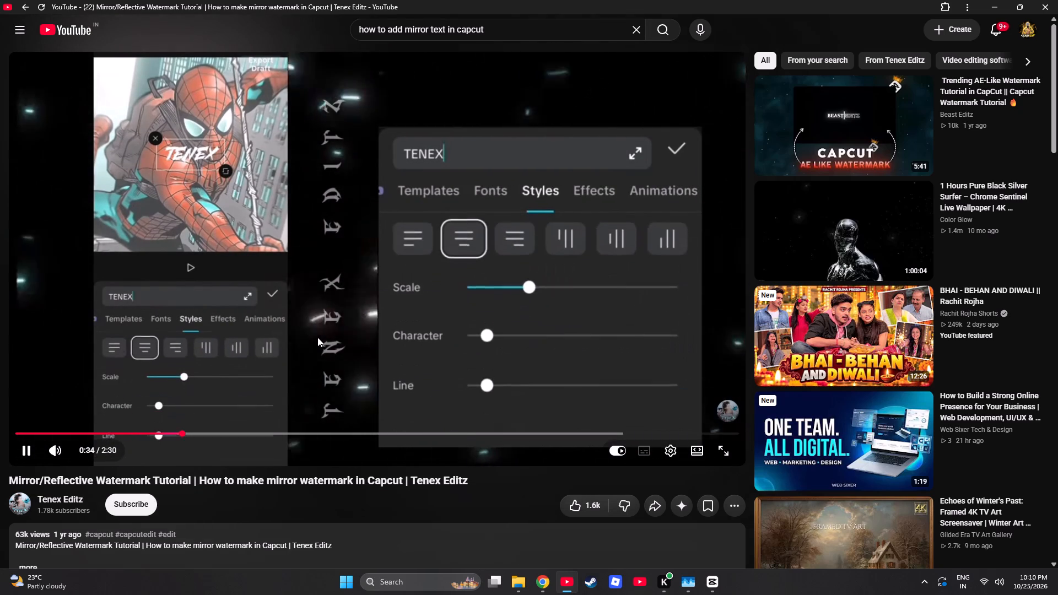
click(324, 337)
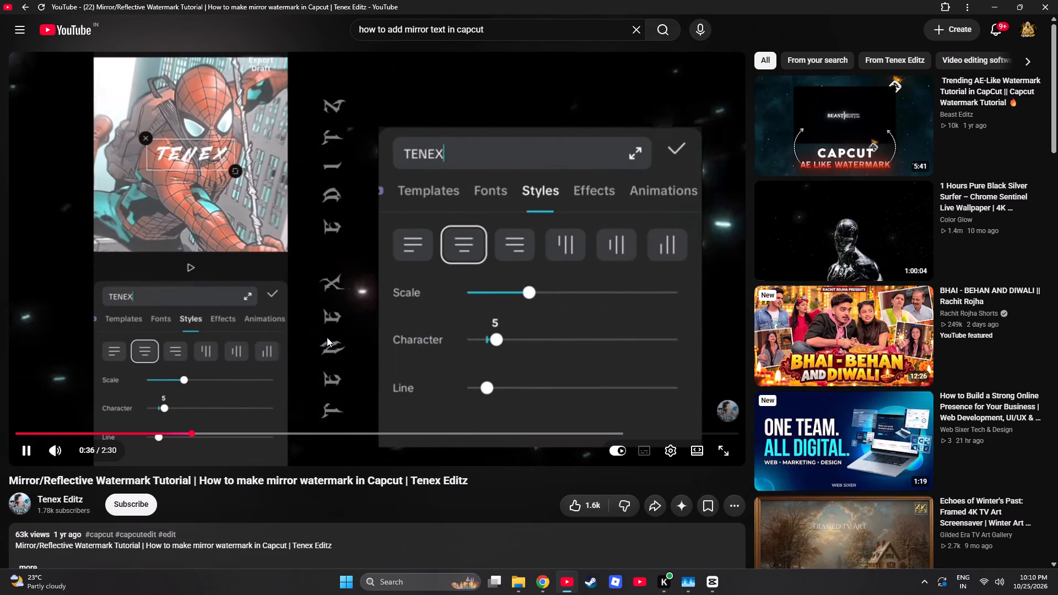
Switch to CapCut and search the KAIRON title's font list for "fetching", then close the list.
click(711, 578)
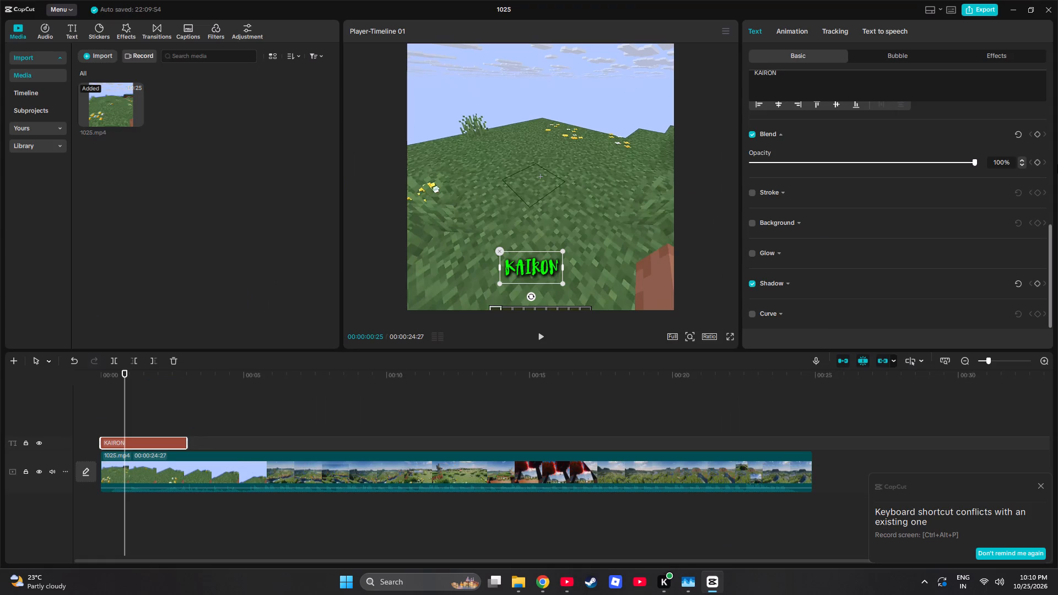
drag(1051, 258, 1052, 62)
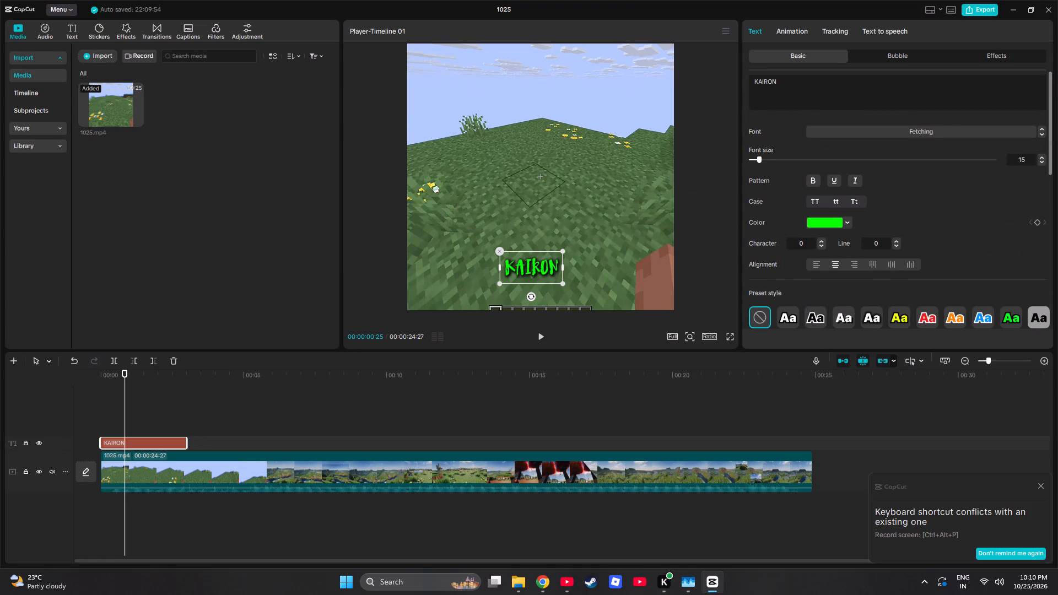
click(923, 134)
click(887, 149)
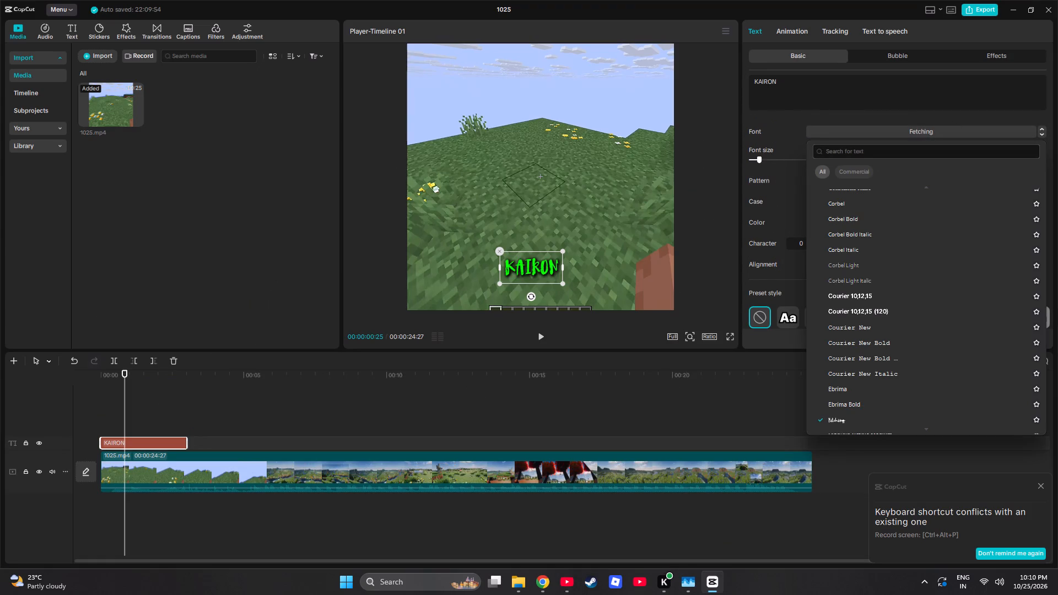
text(fetching)
key(Return)
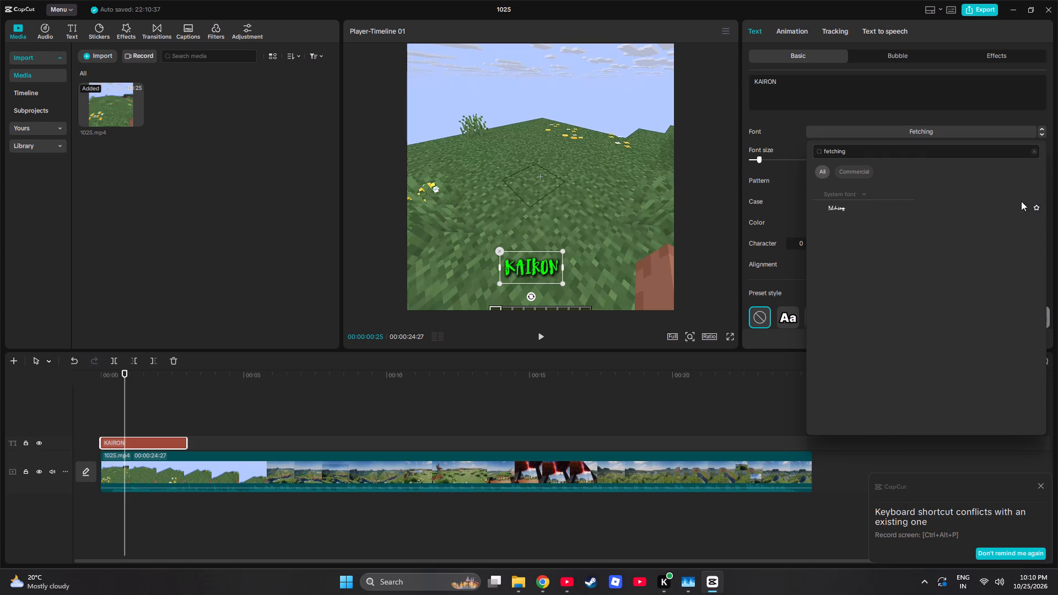
click(782, 531)
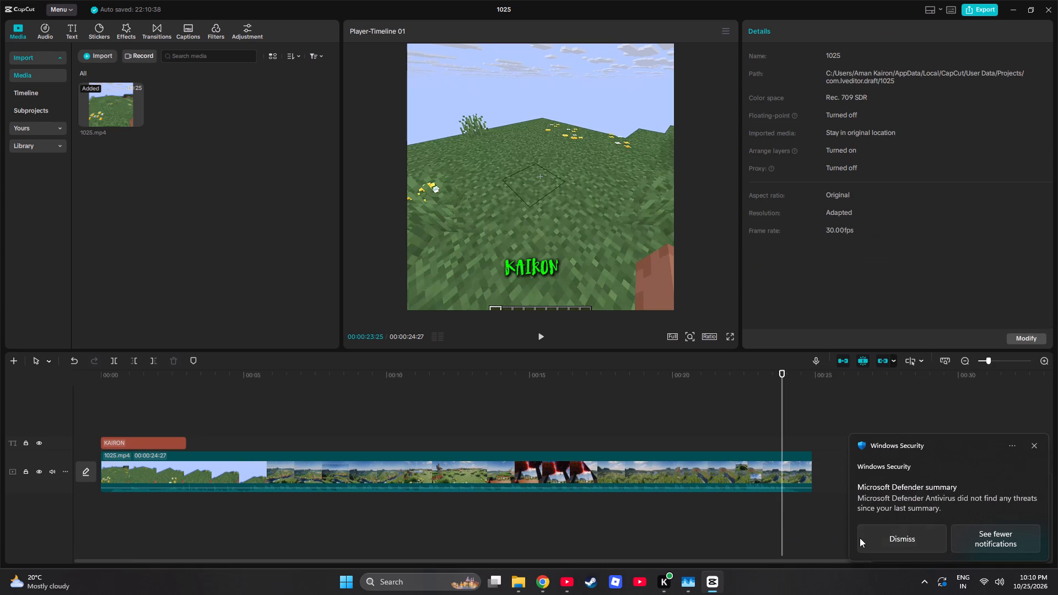
Return to the YouTube tutorial and replay the font selection part from about 0:28, pausing on the My fonts list.
click(547, 578)
click(552, 578)
click(558, 581)
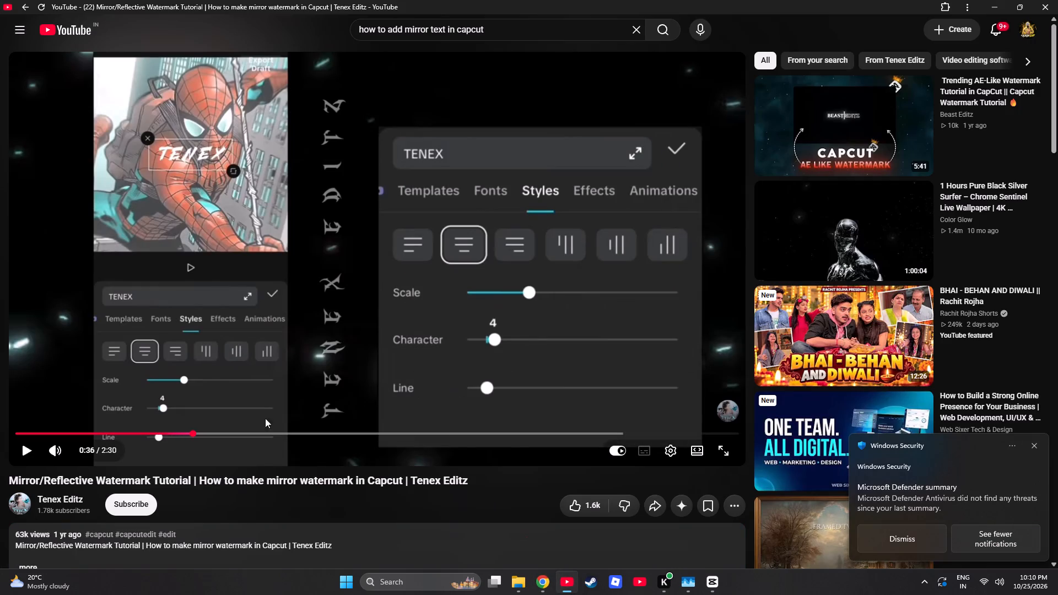
click(171, 430)
drag(153, 433, 150, 433)
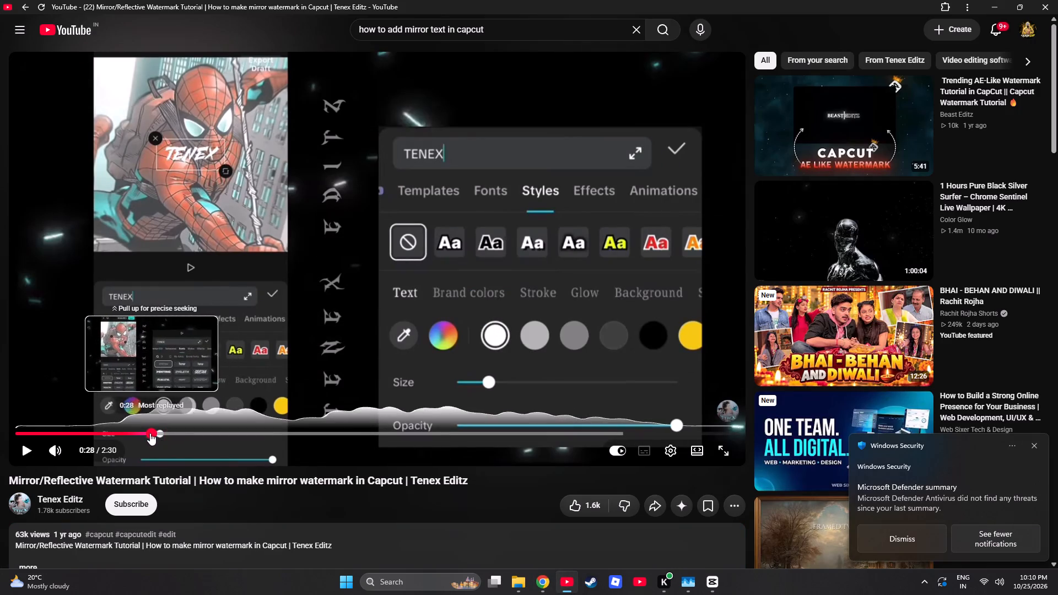
drag(150, 433, 147, 432)
click(260, 349)
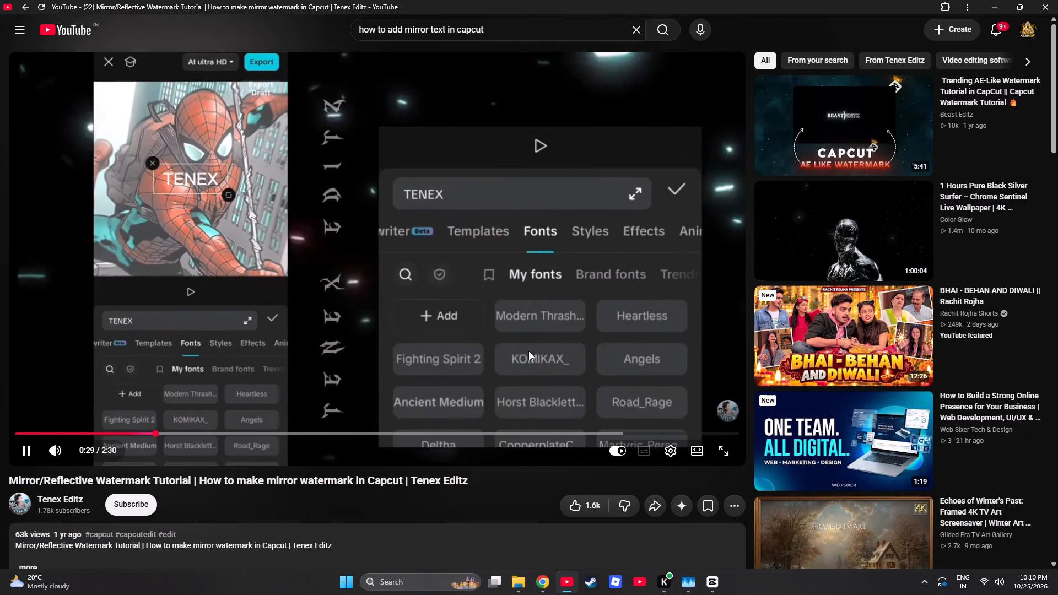
click(533, 351)
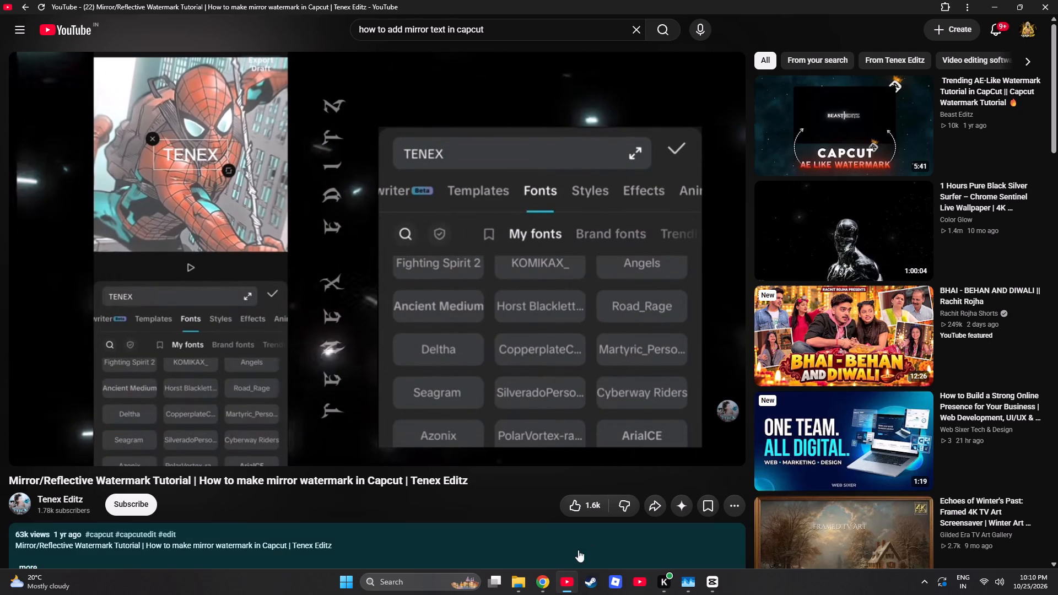
Switch to Chrome, close the old search tab, search Google for "martyric font", and open its DaFont page.
click(549, 572)
click(155, 12)
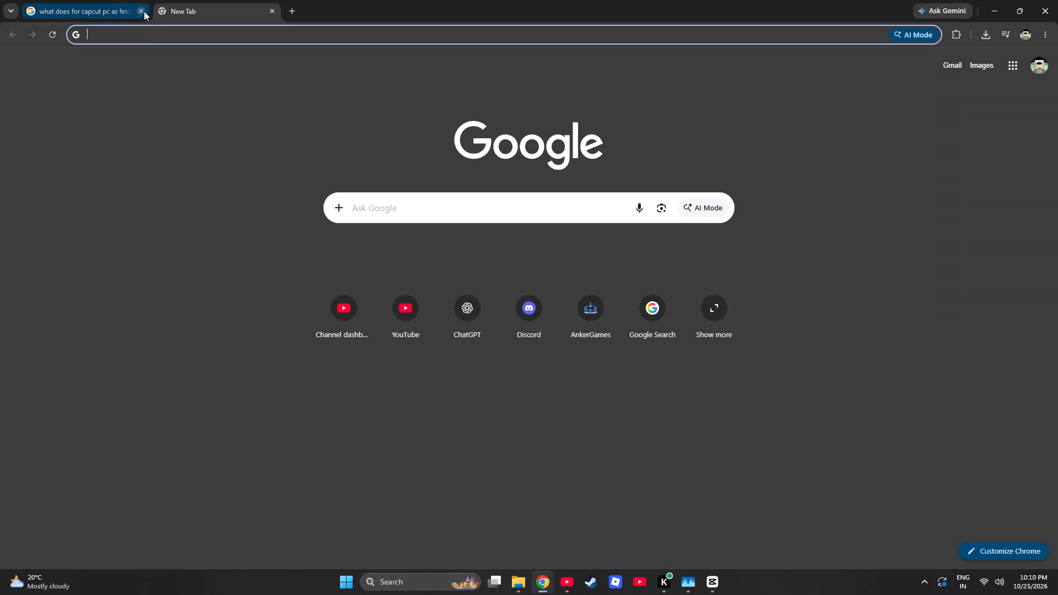
click(139, 10)
click(145, 28)
text(marty)
text(ic)
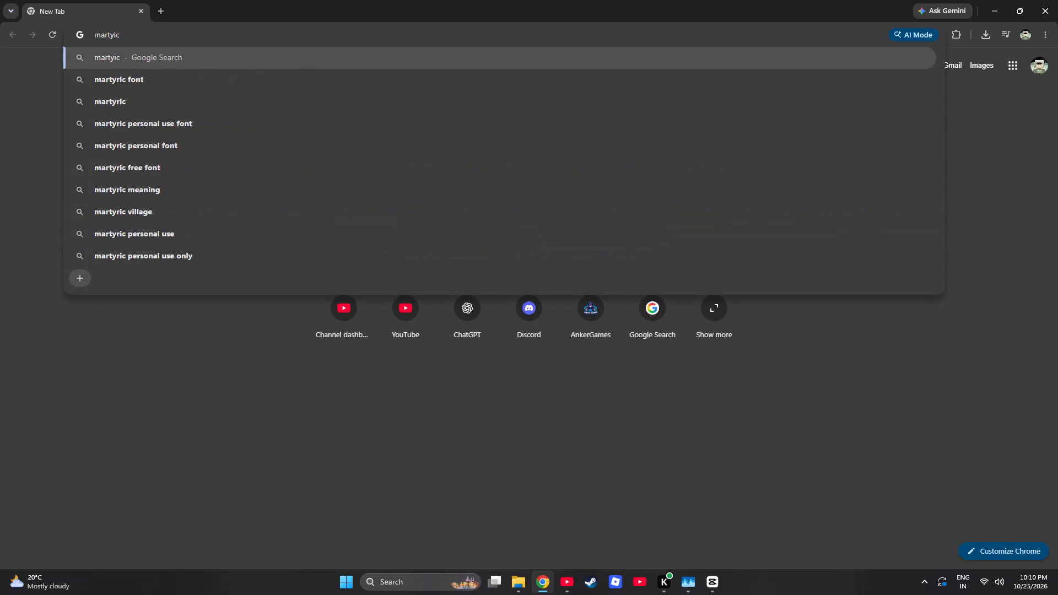
click(128, 74)
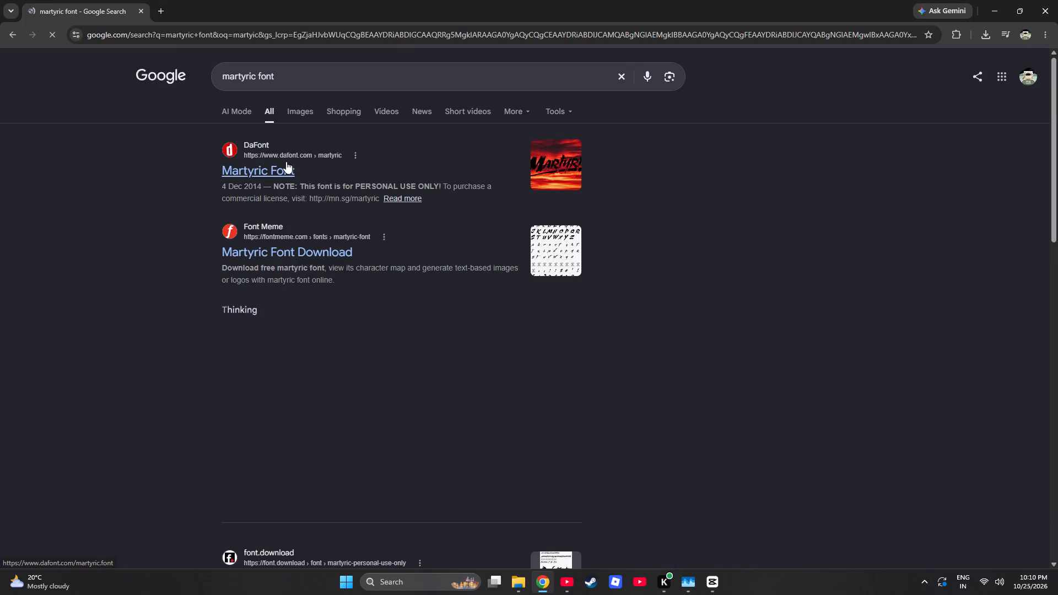
click(276, 161)
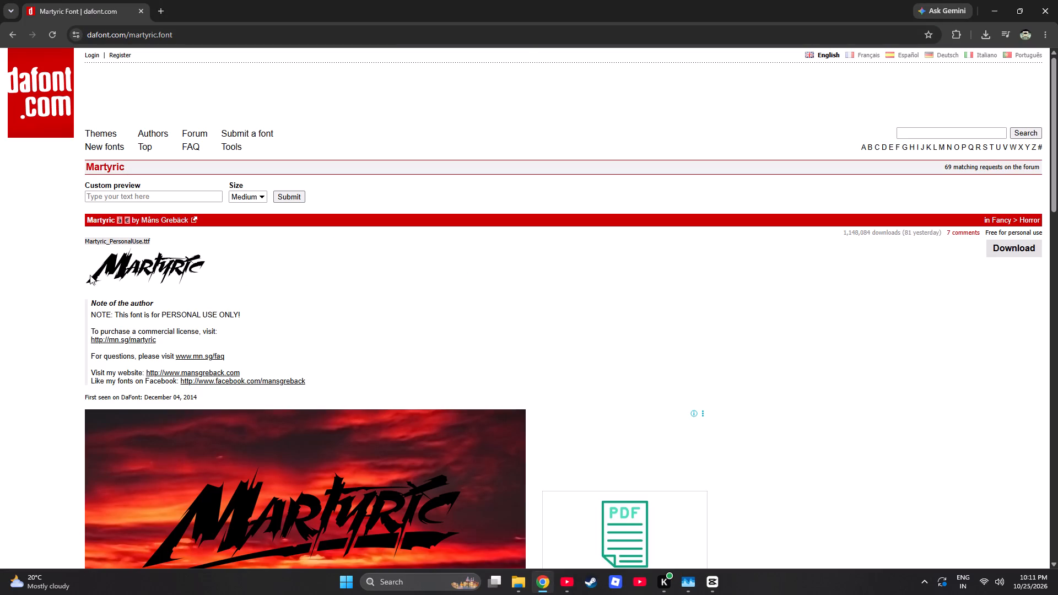
Examine the Martyric font's character map and the author's note about personal use and commercial licensing on DaFont.
drag(1051, 209, 1052, 209)
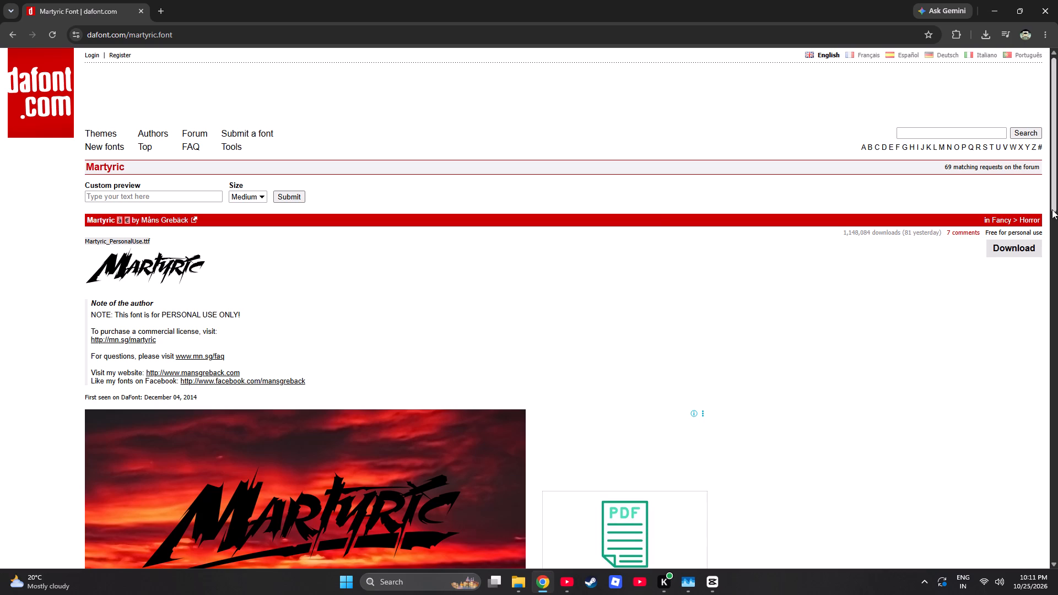
drag(1052, 209, 1051, 375)
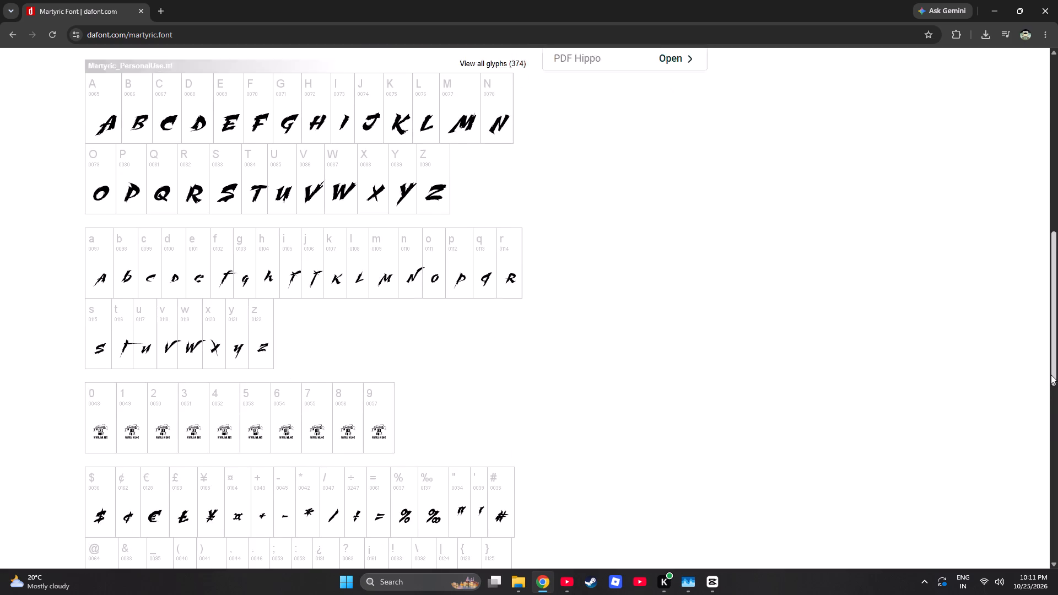
drag(1051, 375, 1040, 340)
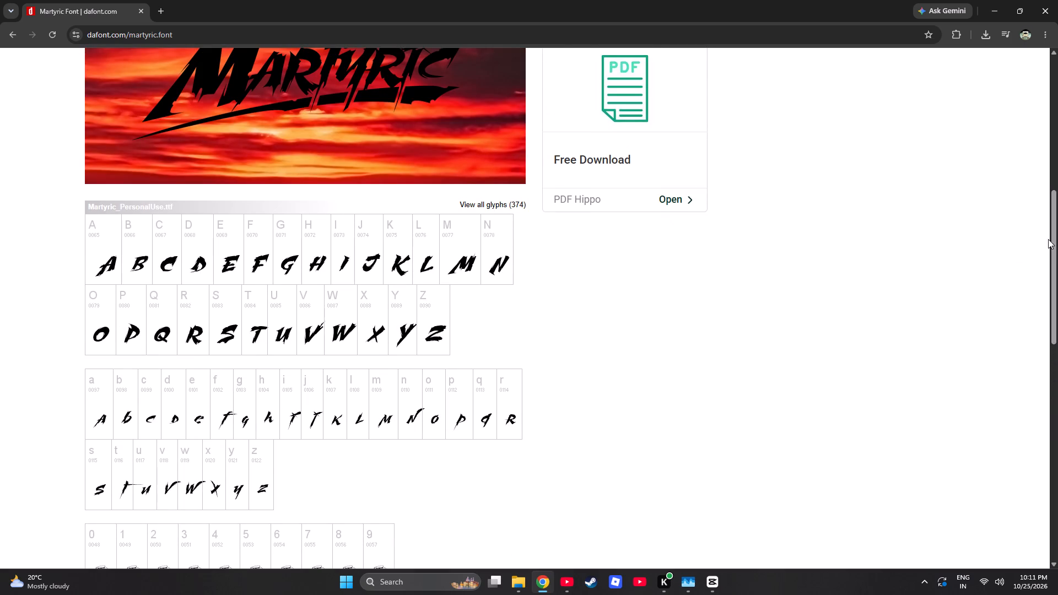
drag(1052, 250, 1045, 516)
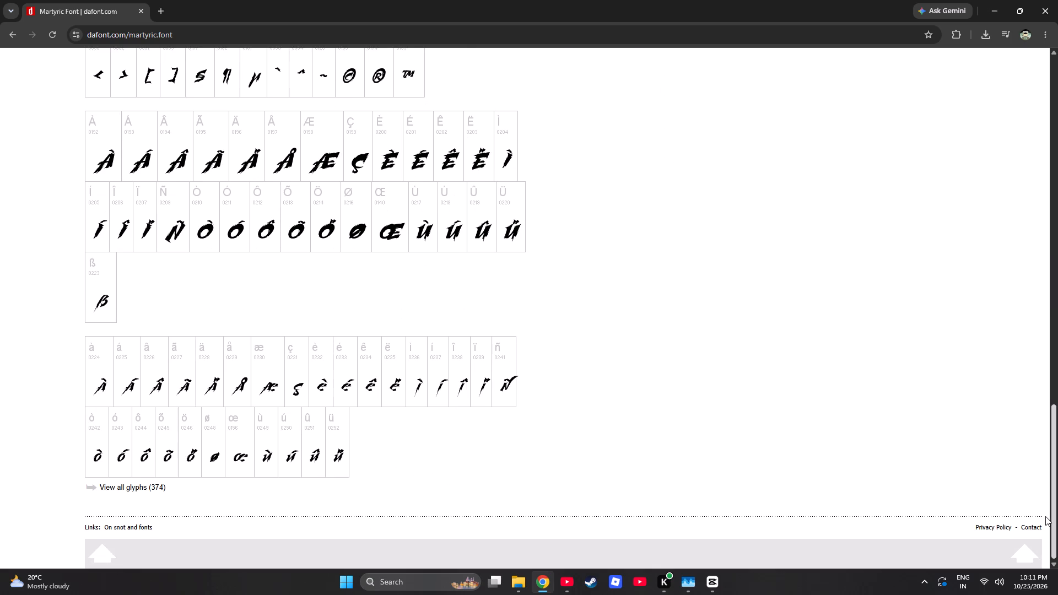
drag(1045, 516, 1057, 171)
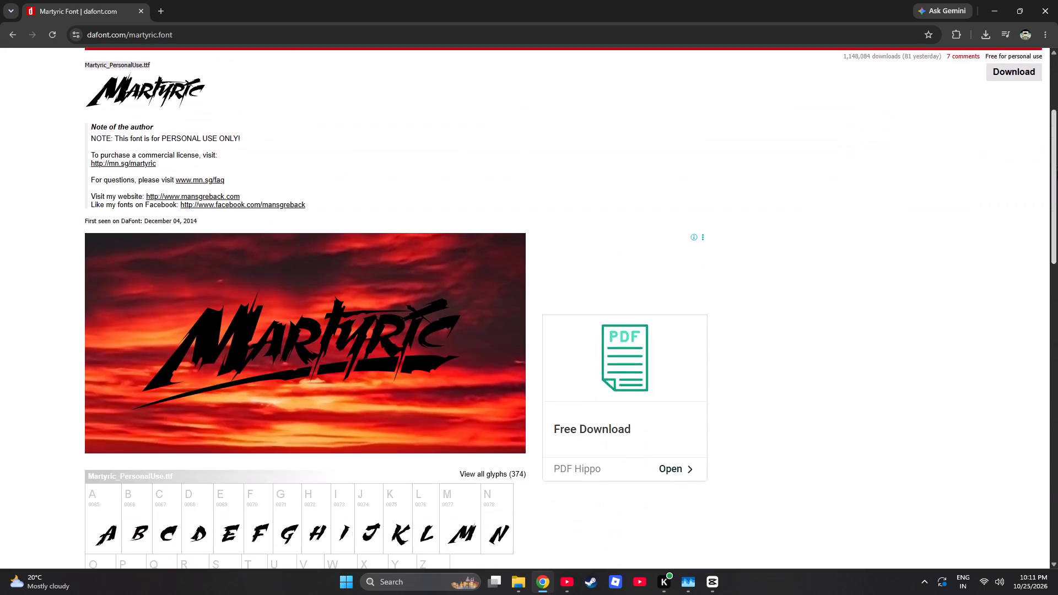
drag(1057, 171, 1056, 111)
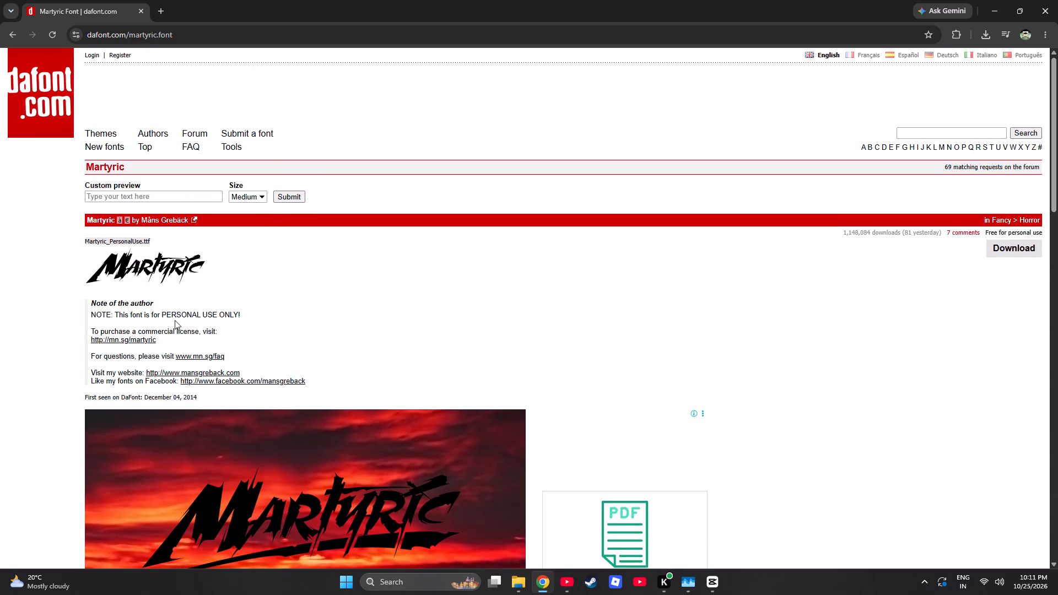
drag(161, 317, 211, 316)
click(271, 330)
drag(161, 331, 163, 332)
drag(163, 332, 198, 332)
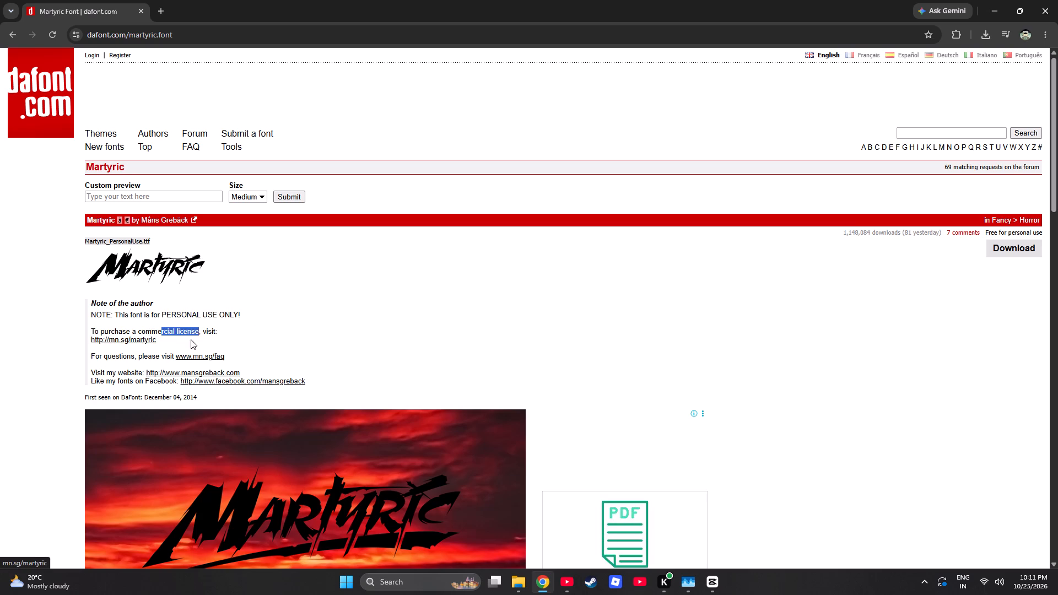
click(200, 339)
drag(161, 357, 174, 355)
click(413, 338)
Download the Martyric font from DaFont and open martyric.zip in the Downloads folder.
click(1018, 247)
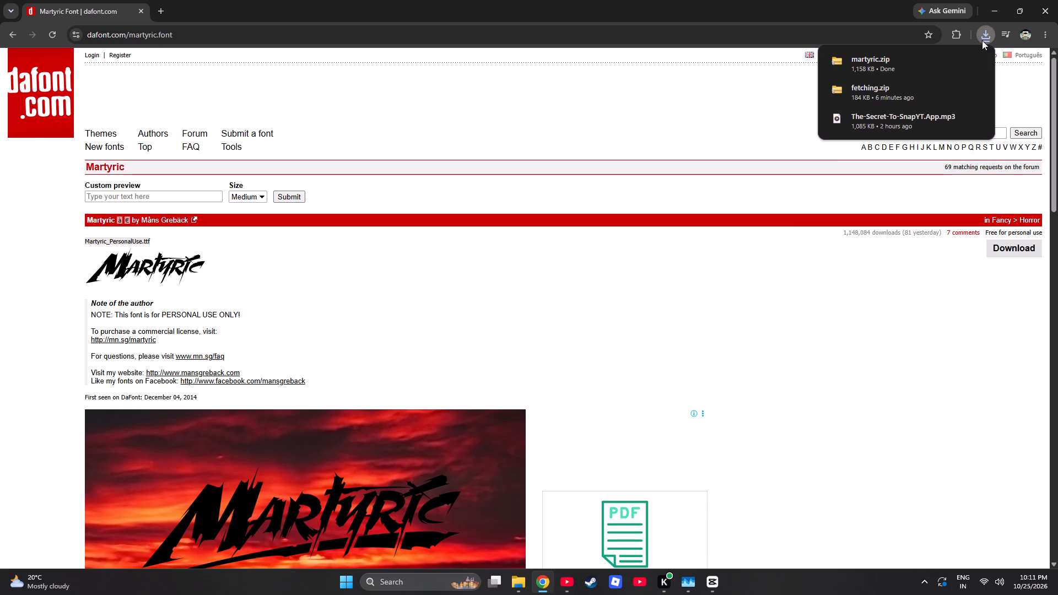
click(521, 583)
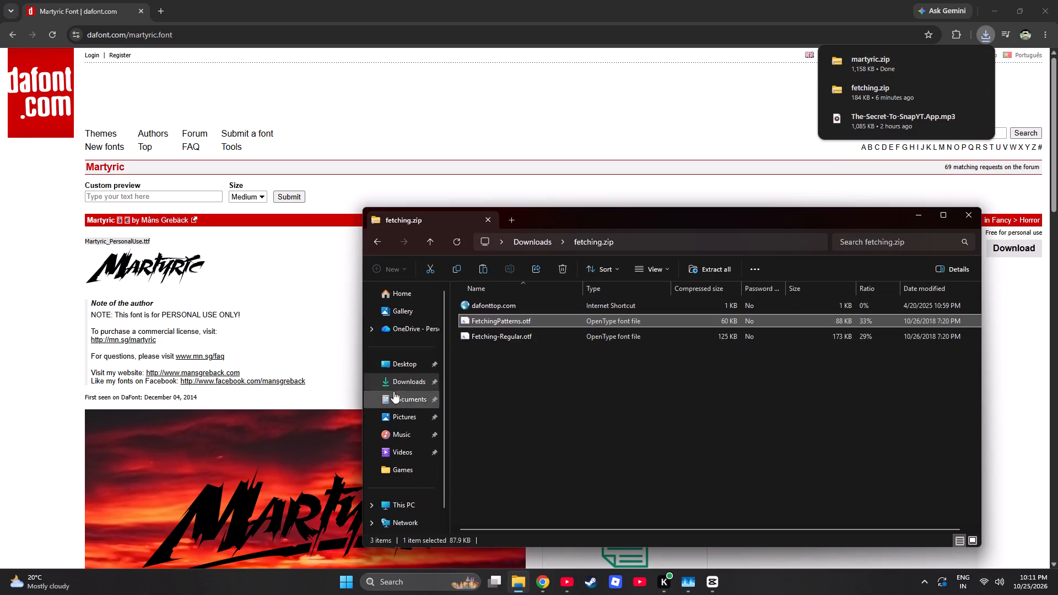
click(408, 381)
double_click(520, 324)
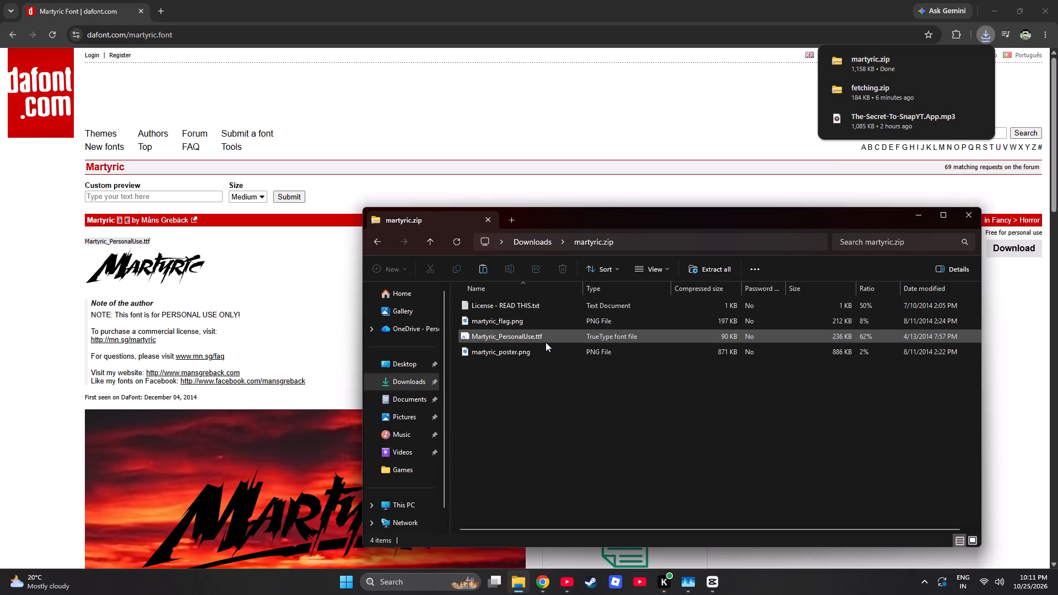
View the martyric_flag.png image from the archive in Photos, then close it.
double_click(548, 316)
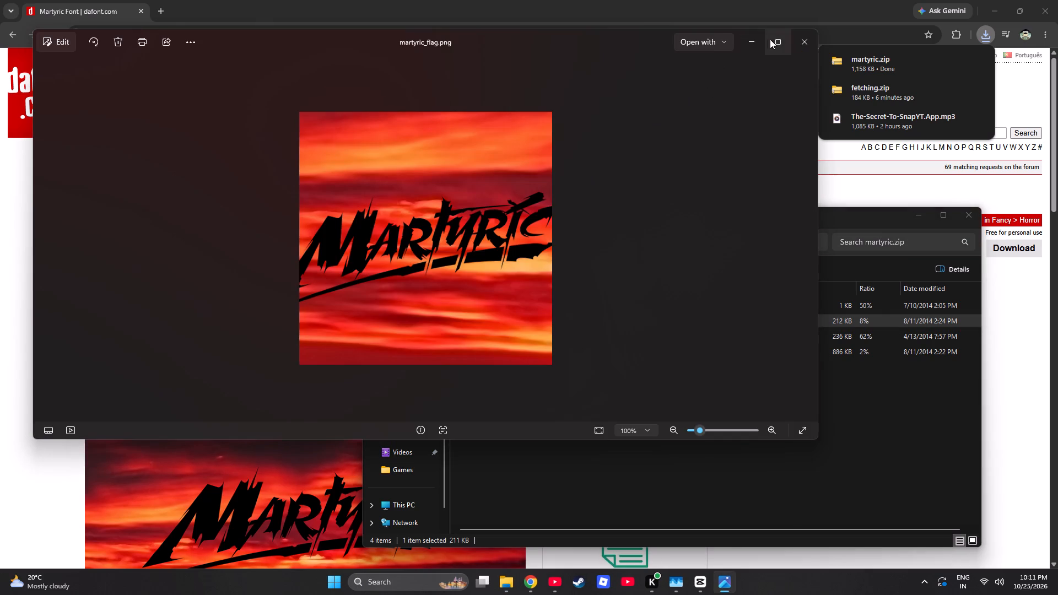
click(790, 36)
click(1055, 8)
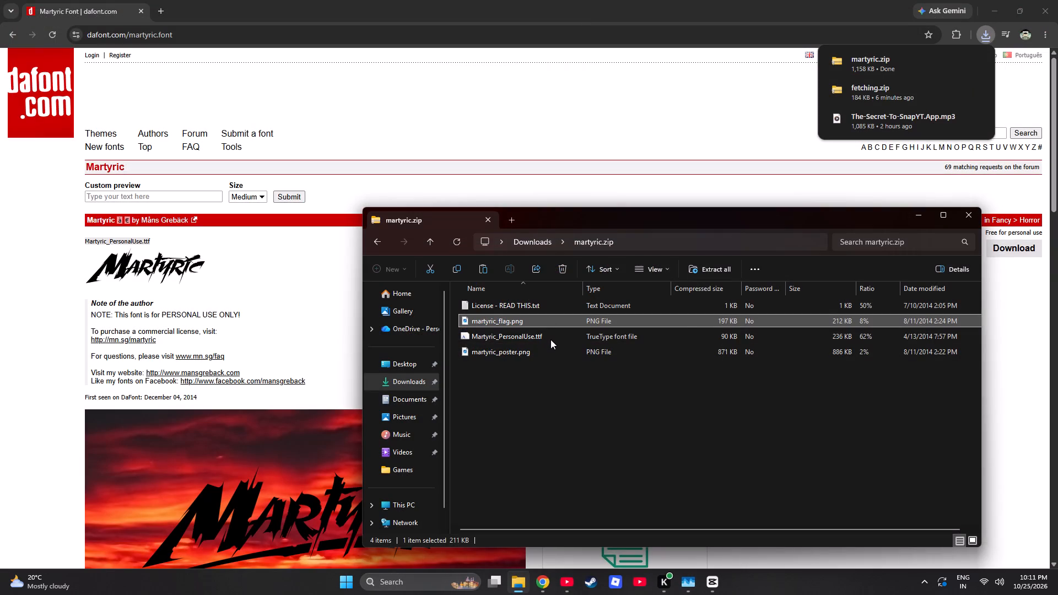
Open Martyric_PersonalUse.ttf from the archive, install the font, and close the font preview.
double_click(550, 339)
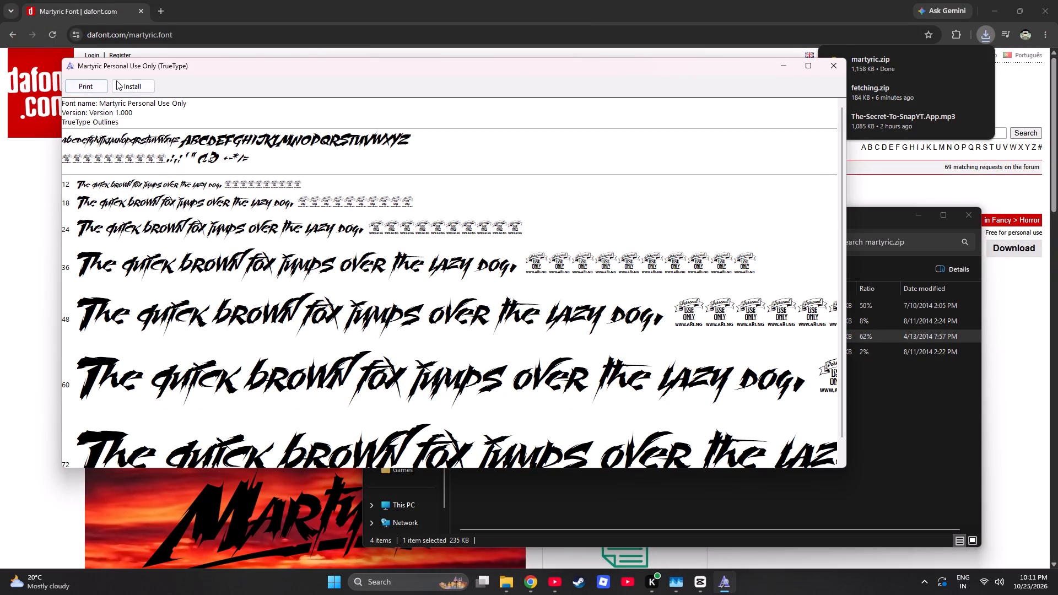
click(120, 79)
click(835, 70)
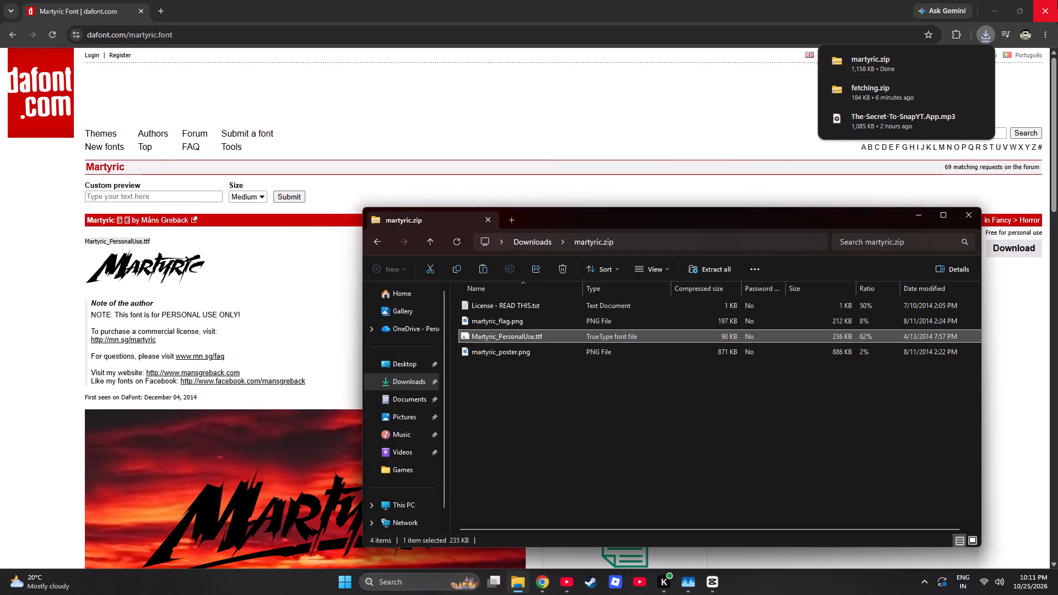
Close the DaFont browser window and the martyric.zip folder window, and switch back to CapCut.
click(1057, 0)
click(969, 217)
click(714, 575)
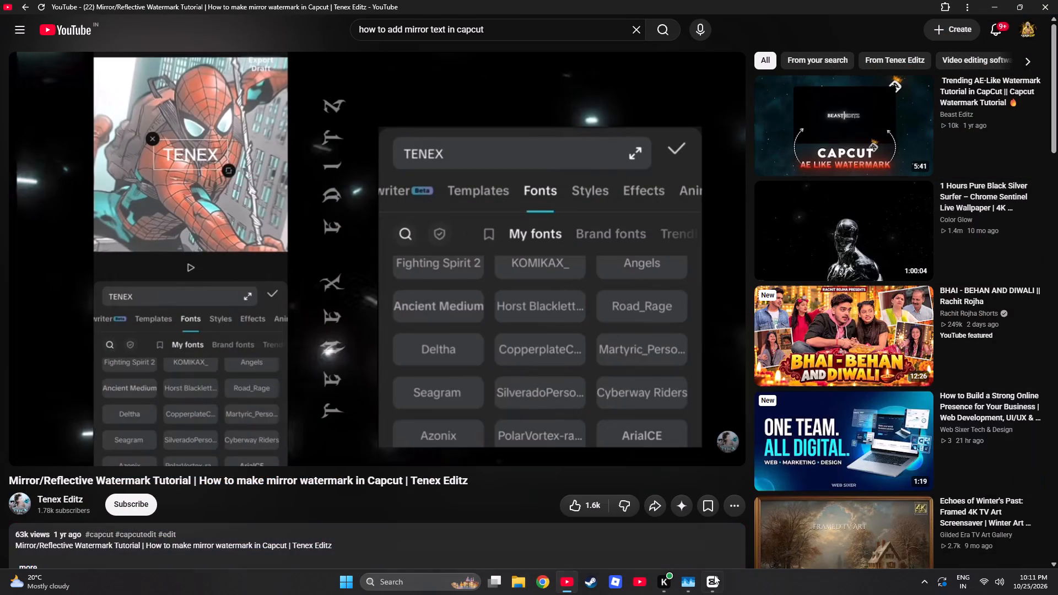
Close the 1025 project and exit CapCut completely, including its home window.
click(142, 442)
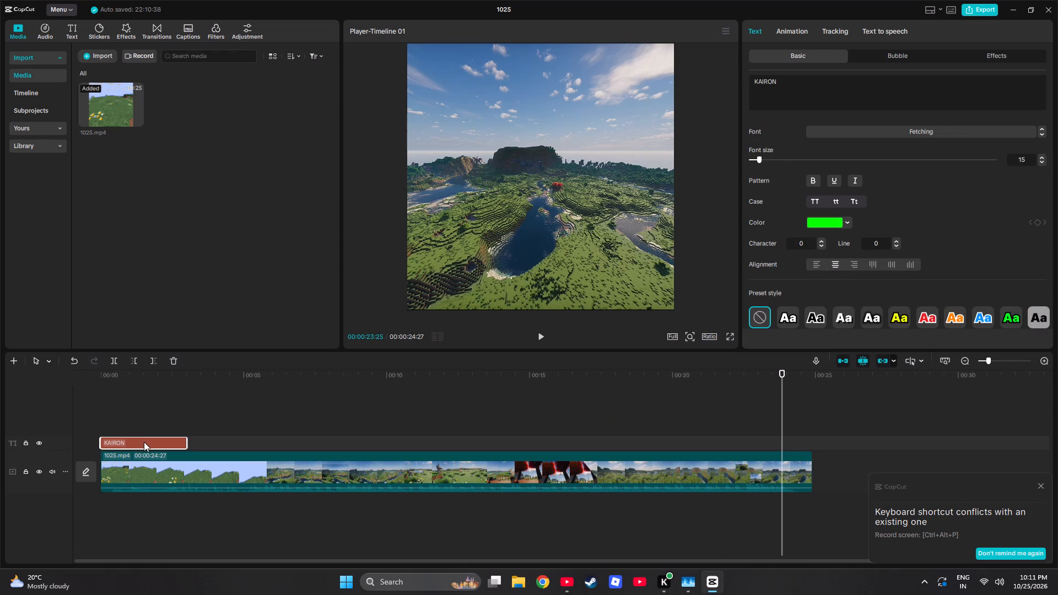
click(1050, 10)
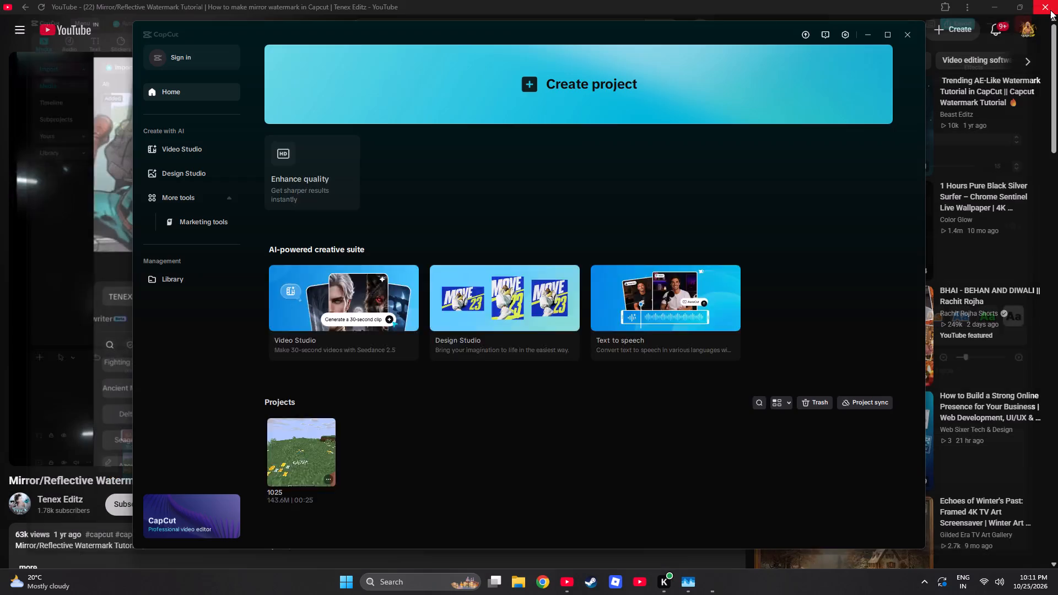
click(911, 34)
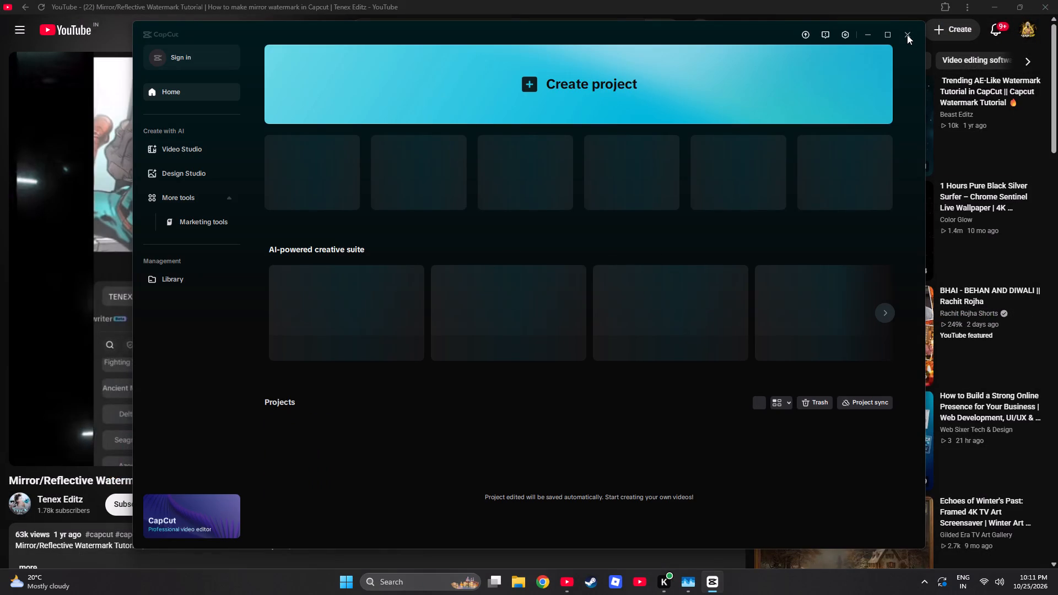
click(565, 582)
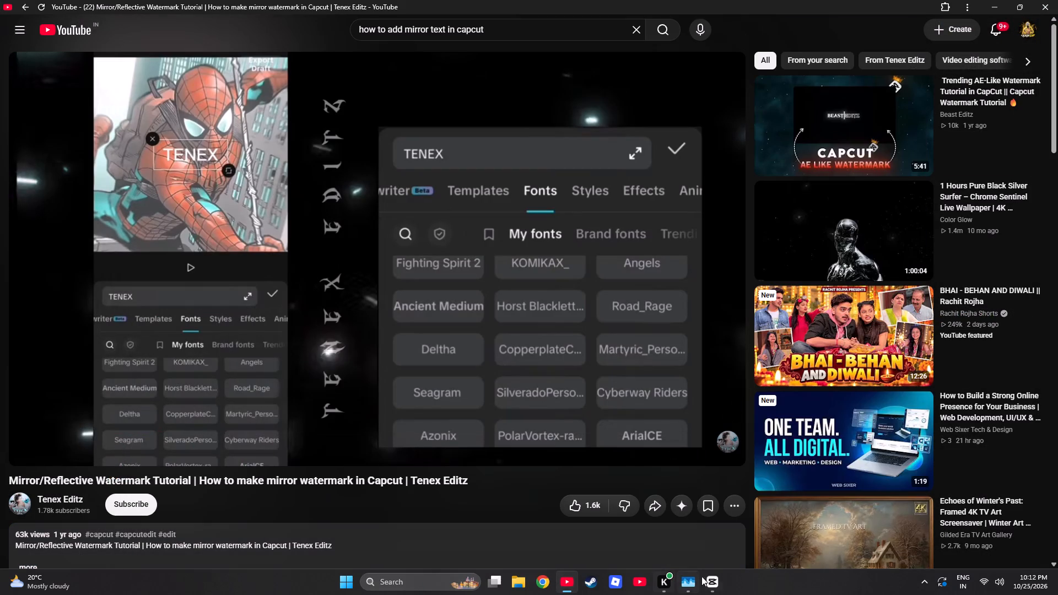
click(713, 578)
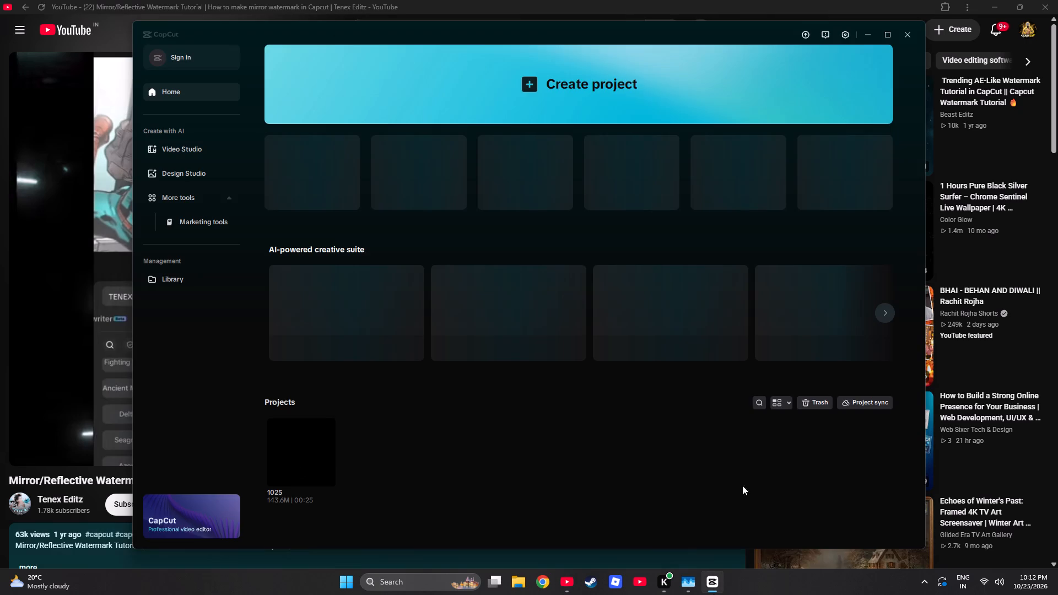
click(903, 31)
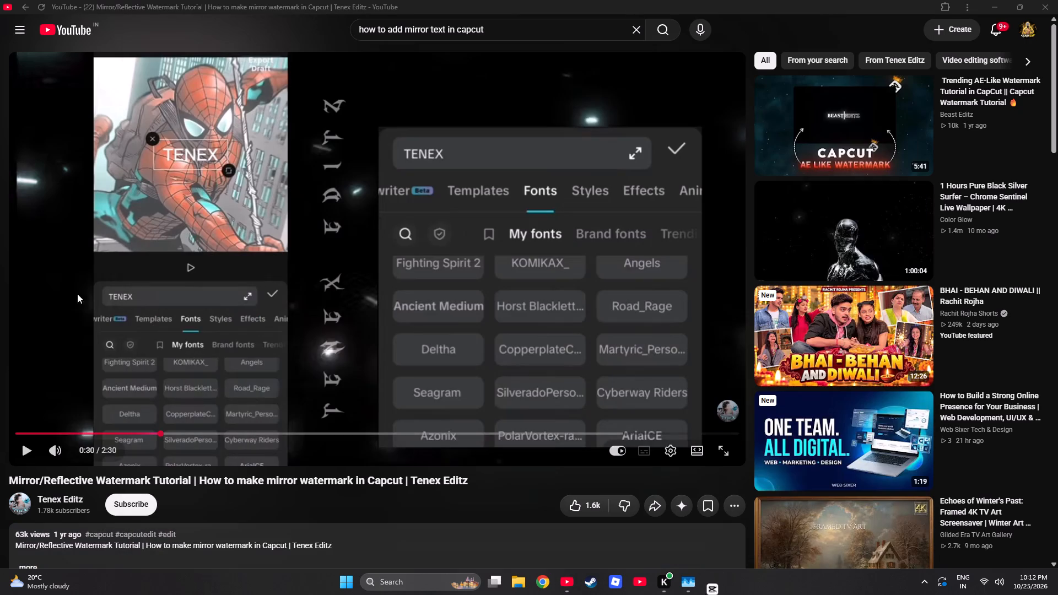
Watch the mirror watermark tutorial from 0:30 through the text colour selection part at about 0:41, and pause it.
click(289, 343)
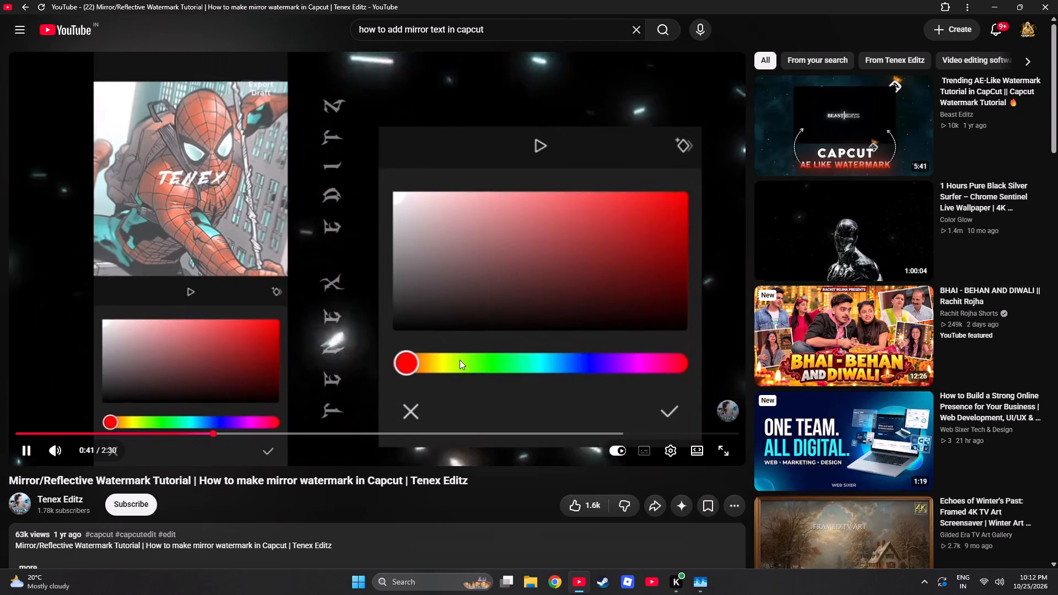
click(451, 345)
Show the desktop and relaunch CapCut.
click(1057, 591)
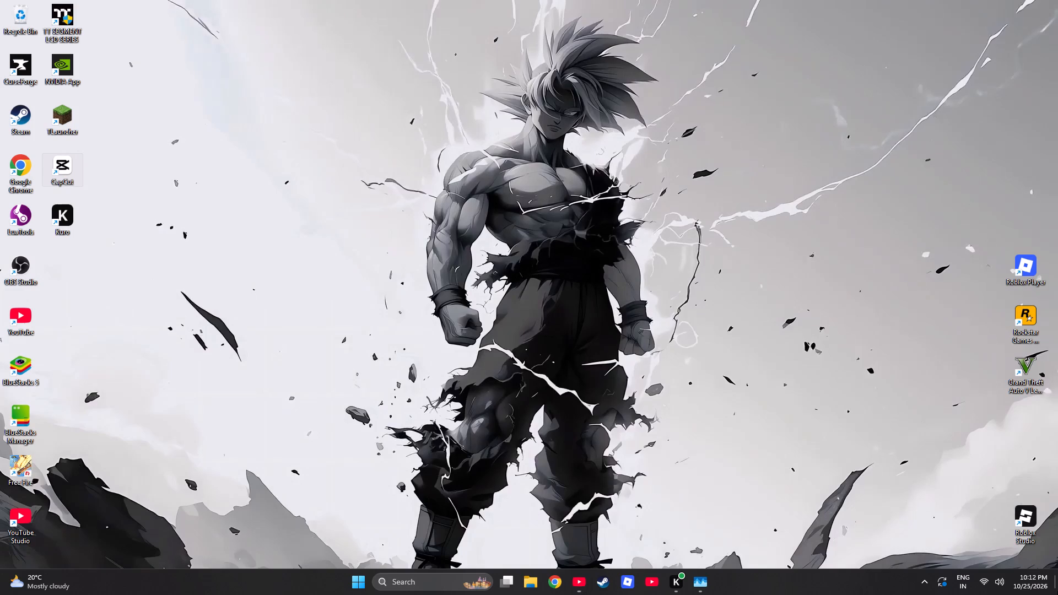
double_click(63, 174)
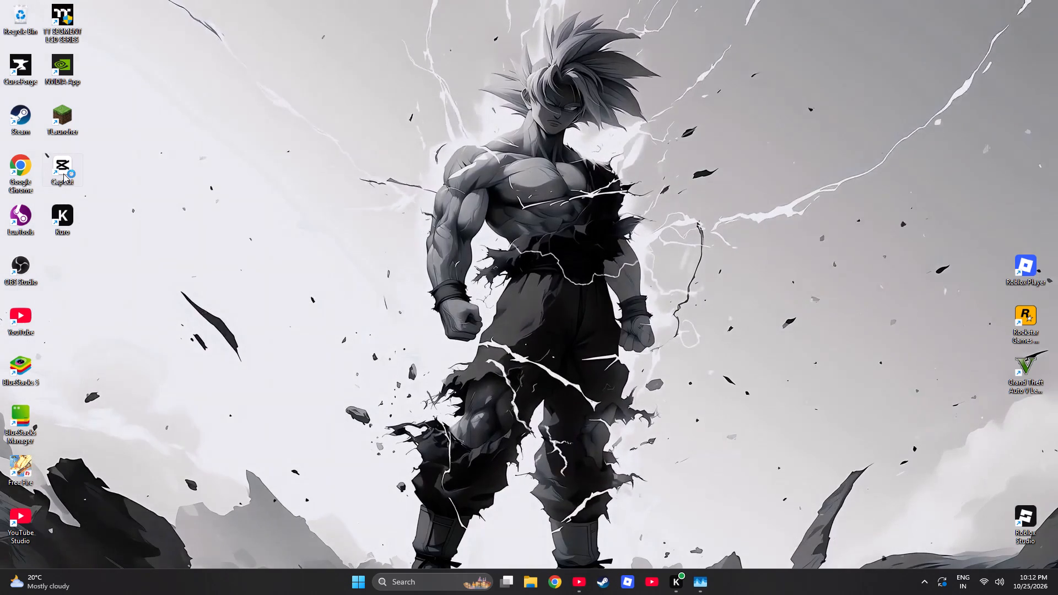
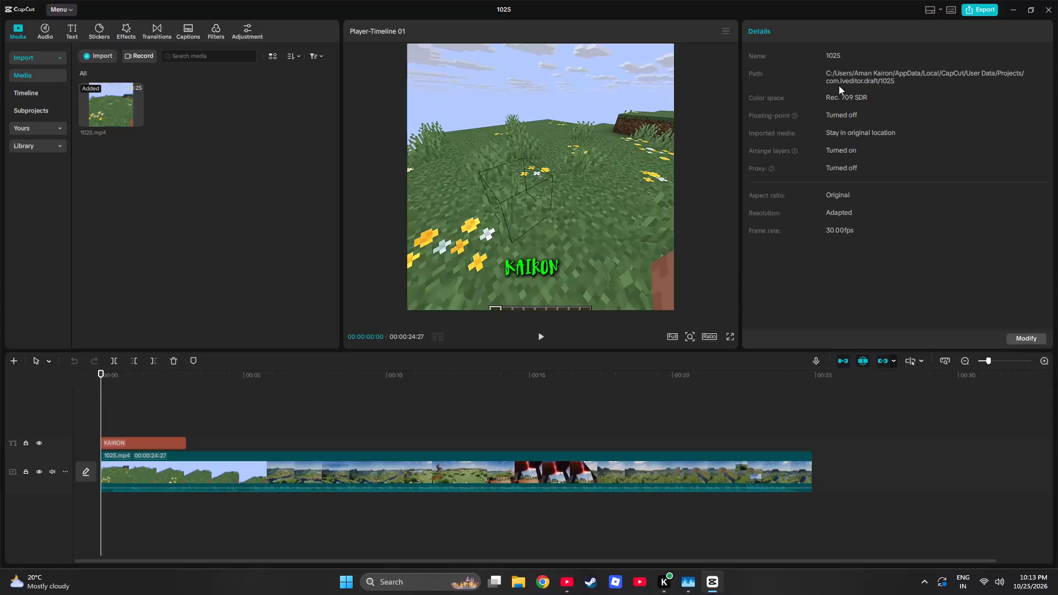
Select the KAIRON text clip on the timeline and search its font list for "martyic".
click(140, 442)
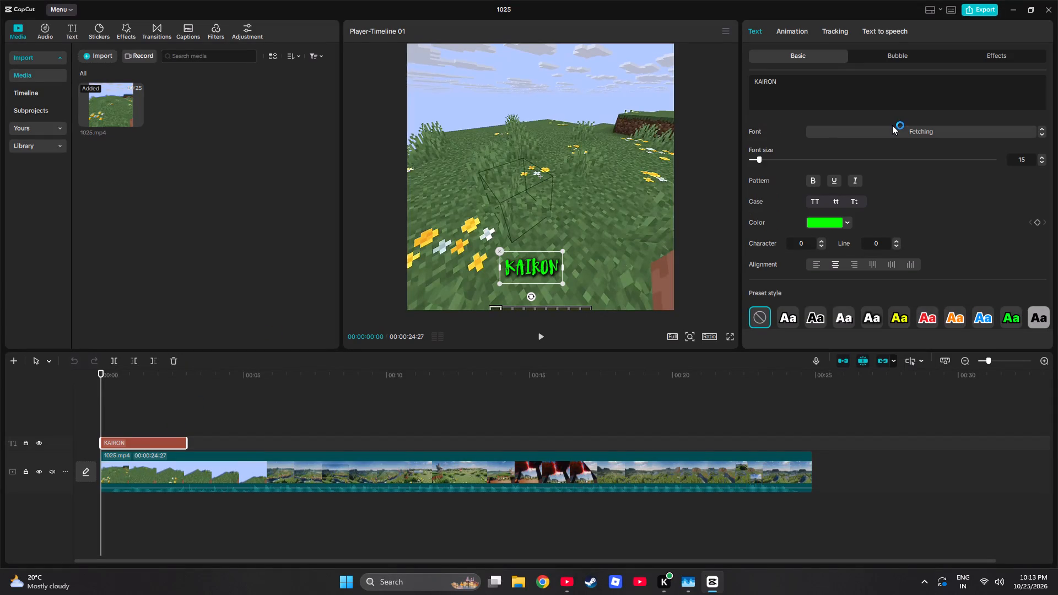
click(892, 126)
click(890, 137)
click(883, 133)
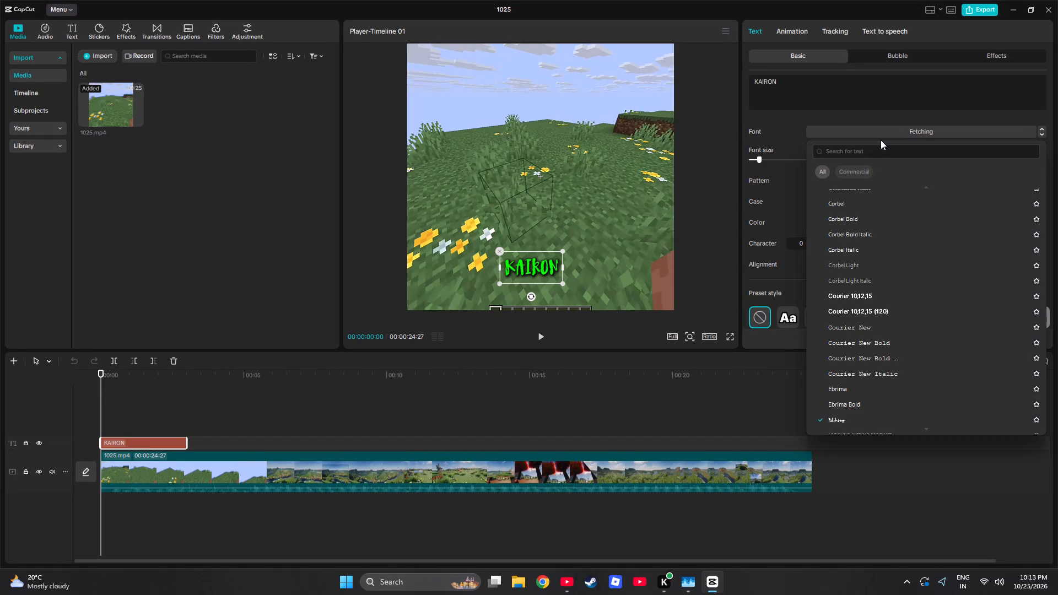
click(875, 148)
text(mar)
text(tyic)
key(Return)
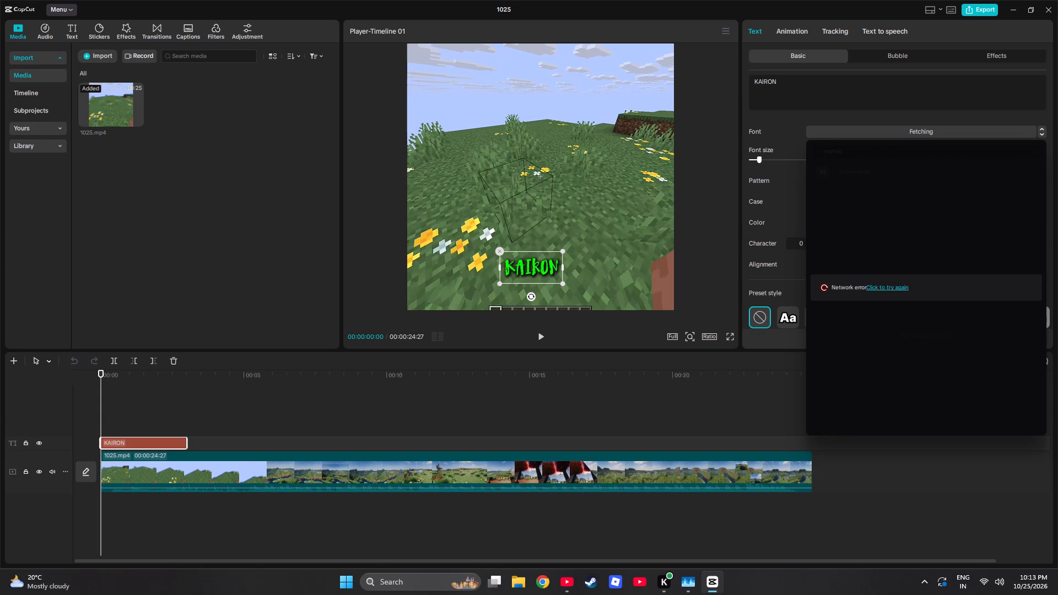
click(801, 139)
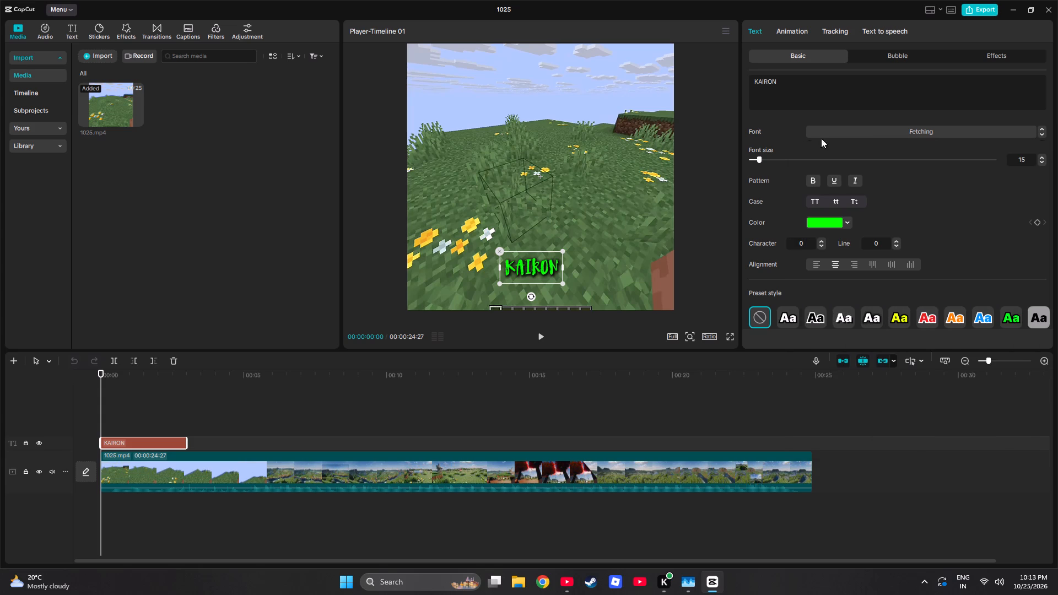
Search the KAIRON text's font list again, this time for "matryic".
click(900, 138)
click(900, 133)
click(893, 132)
click(878, 131)
click(868, 148)
text(ma)
text(tr)
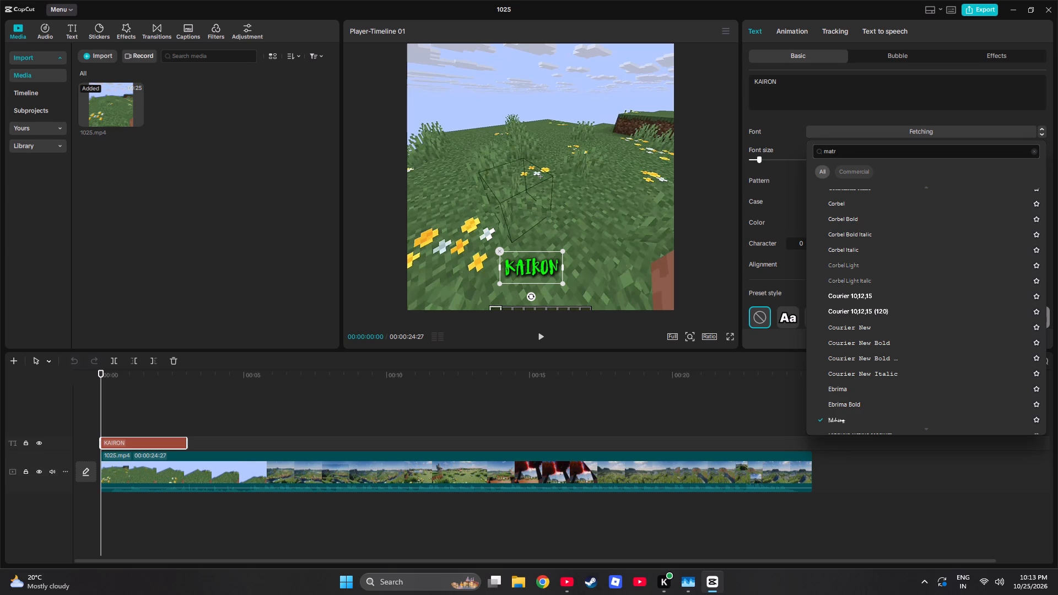
text(yic)
key(Return)
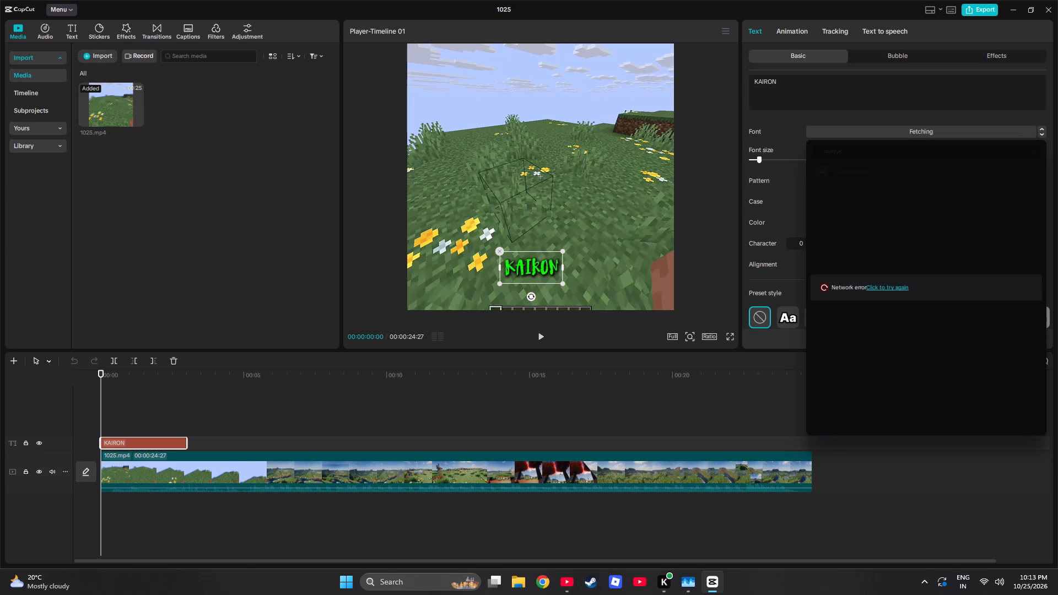
Switch to File Explorer and copy the name "martyric" from the martyric.zip file in Downloads.
click(521, 585)
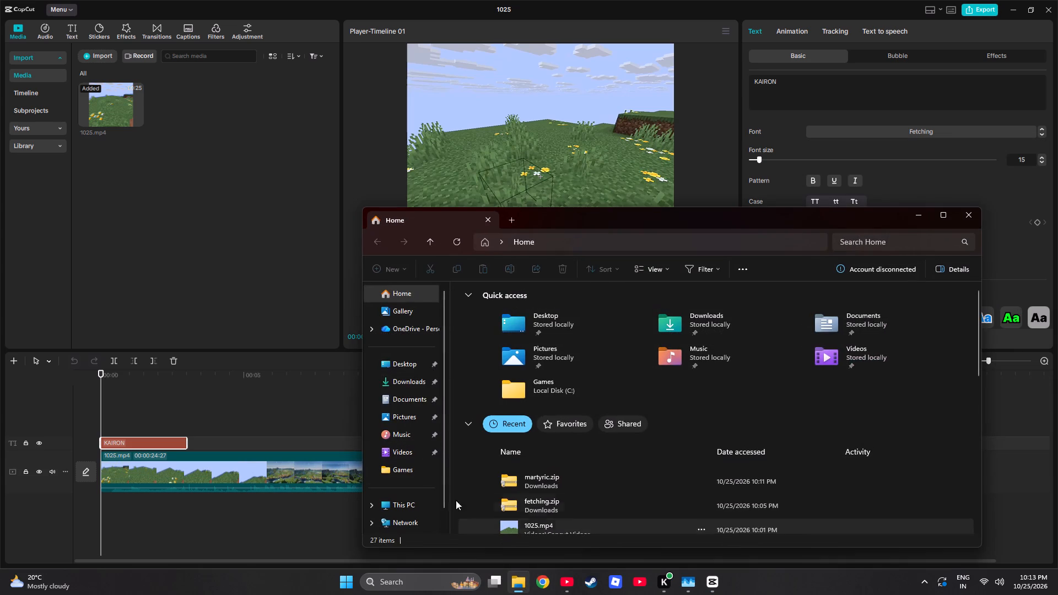
click(411, 371)
click(411, 377)
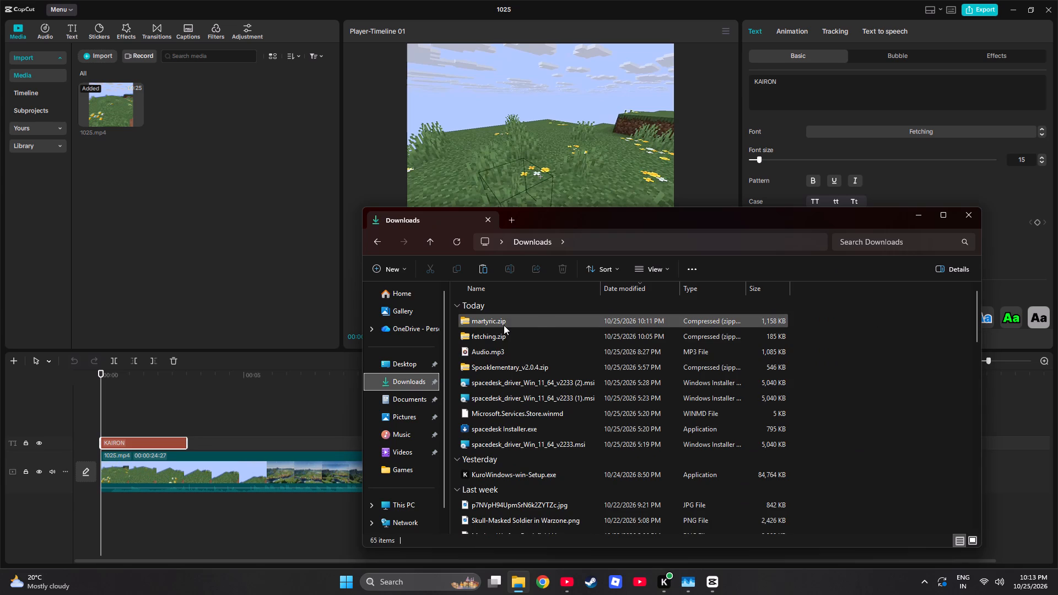
click(503, 325)
right_click(503, 325)
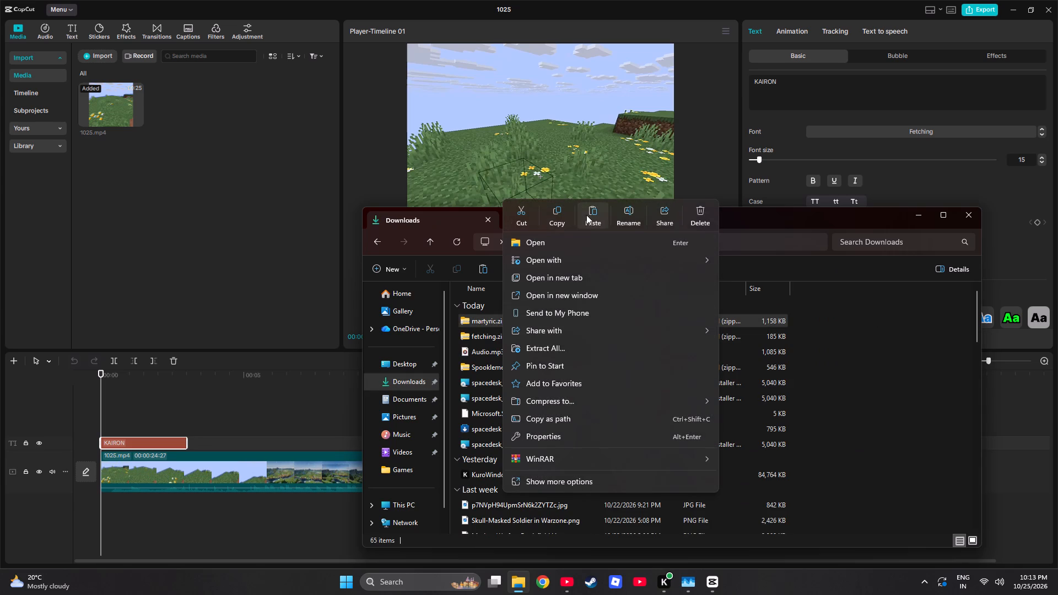
click(627, 215)
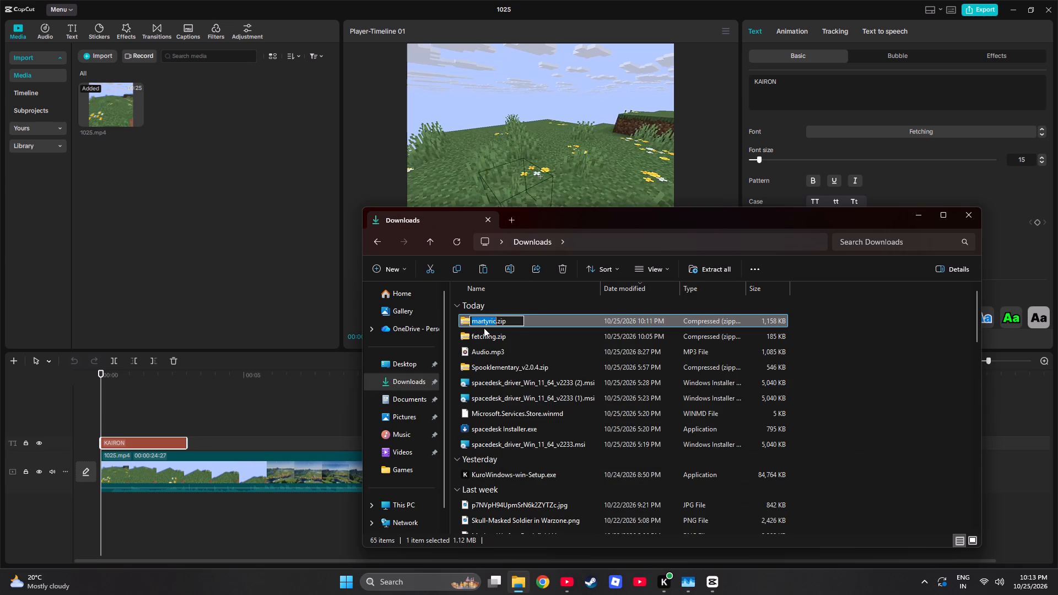
key(ctrl+c)
Back in CapCut, search the fonts for the copied name "martyric" and apply Martyric Personal Use Only to the KAIRON text.
click(929, 140)
click(930, 131)
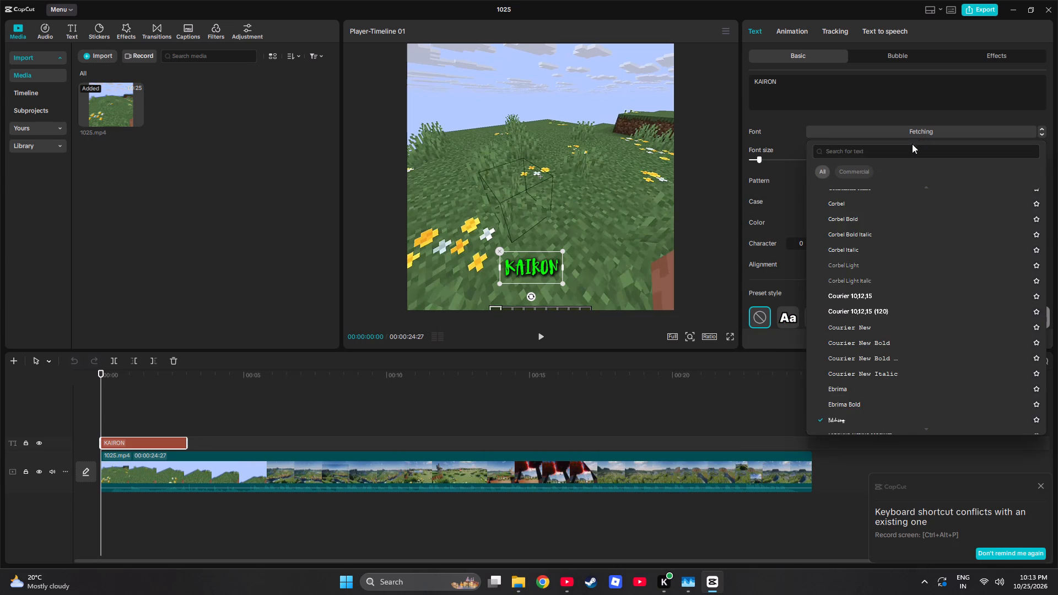
click(905, 148)
key(ctrl+v)
key(Return)
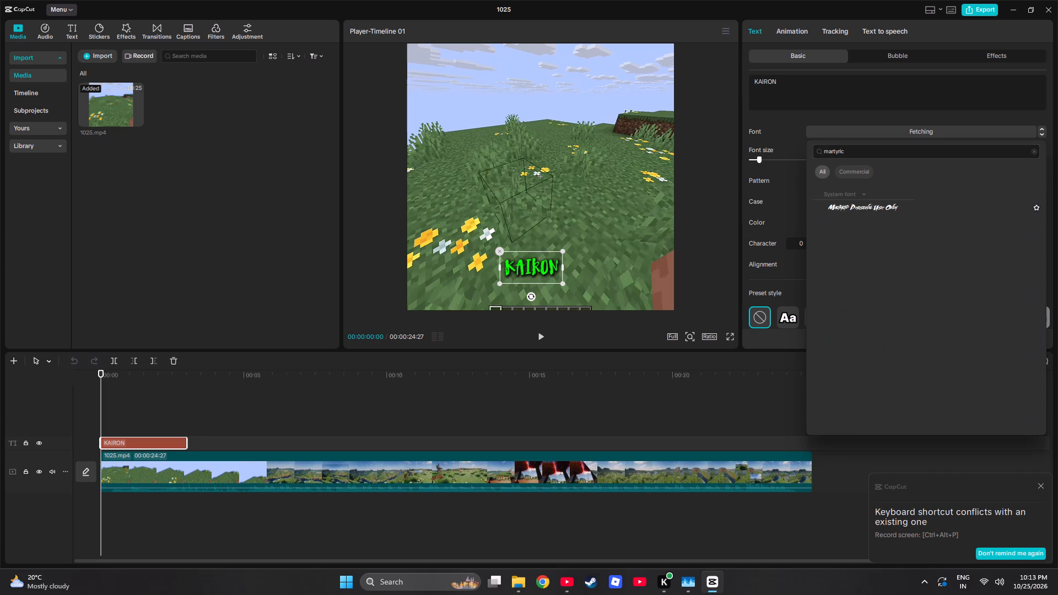
click(879, 214)
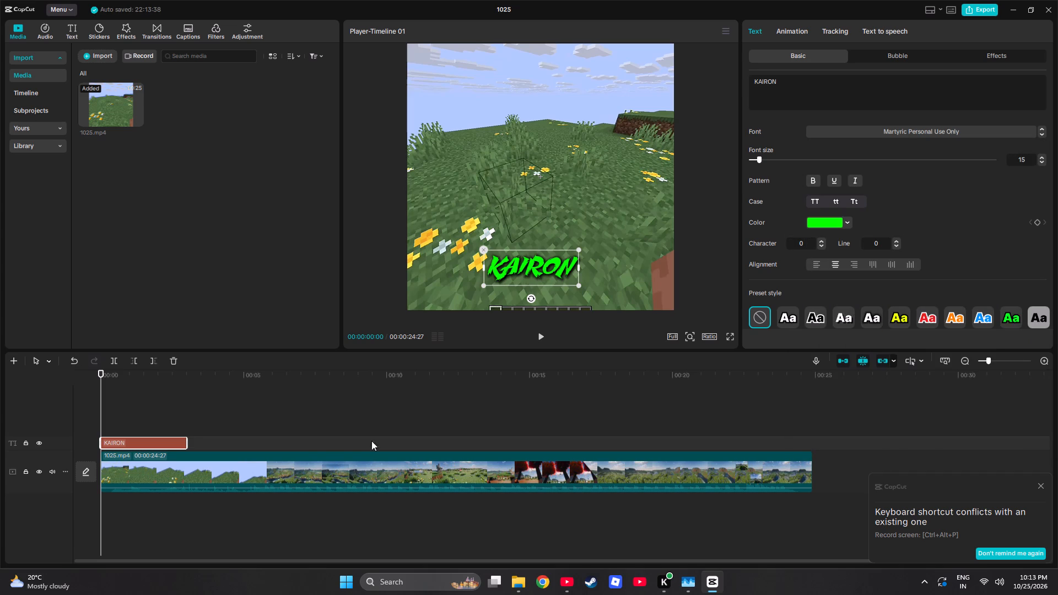
Extend the KAIRON text clip to the end of the 1025.mp4 clip on the timeline.
click(169, 444)
drag(187, 442, 773, 430)
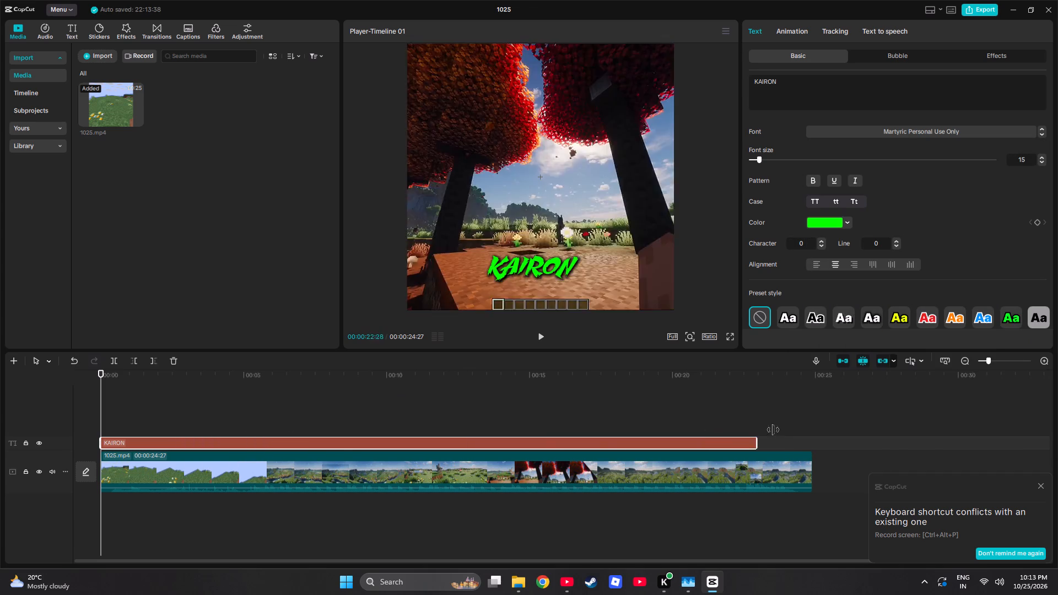
drag(773, 430, 810, 434)
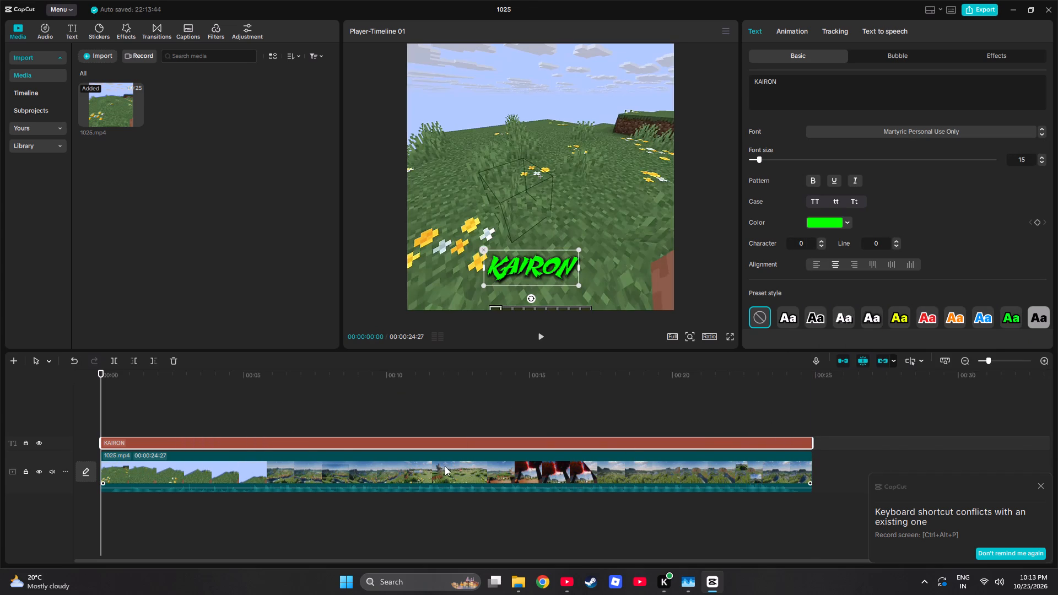
Scale the KAIRON text down to about 81% and centre it just above the hotbar, at about X 0, Y -1472.
click(305, 443)
drag(1049, 123, 1048, 161)
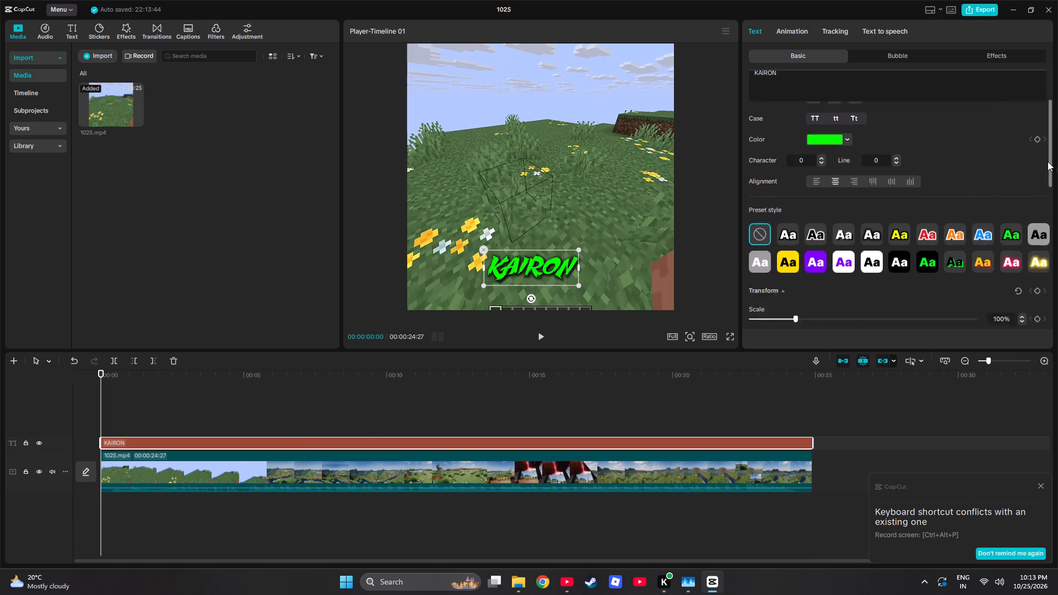
drag(1048, 161, 1051, 322)
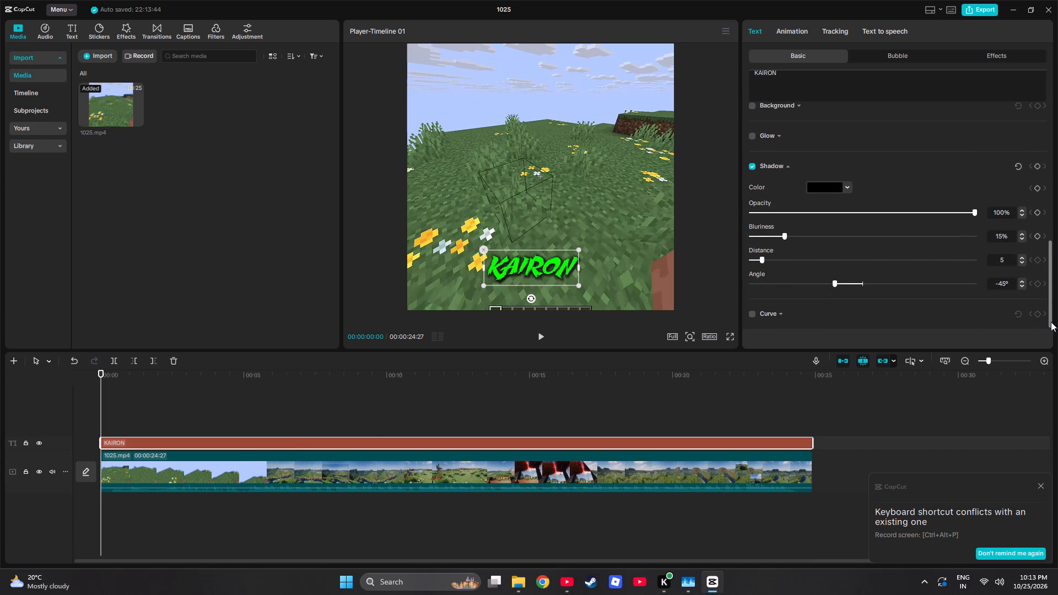
drag(1051, 322, 1046, 242)
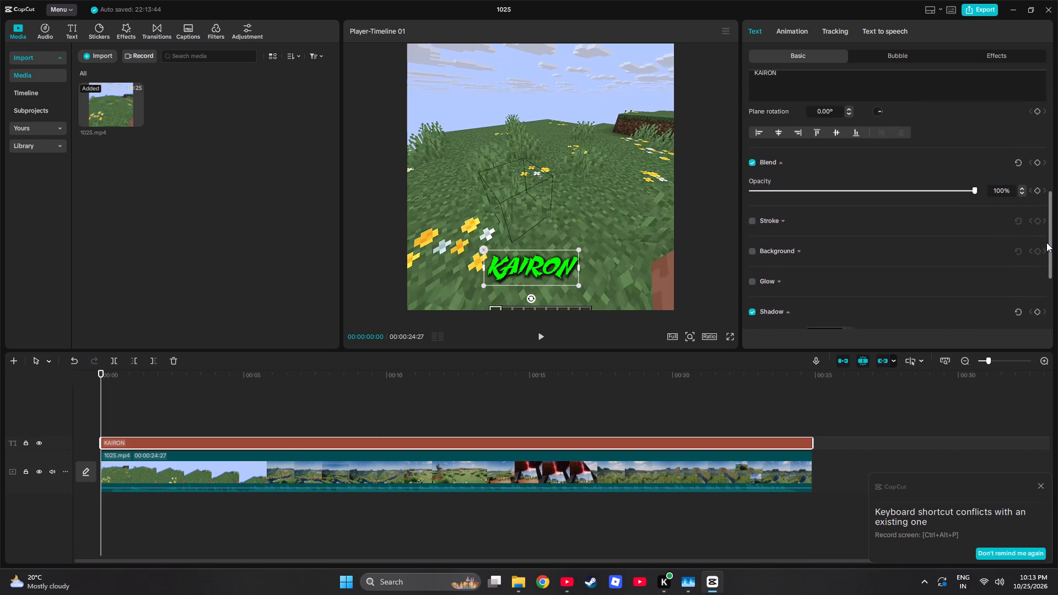
drag(1046, 242, 1046, 205)
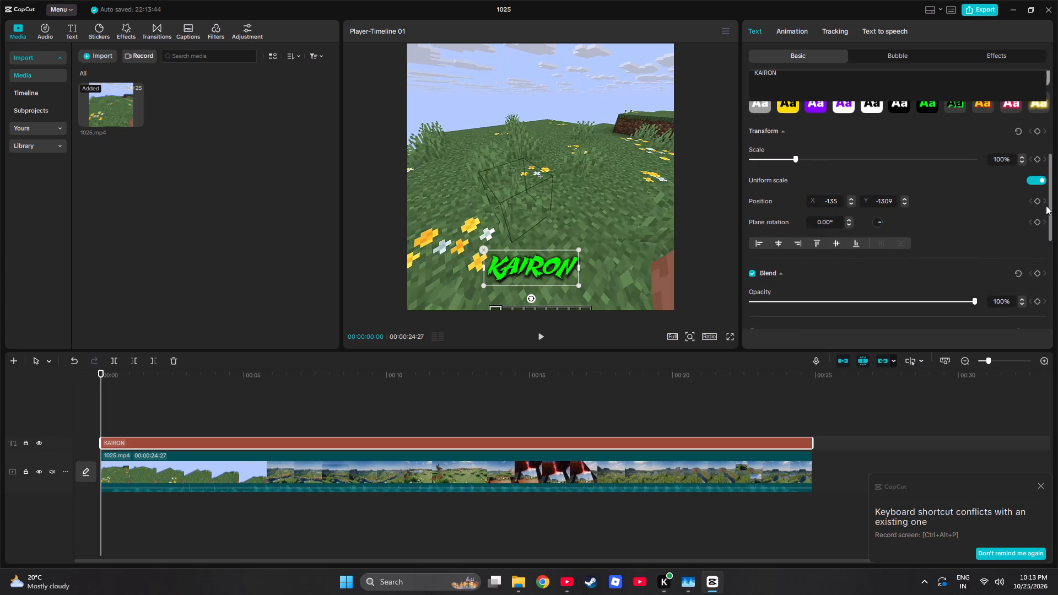
drag(1046, 205, 1046, 202)
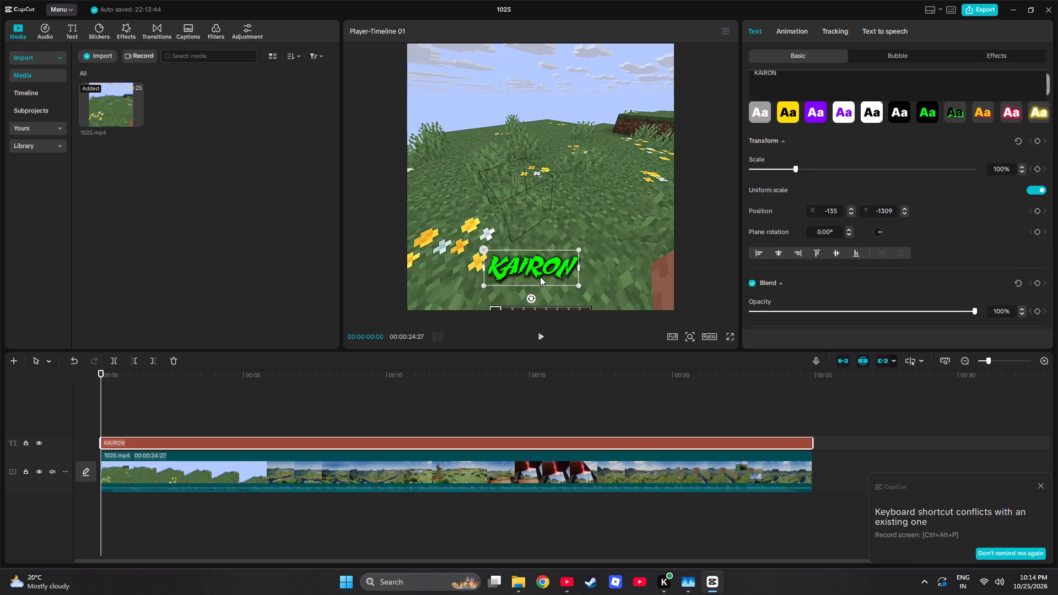
drag(540, 277, 543, 286)
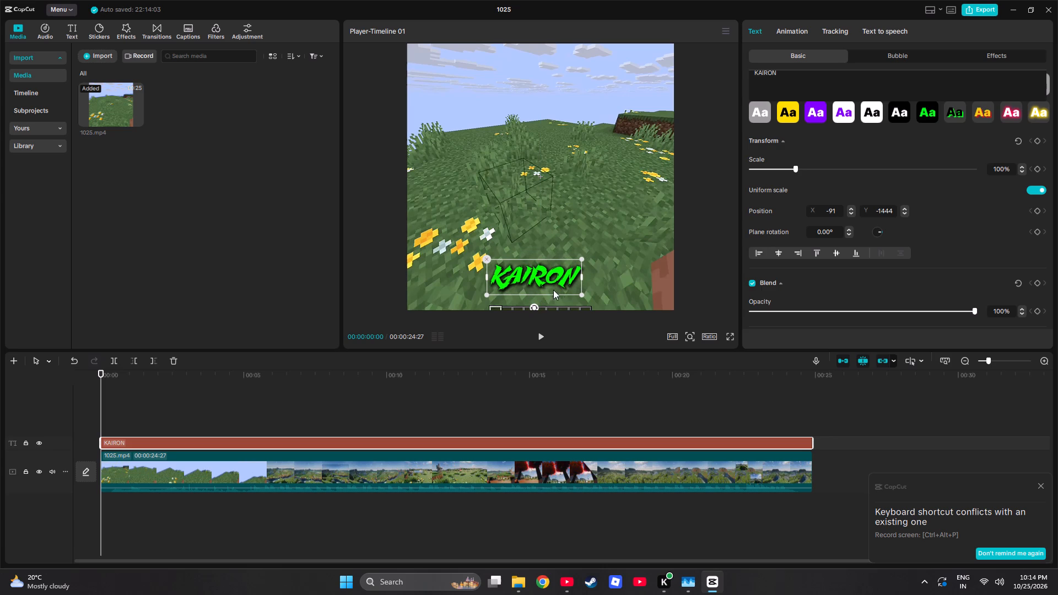
drag(580, 293, 571, 284)
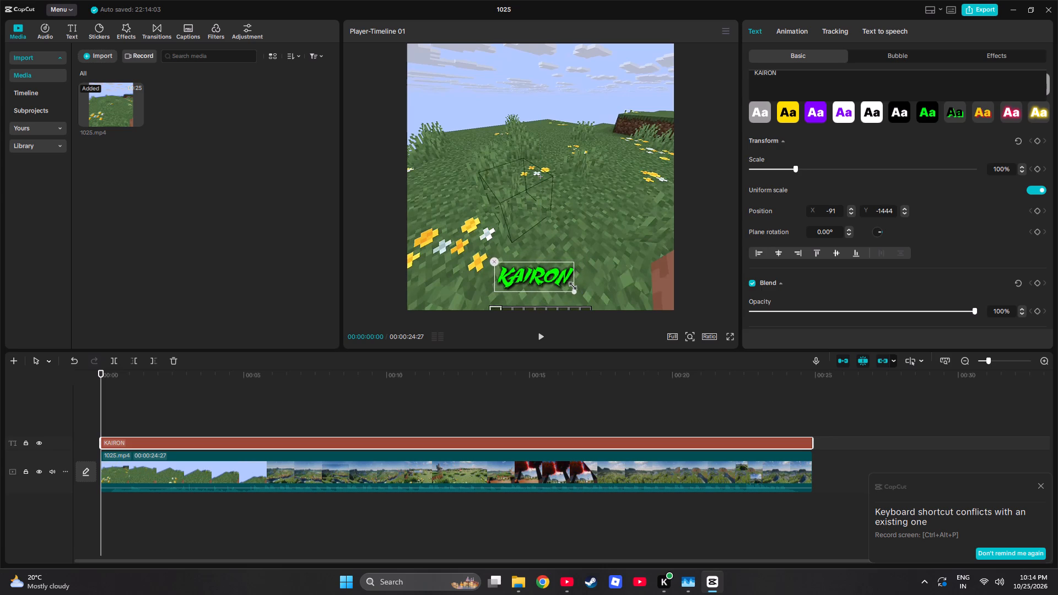
drag(571, 284, 569, 283)
drag(547, 281, 546, 284)
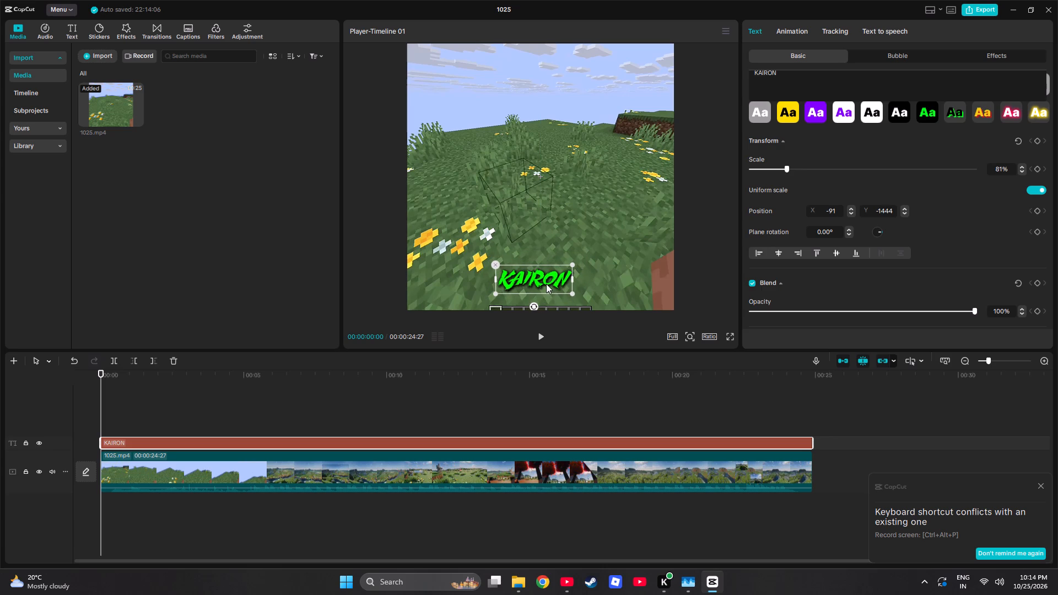
drag(546, 284, 552, 283)
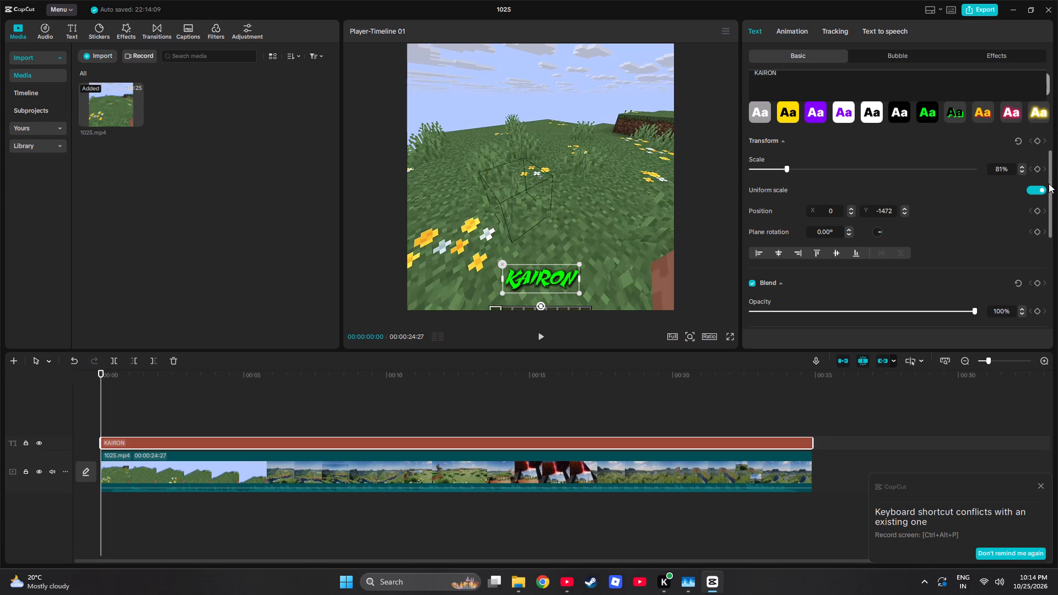
Check the KAIRON text over the footage at about 00:00:15:17, and return the playhead to the start.
drag(1049, 185, 1053, 96)
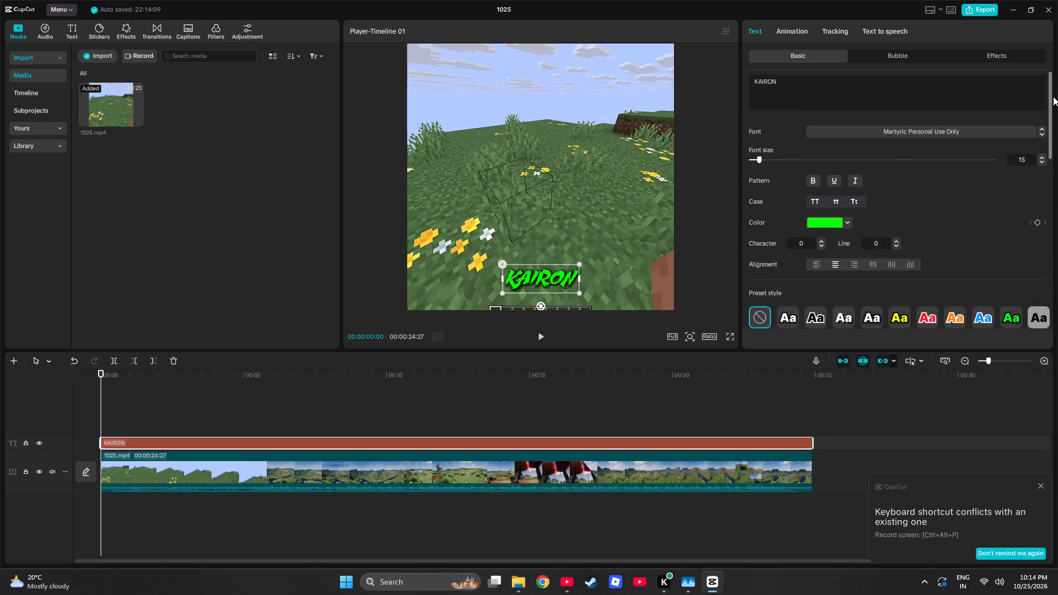
drag(1053, 96, 1053, 96)
click(546, 384)
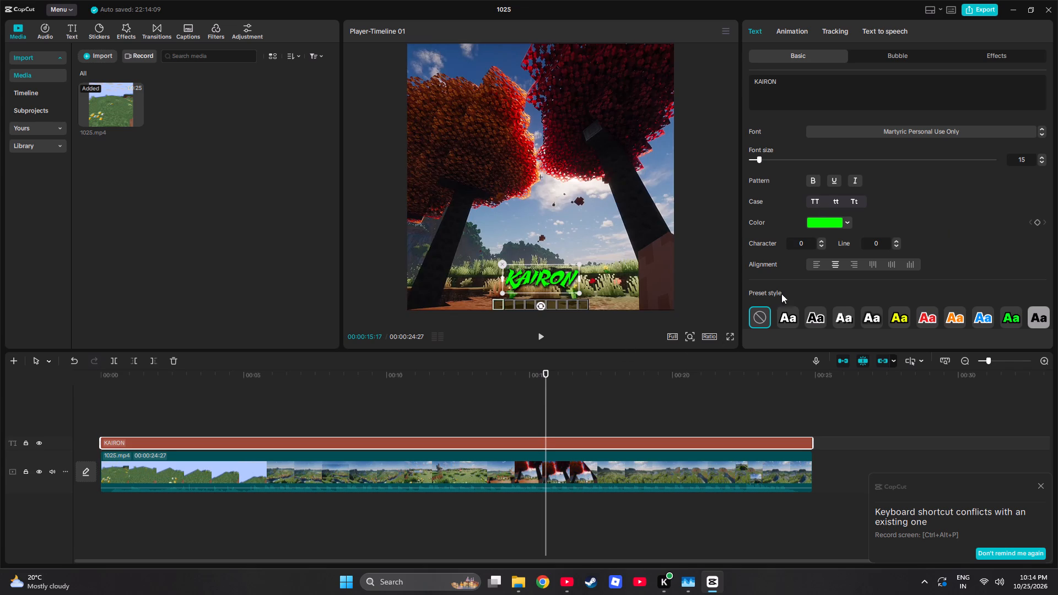
drag(549, 373, 98, 386)
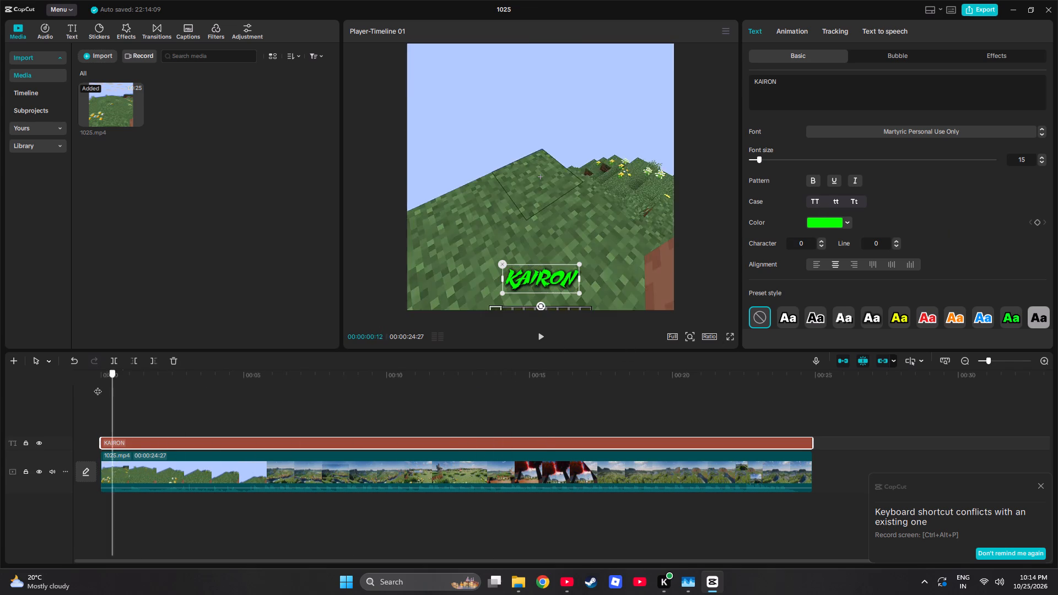
drag(98, 386, 79, 386)
Open the export settings for the 1025 project and set the video frame rate to 60fps.
click(986, 8)
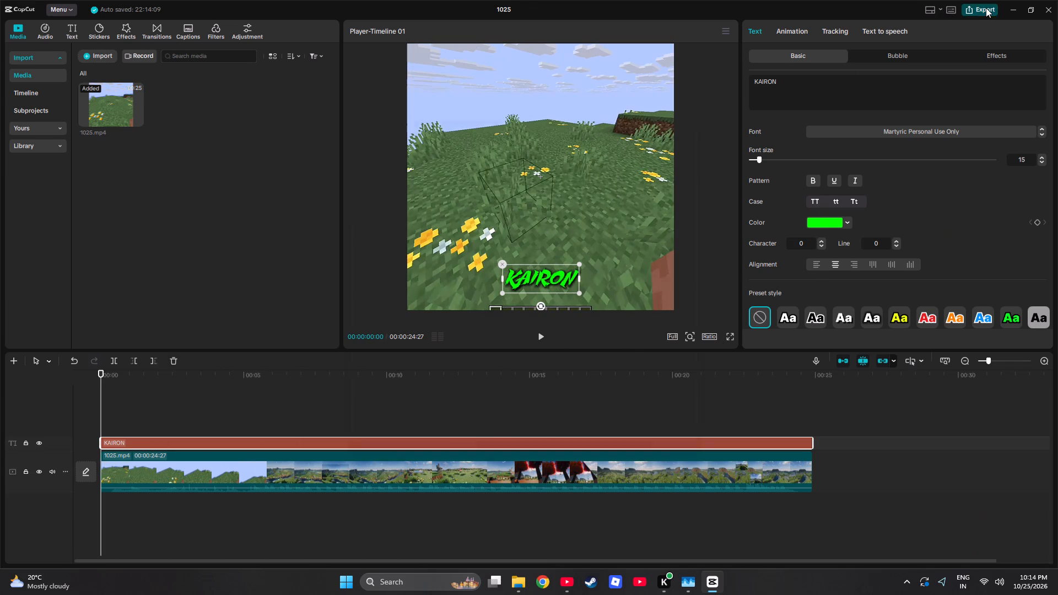
click(642, 305)
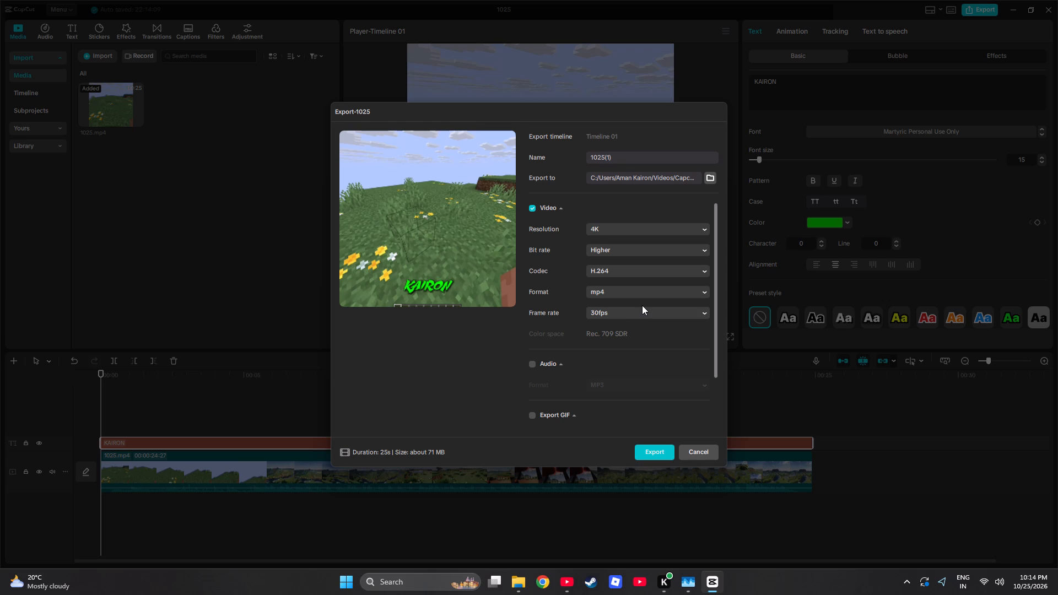
click(640, 313)
click(613, 434)
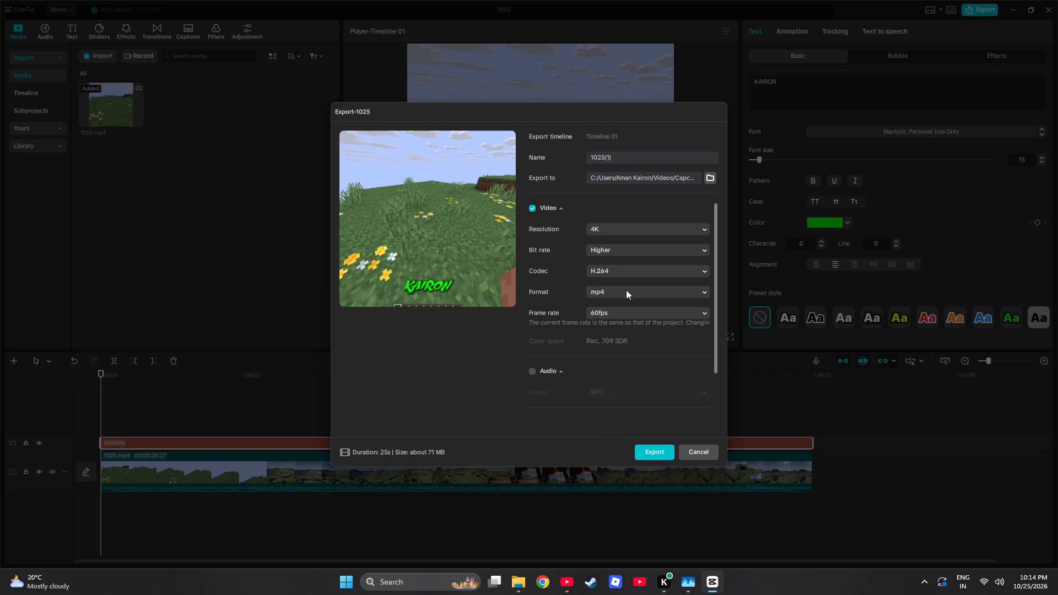
Keep the bit rate at Higher and export the video as 1025(1) in 4K, H.264 mp4 at 60fps.
click(630, 250)
click(633, 247)
click(651, 451)
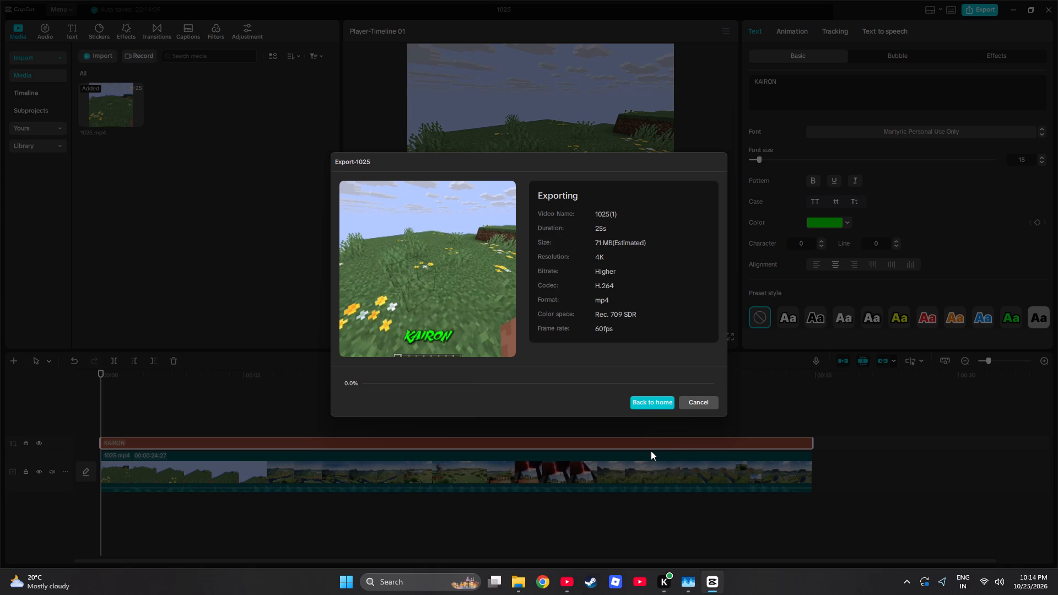
Search the computer for vpn and launch Hotspot Shield VPN - Wifi Proxy.
click(388, 580)
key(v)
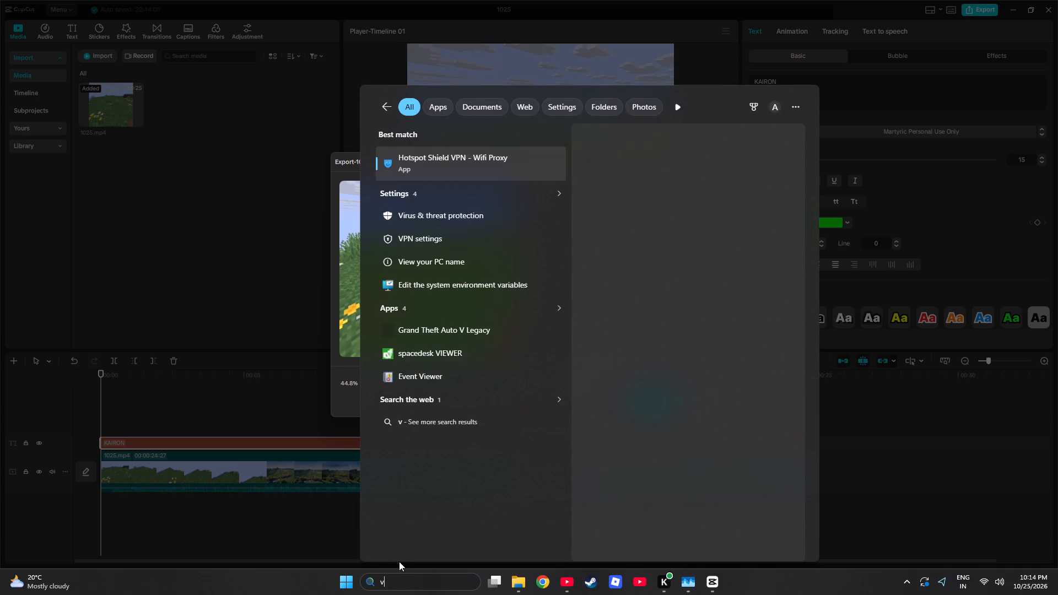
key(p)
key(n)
click(477, 153)
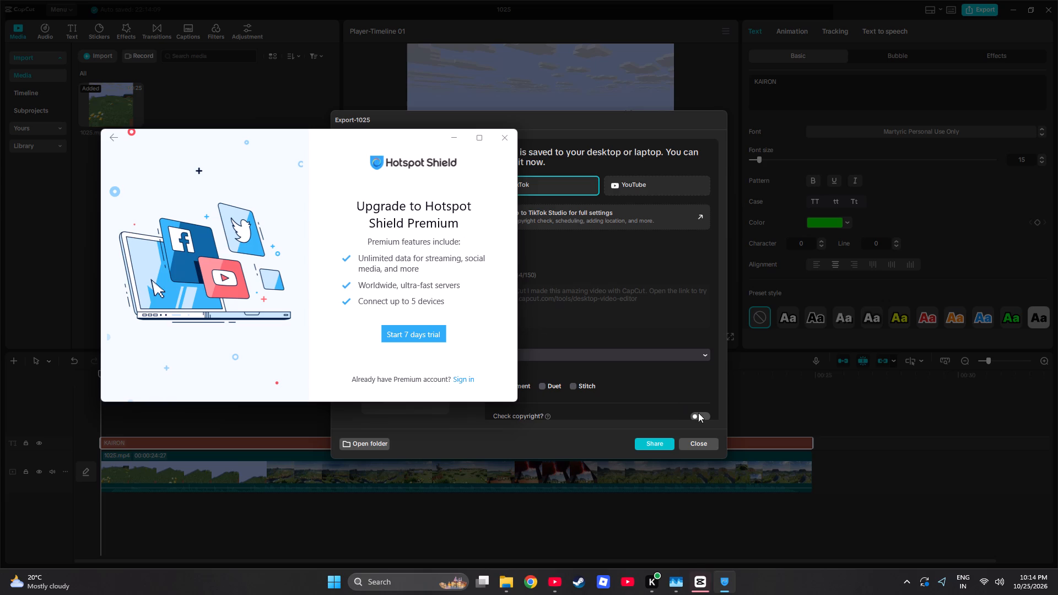
Dismiss the finished export dialog and close the 1025 project to return to the CapCut home screen.
click(701, 442)
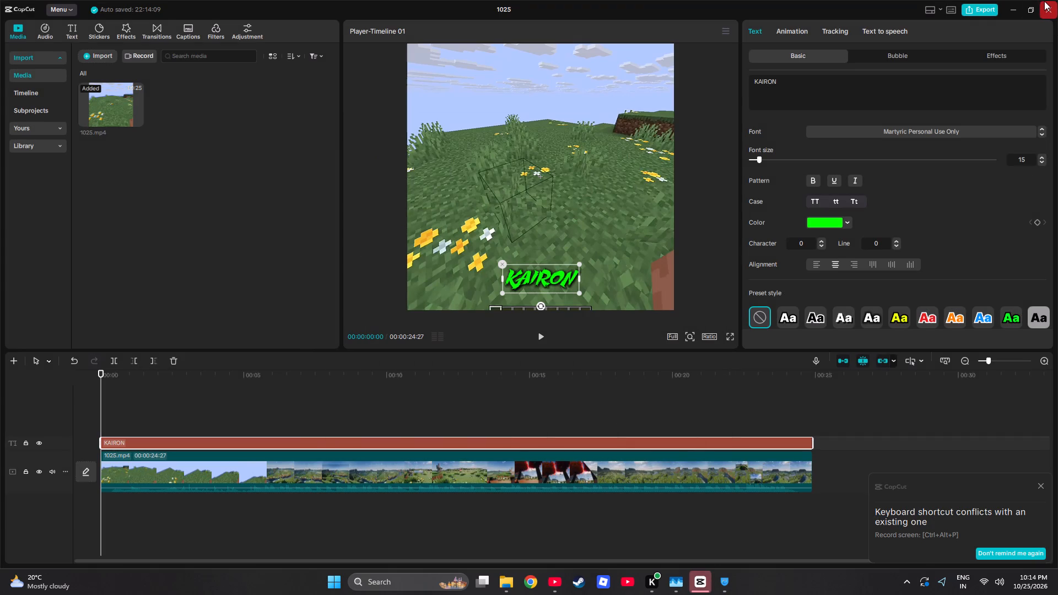
click(1044, 1)
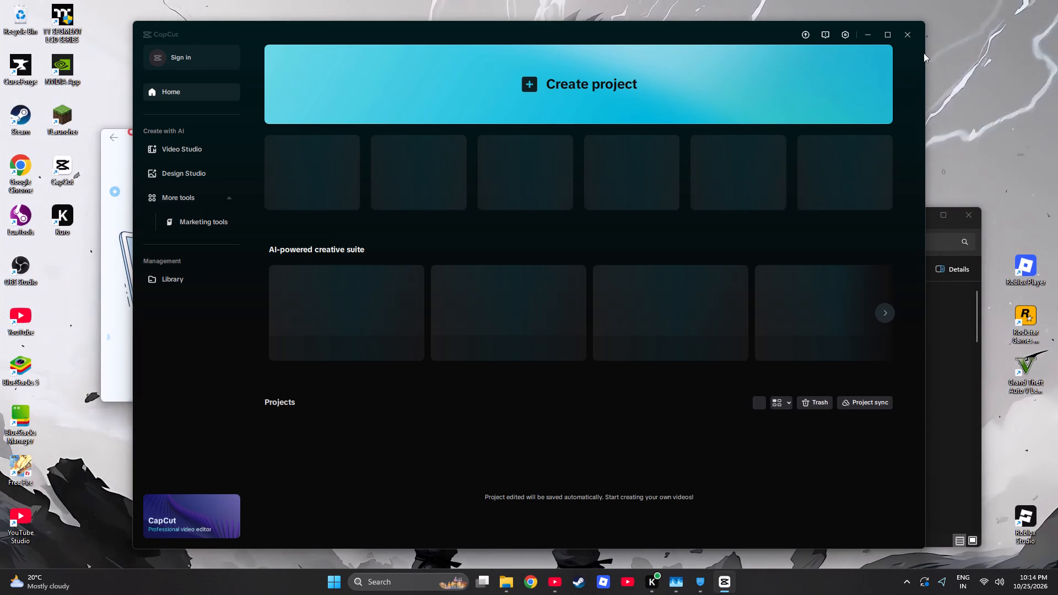
Switch to Hotspot Shield, skip the Premium upgrade offer and start the VPN connection with the Automatic location.
click(708, 588)
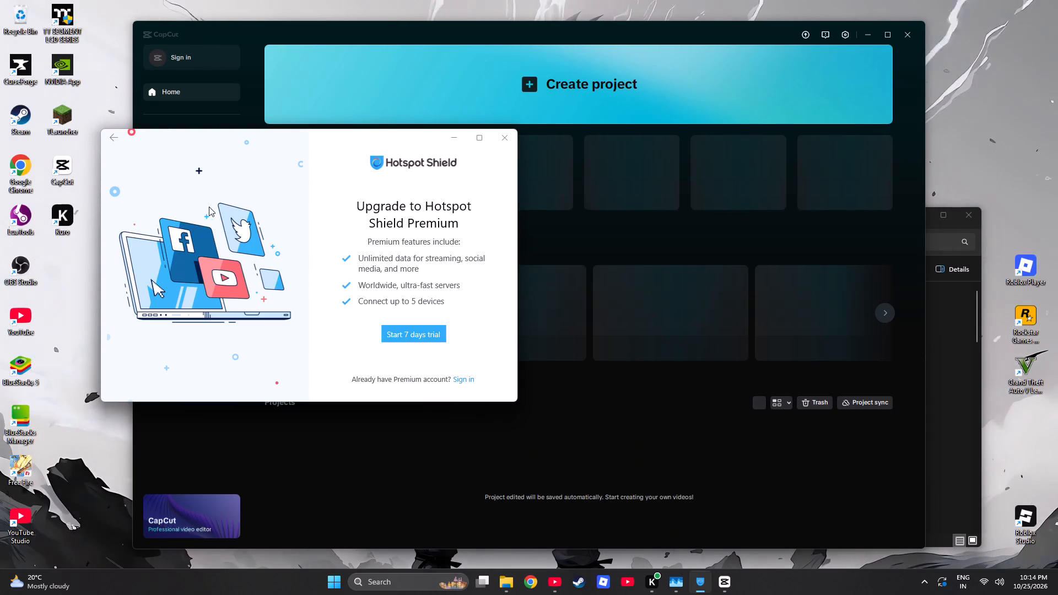
click(114, 139)
click(321, 258)
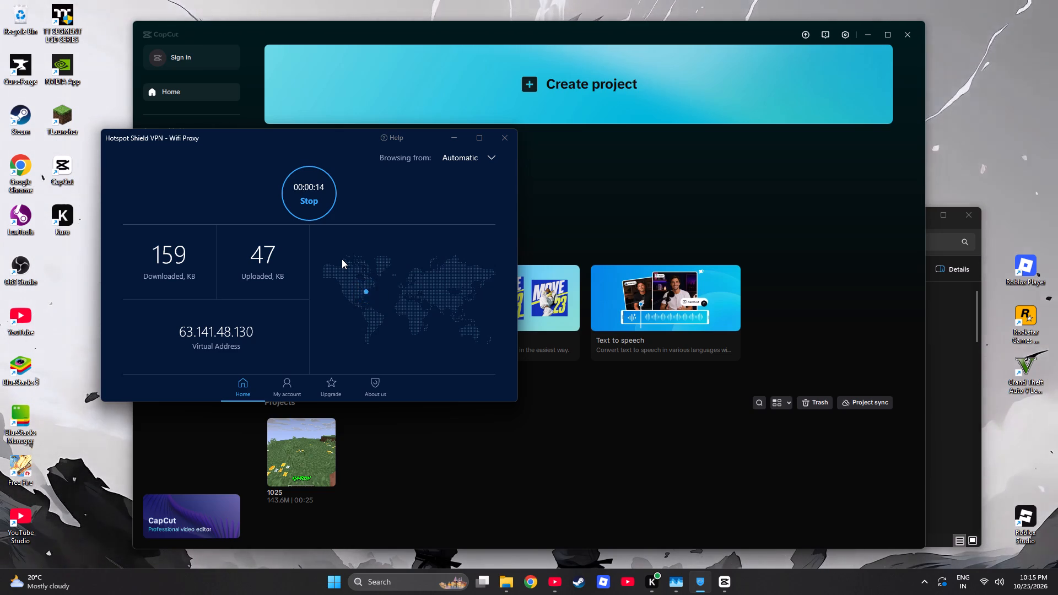
Close the CapCut home window and relaunch CapCut with the VPN running.
click(630, 195)
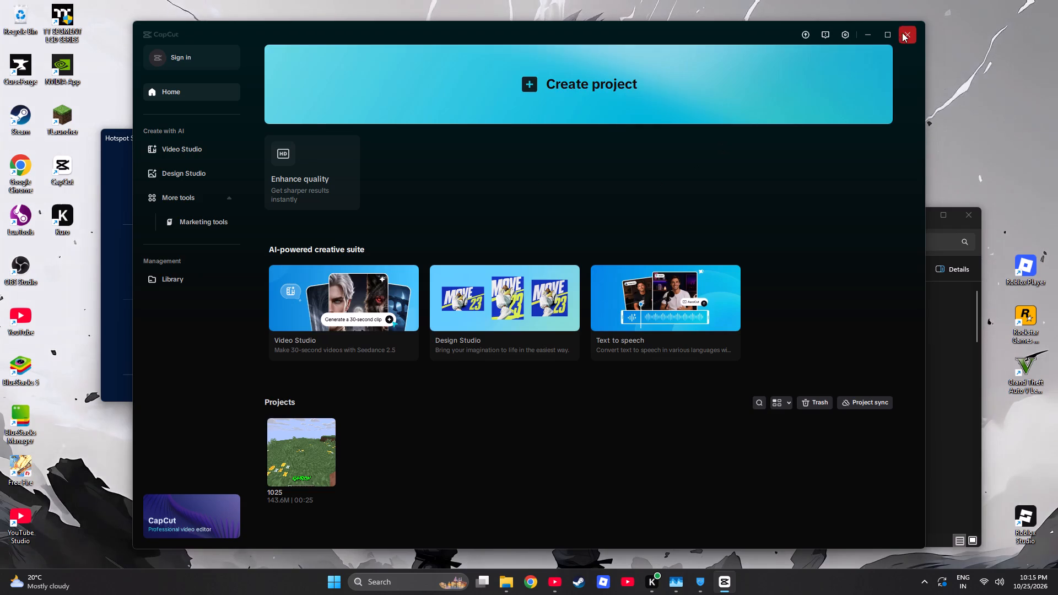
click(902, 33)
double_click(66, 164)
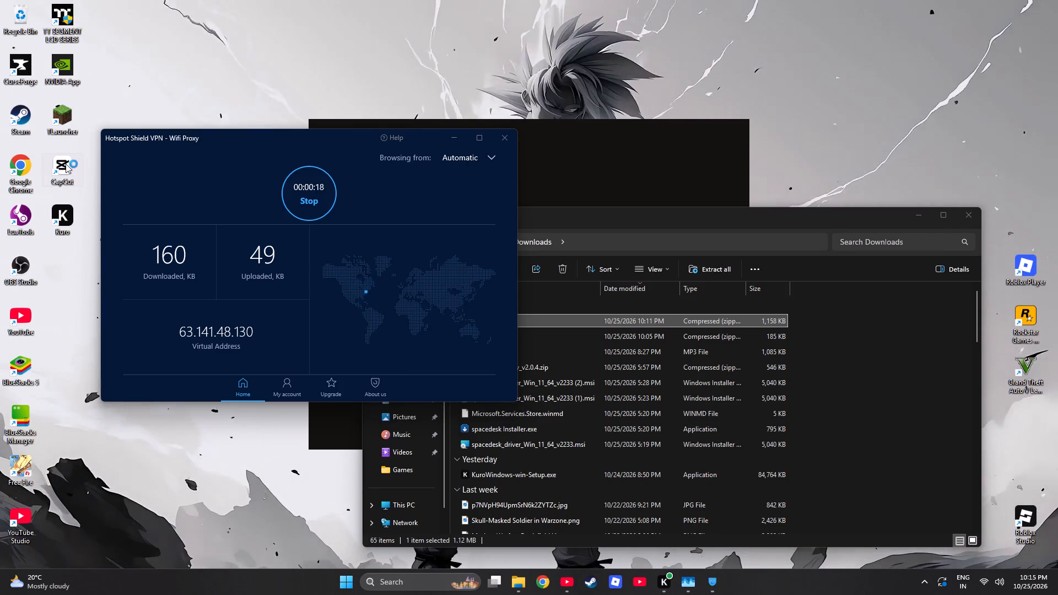
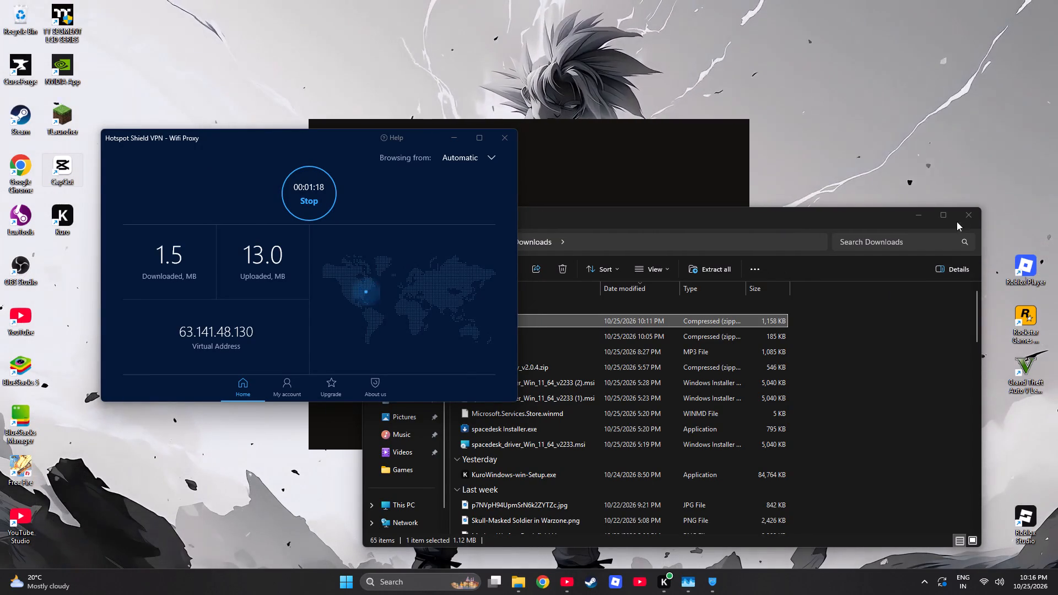
Close the Downloads folder window and launch CapCut from the desktop with the VPN still connected.
click(969, 213)
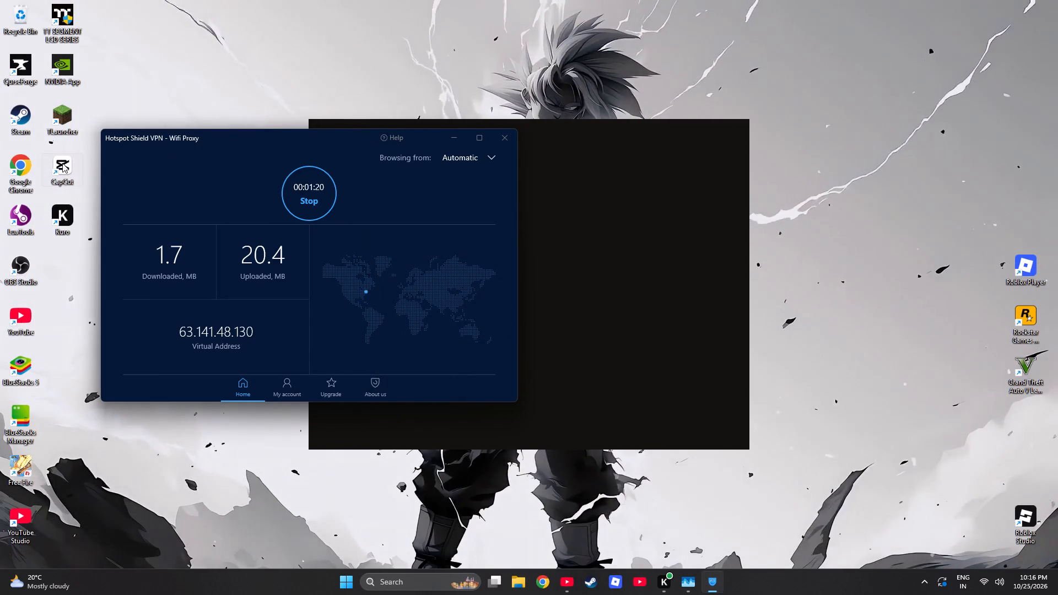
double_click(62, 164)
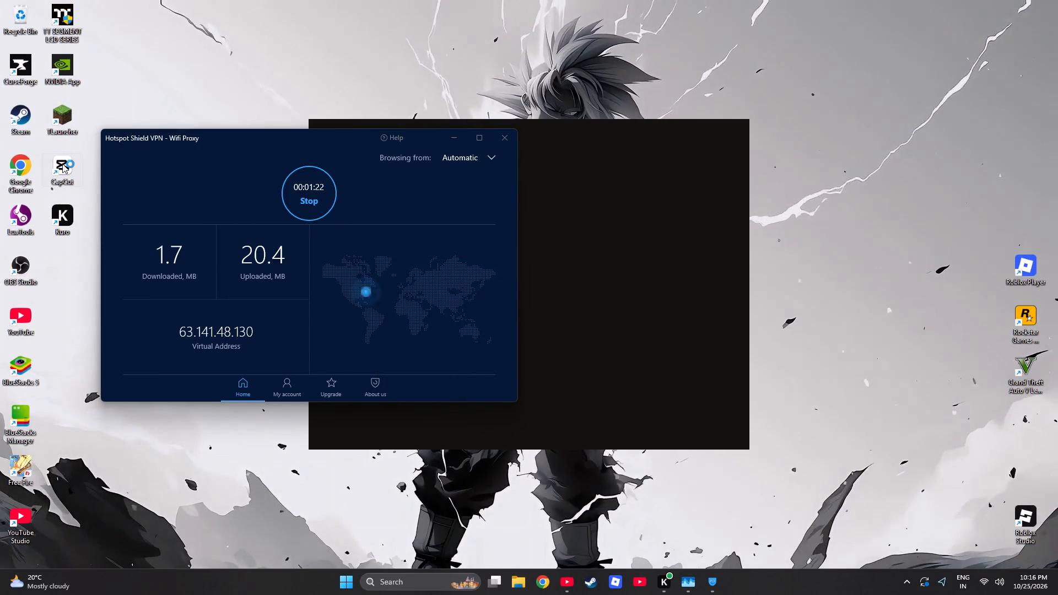
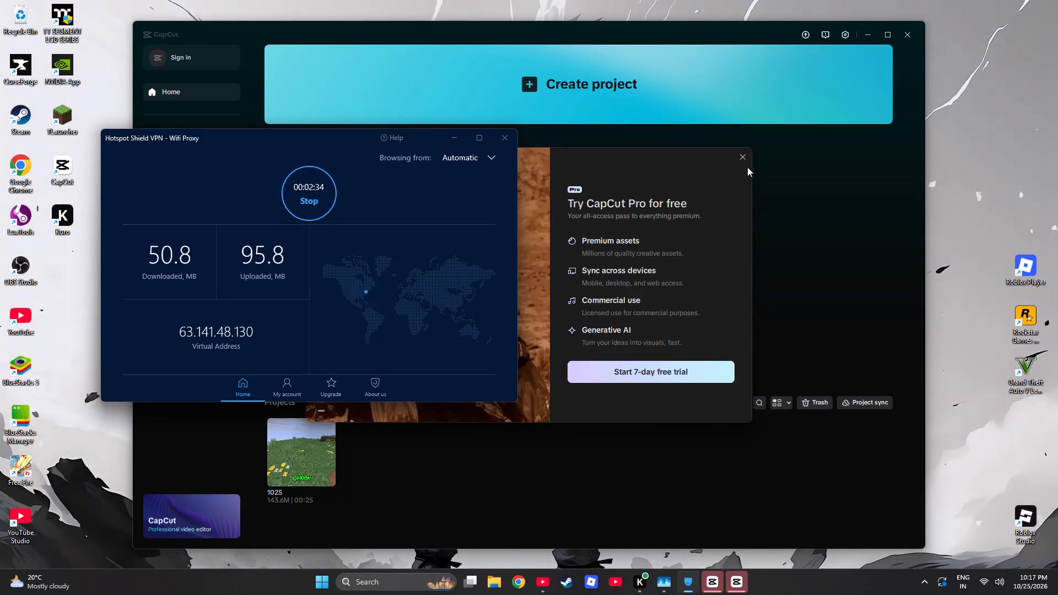
Dismiss the CapCut Pro trial offer and open the 1025 project.
click(742, 163)
click(776, 214)
click(286, 463)
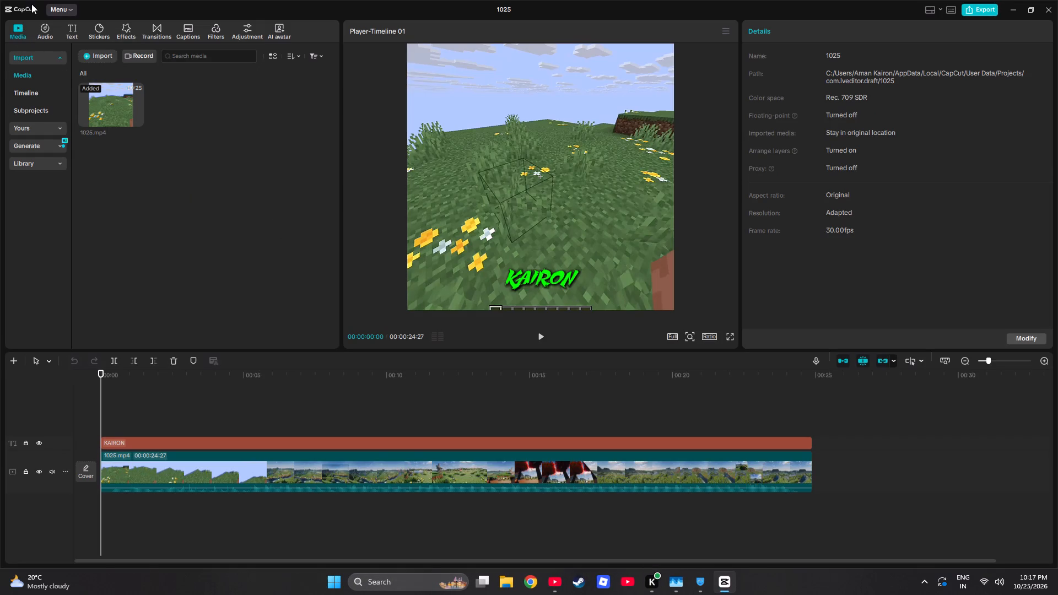
Create a new project from within the 1025 project.
click(67, 12)
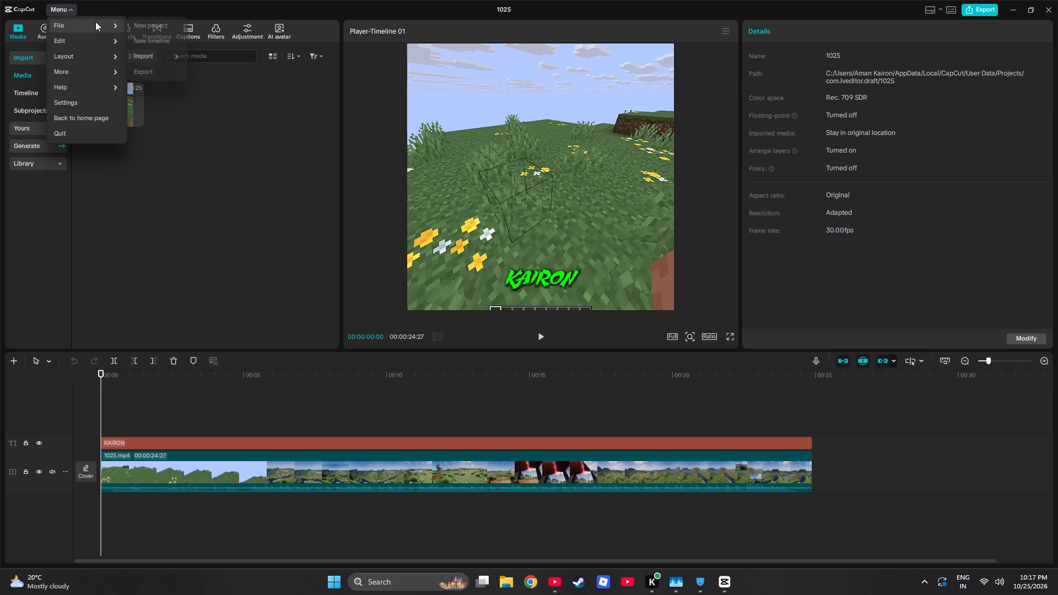
click(148, 30)
click(510, 326)
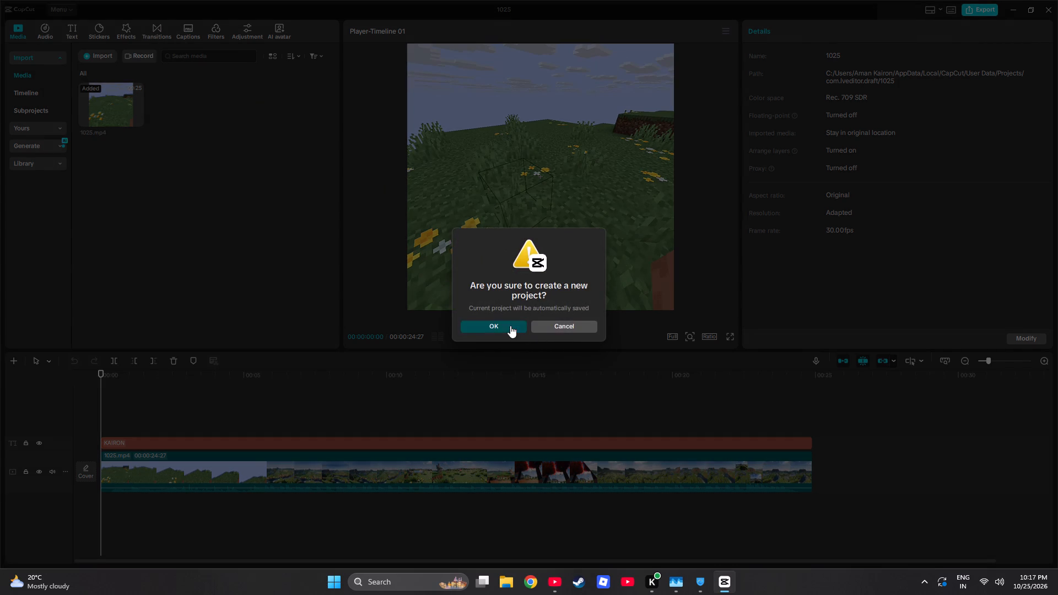
Import 1025(1).mp4 from the Capcut Videos folder into the new project's media.
click(203, 169)
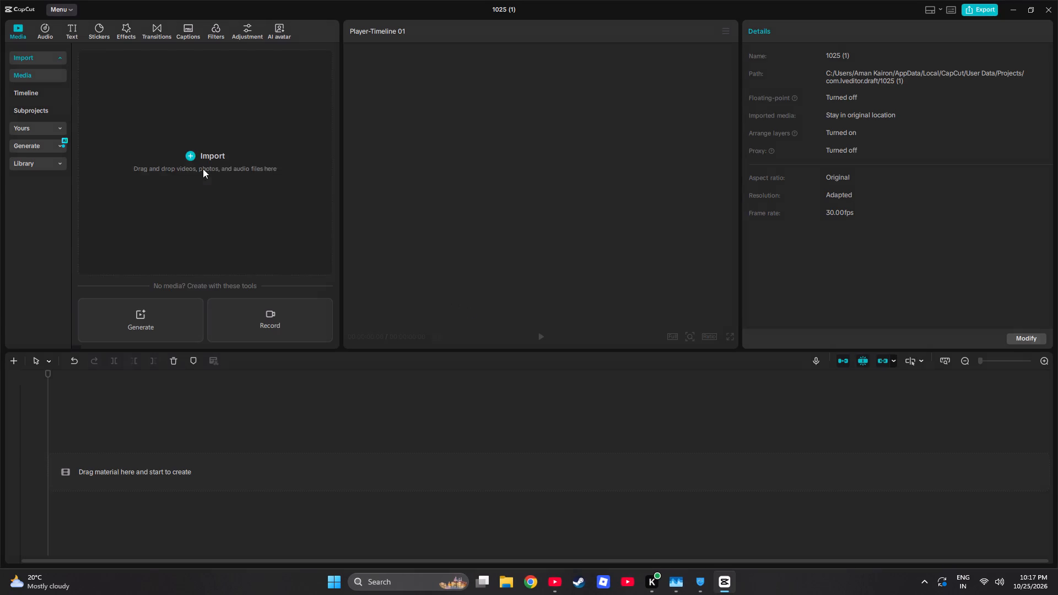
click(203, 172)
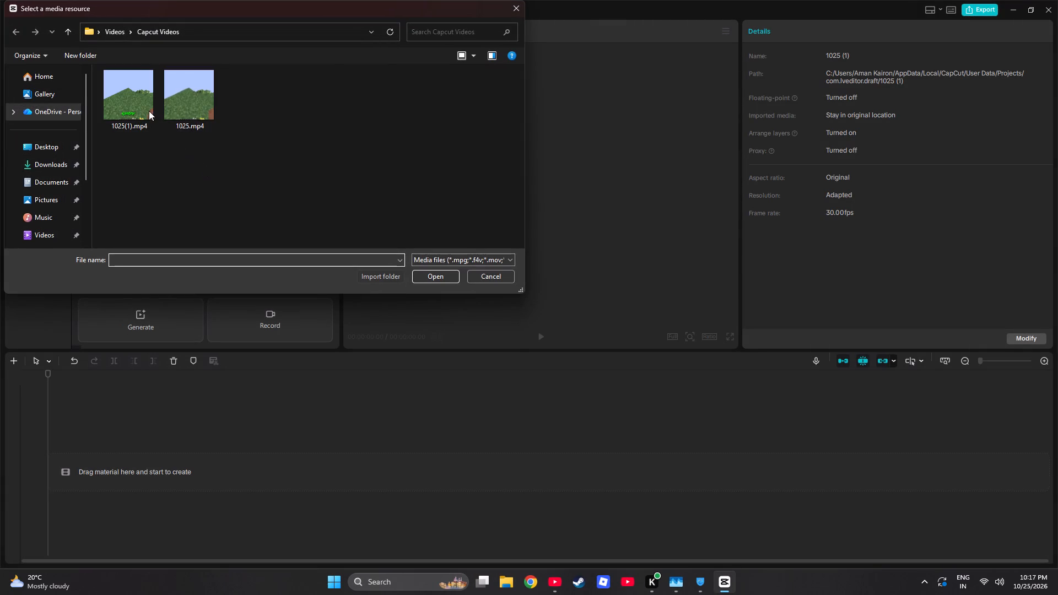
click(135, 109)
click(437, 272)
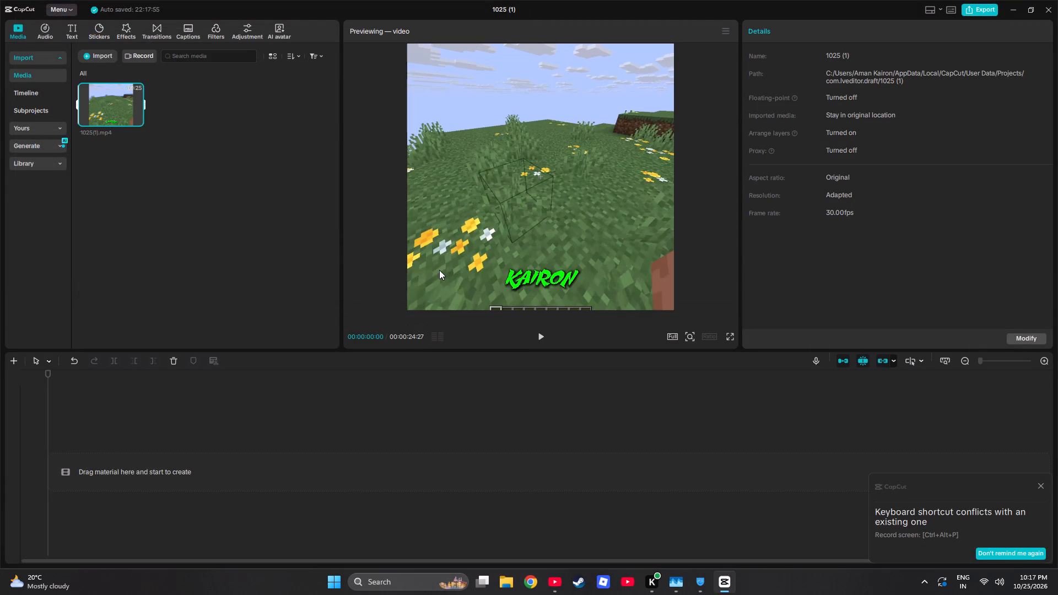
Switch to Hotspot Shield, stop the VPN connection and close its window.
click(699, 575)
click(315, 201)
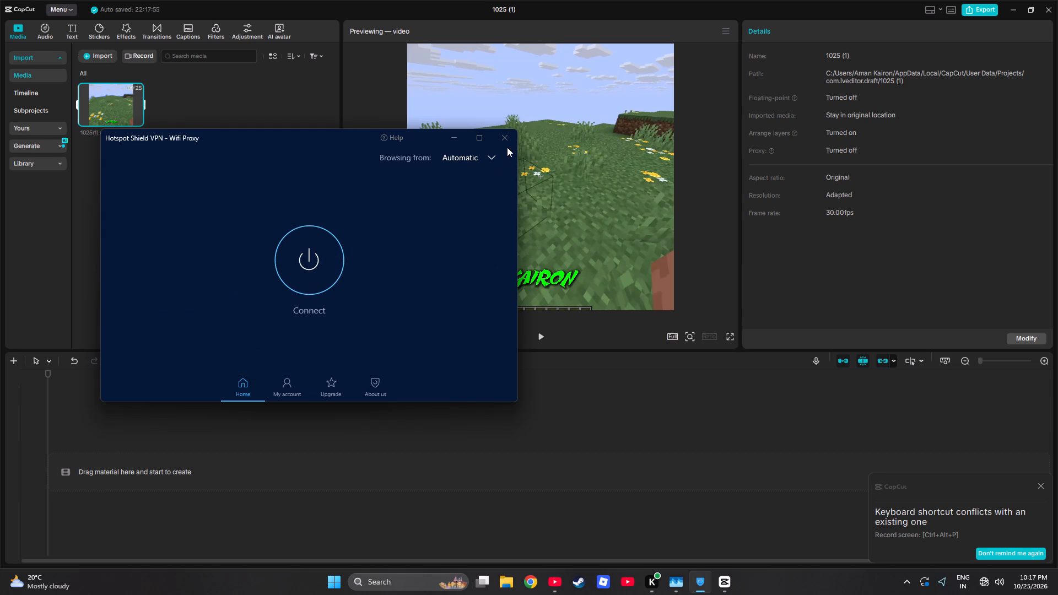
click(506, 141)
Place the 1025(1).mp4 clip at the start of the timeline.
drag(112, 115, 95, 461)
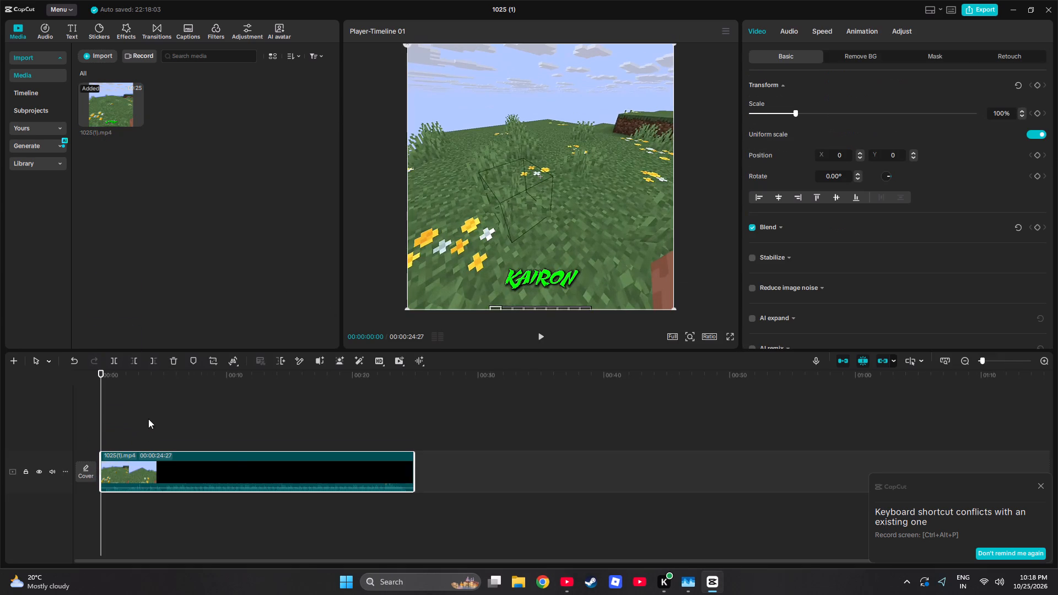
Enable chroma key on the 1025(1).mp4 clip and pick the bright green of the KAIRON text as the key colour.
click(848, 52)
click(748, 116)
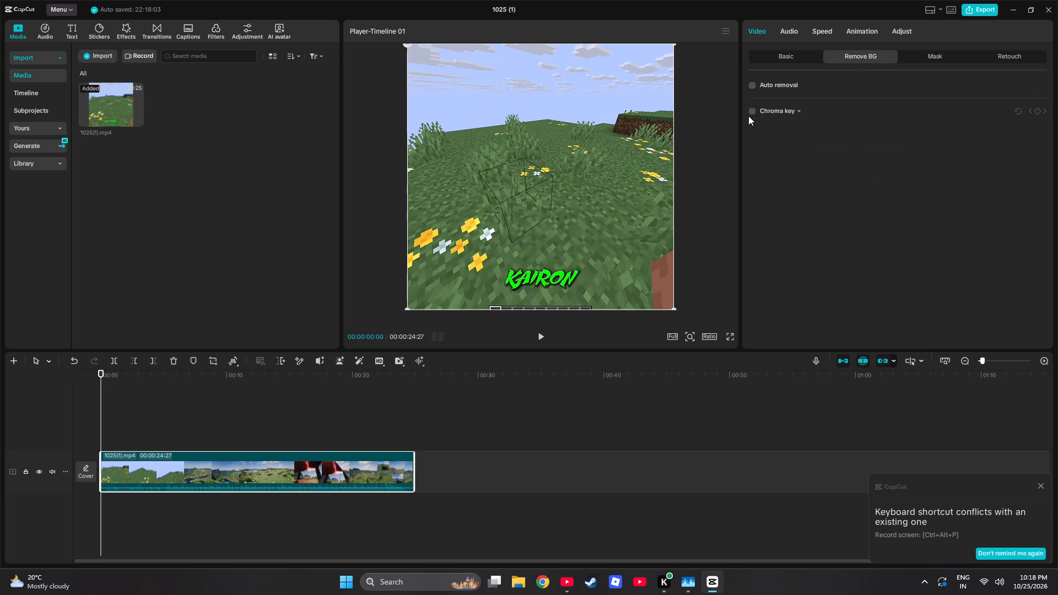
click(752, 112)
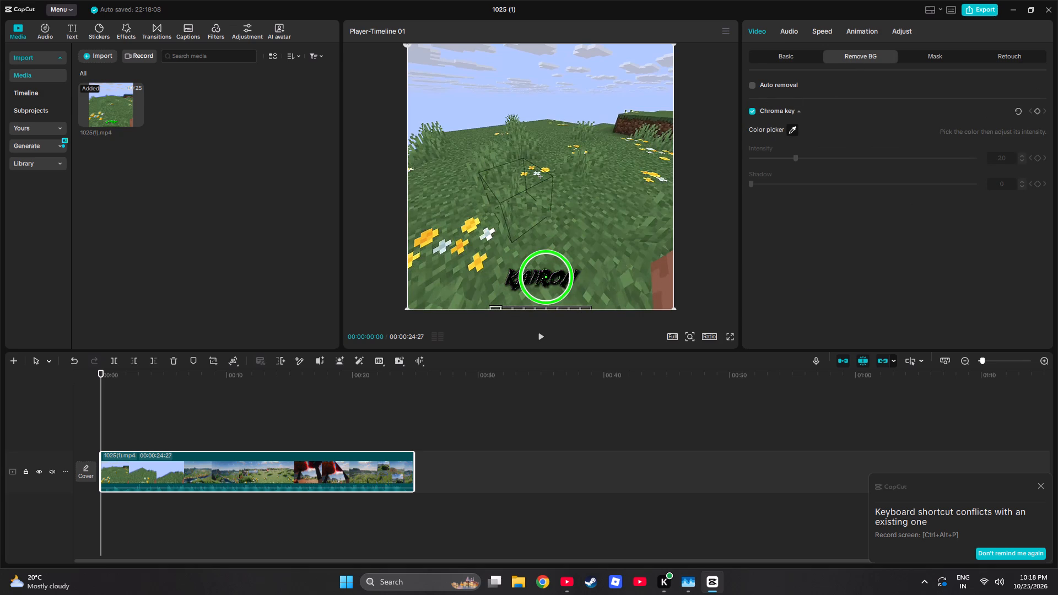
scroll(546, 277, up, 1)
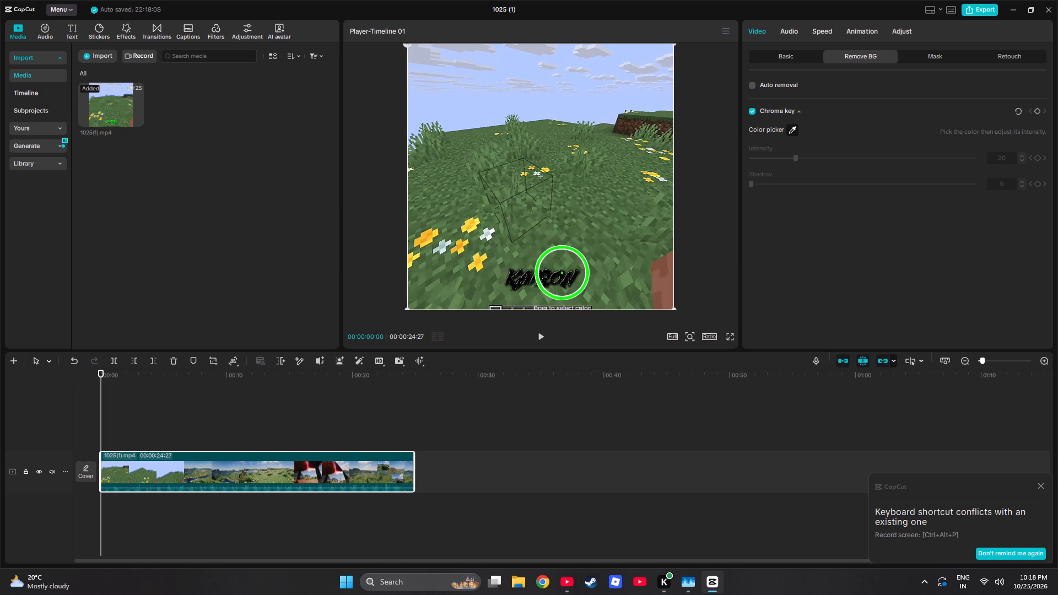
click(562, 273)
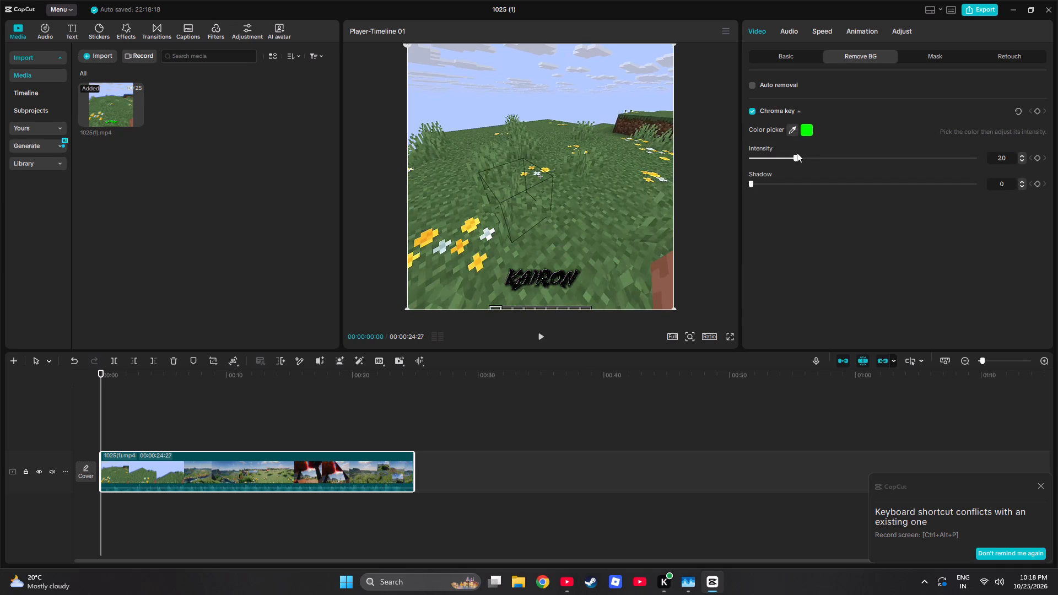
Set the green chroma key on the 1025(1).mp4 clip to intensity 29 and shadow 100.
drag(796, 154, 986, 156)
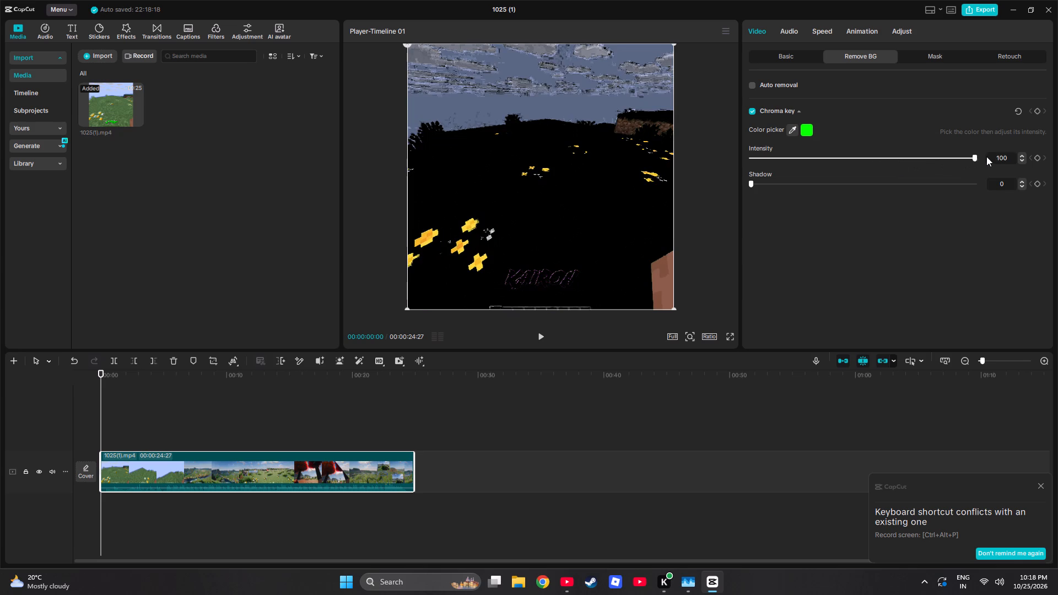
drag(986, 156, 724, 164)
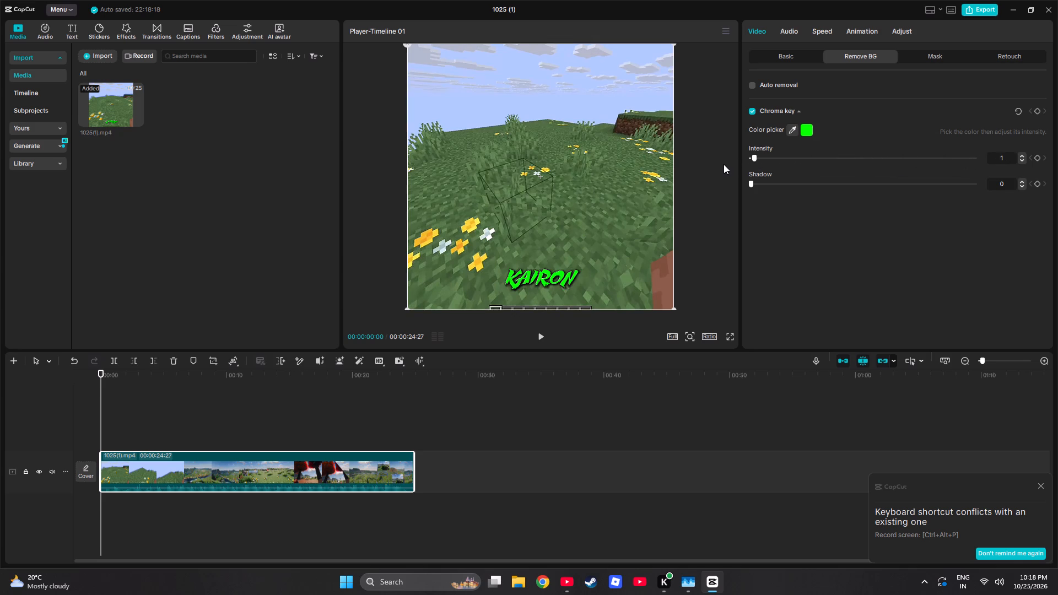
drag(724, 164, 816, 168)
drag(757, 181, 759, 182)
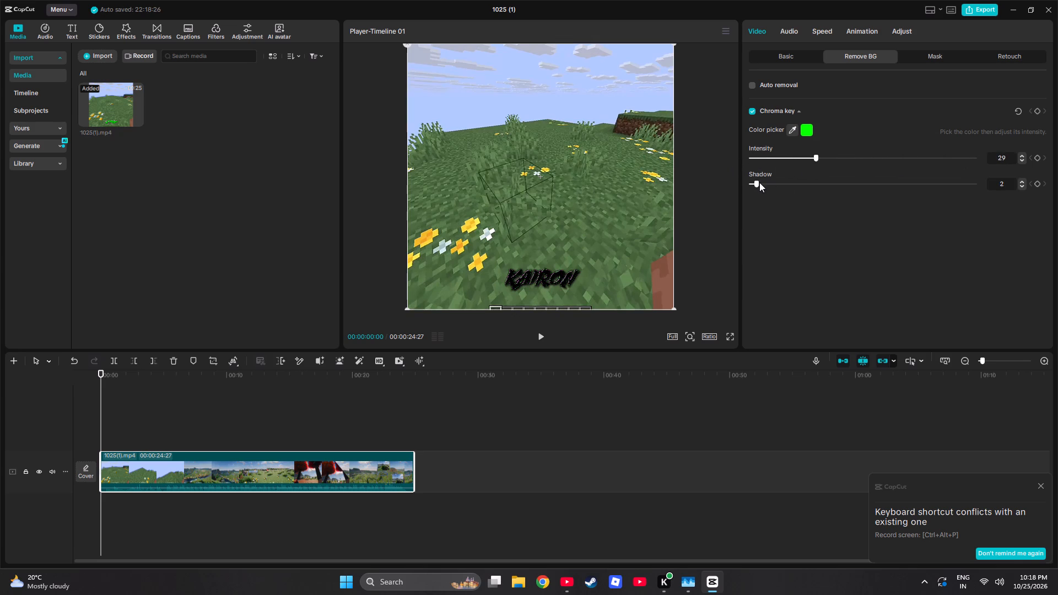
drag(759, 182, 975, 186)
Play the keyed clip in full-screen preview, scrub through the footage to check the KAIRON text, and return the playhead to the start.
click(730, 336)
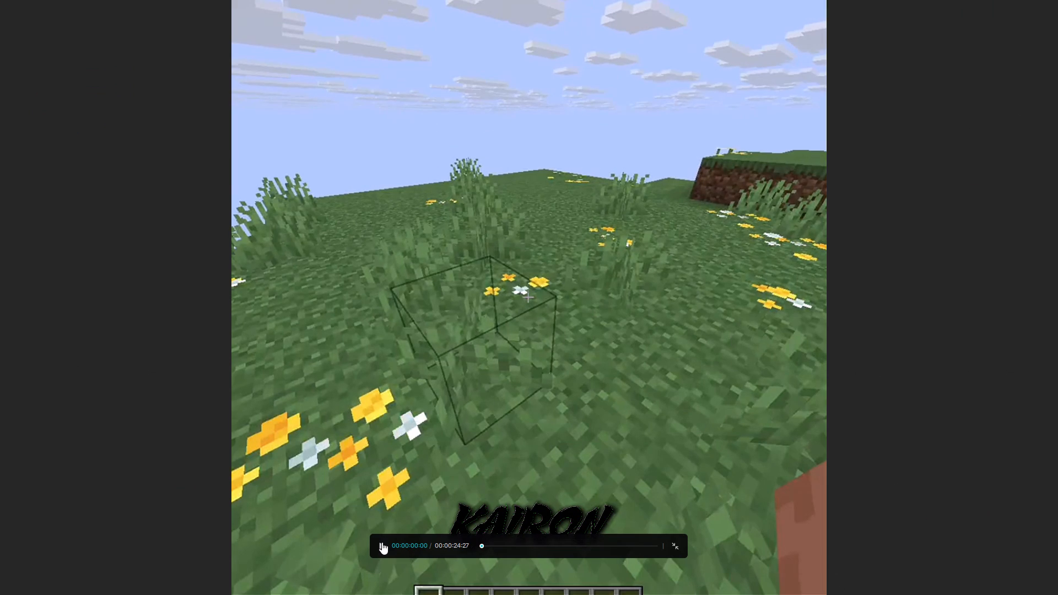
click(382, 542)
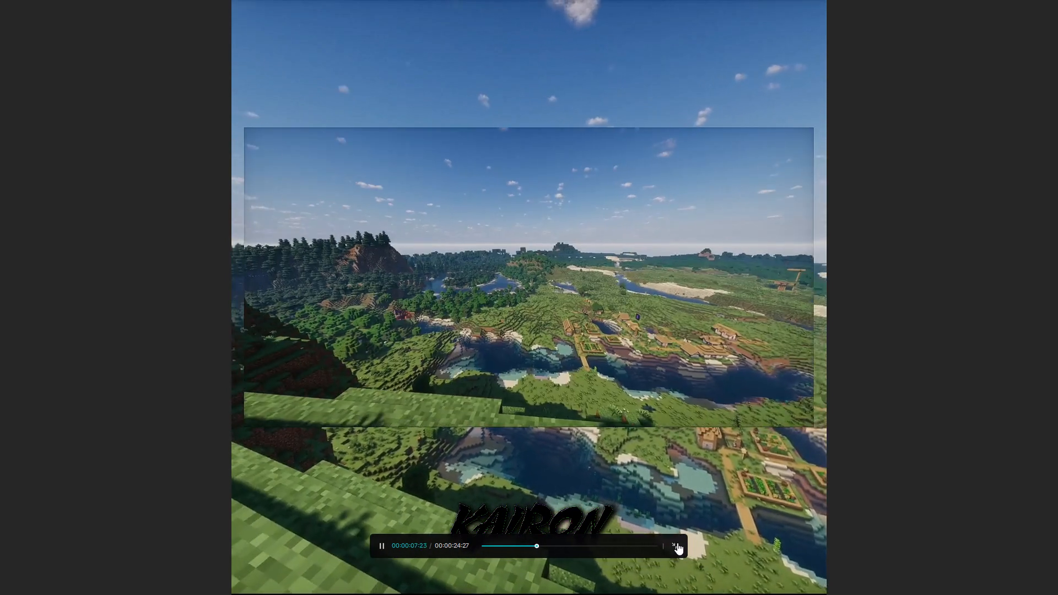
click(677, 543)
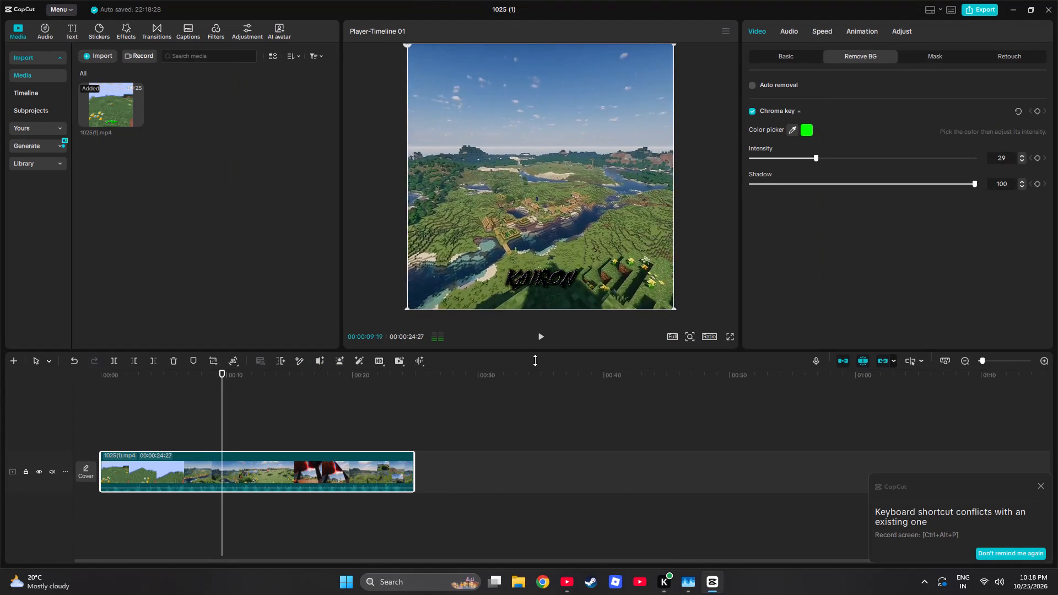
drag(238, 369, 199, 374)
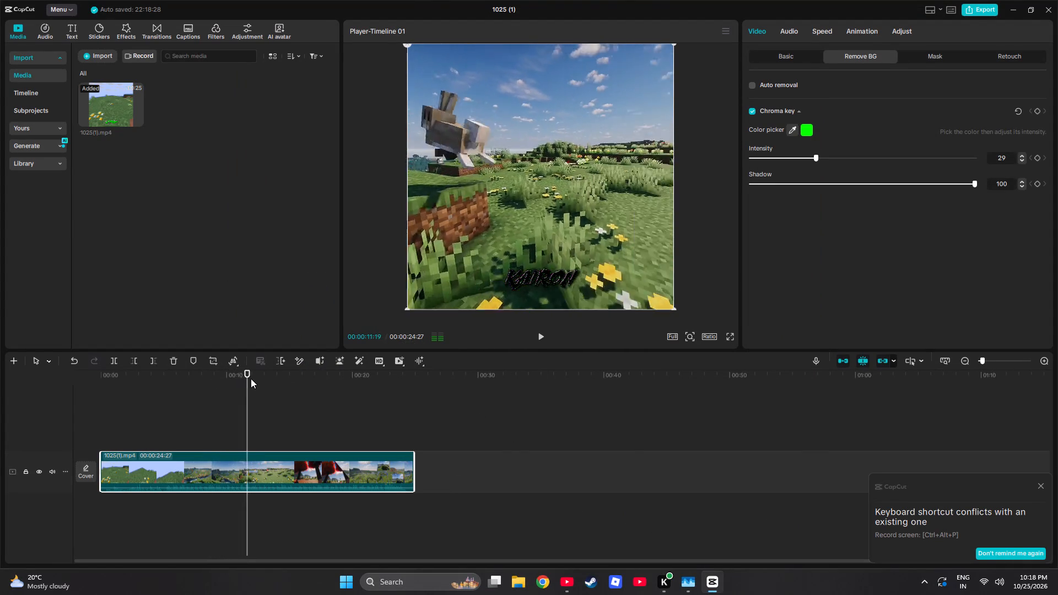
drag(249, 377, 59, 390)
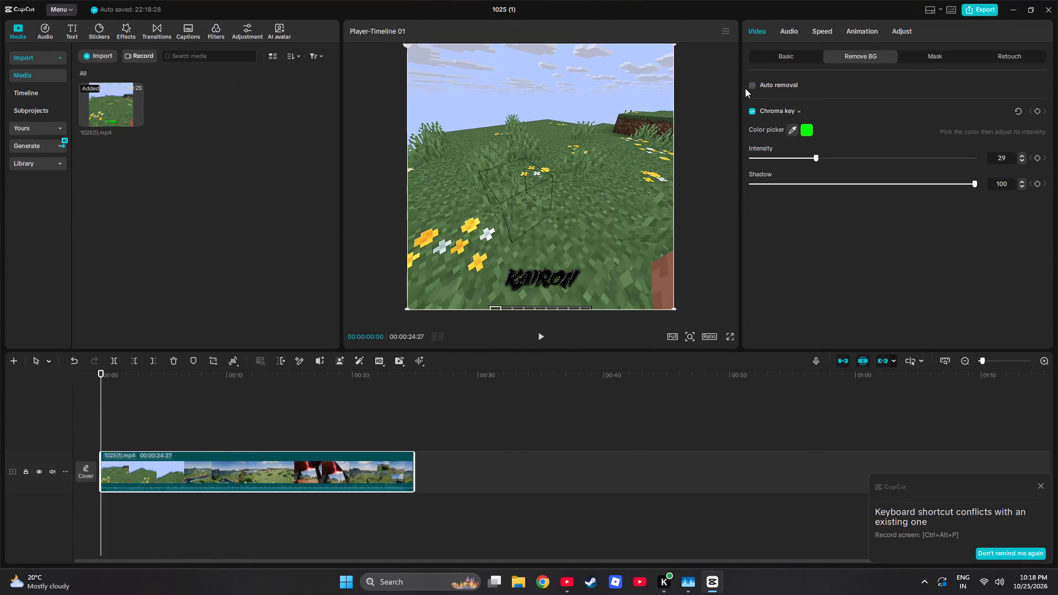
Turn on auto background removal for the 1025(1).mp4 clip and switch off its chroma key.
click(751, 85)
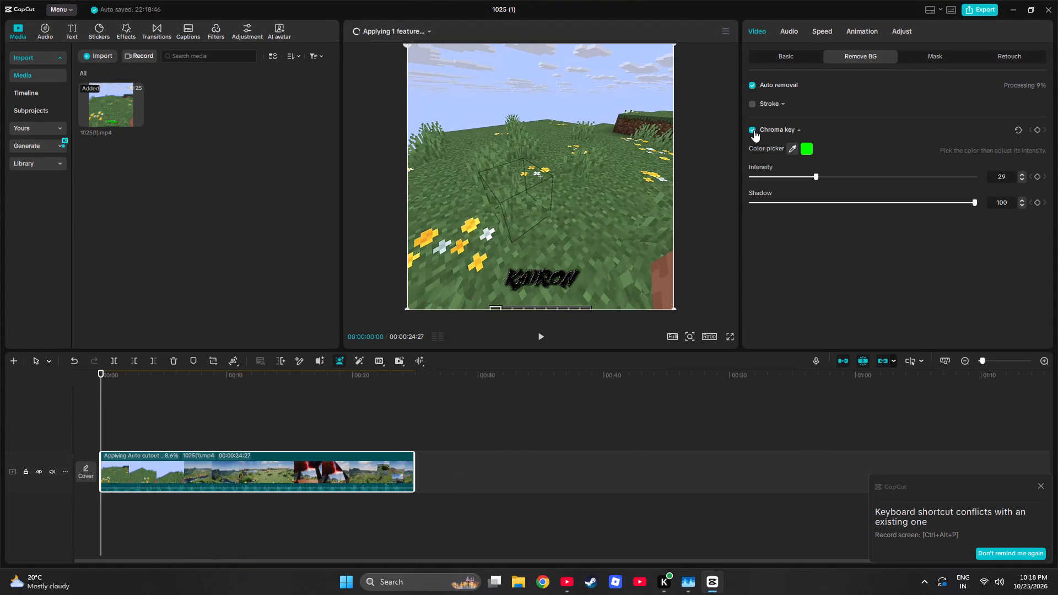
click(754, 130)
click(147, 456)
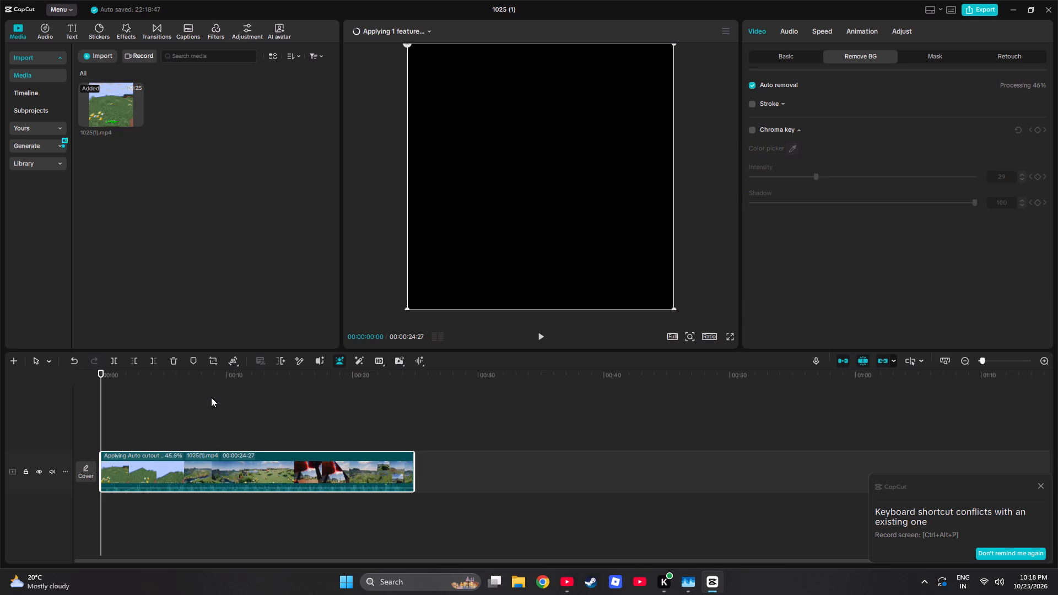
Show the progress details of the auto cutout being applied to the 1025(1).mp4 clip.
click(381, 23)
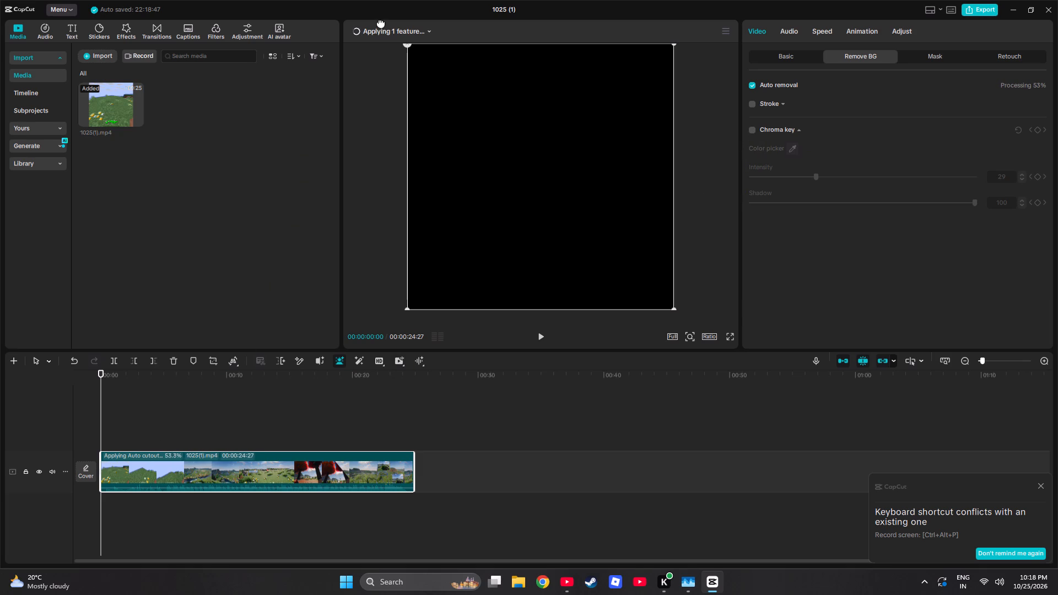
click(381, 25)
click(381, 34)
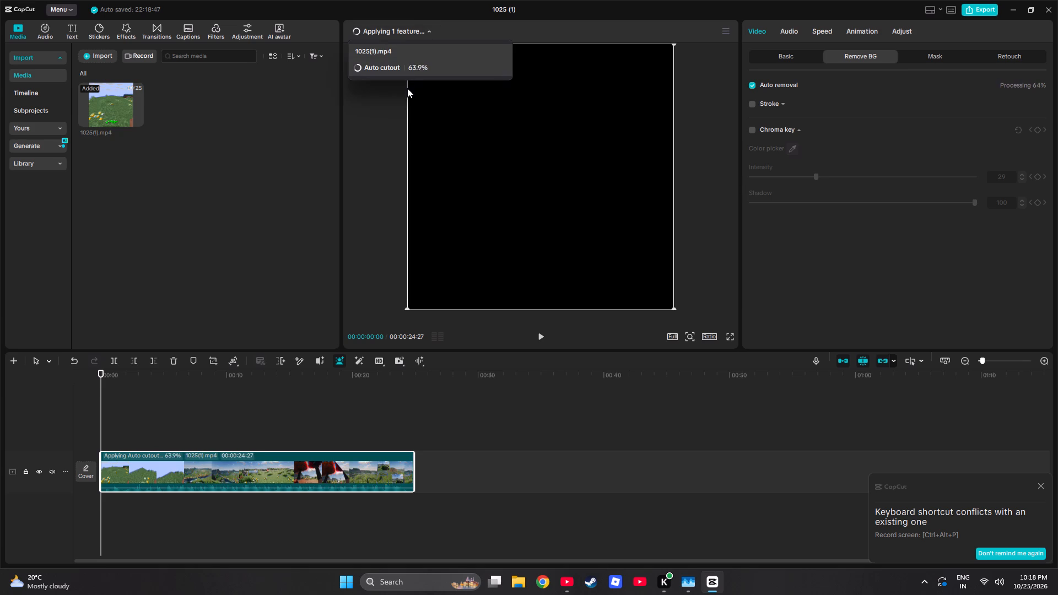
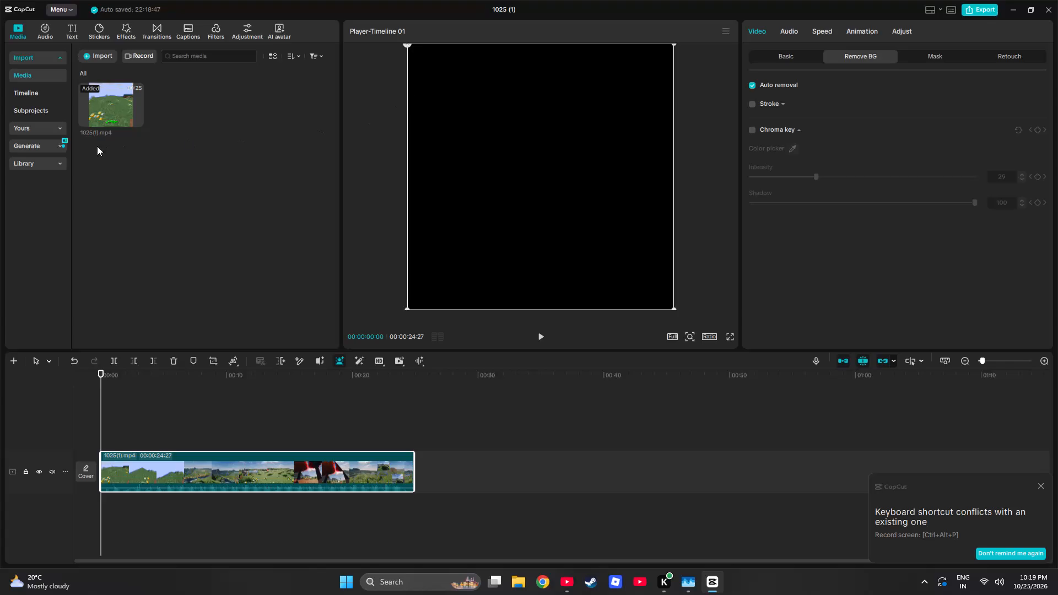
Play the auto-cutout version of the 1025(1).mp4 clip, partly in full-screen preview, to examine the background removal.
click(545, 335)
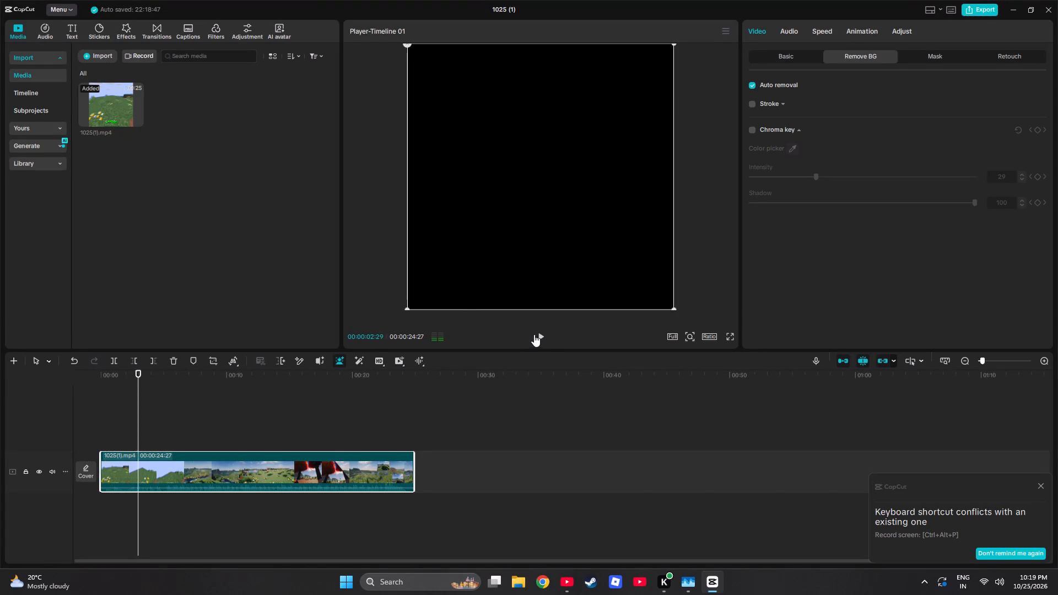
click(735, 334)
click(731, 337)
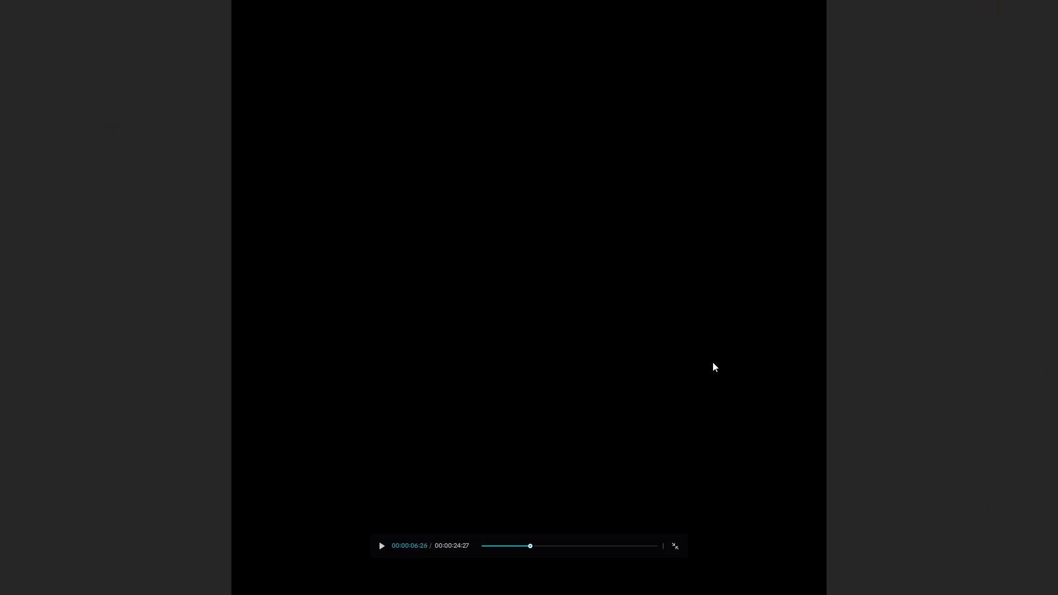
click(667, 545)
click(671, 544)
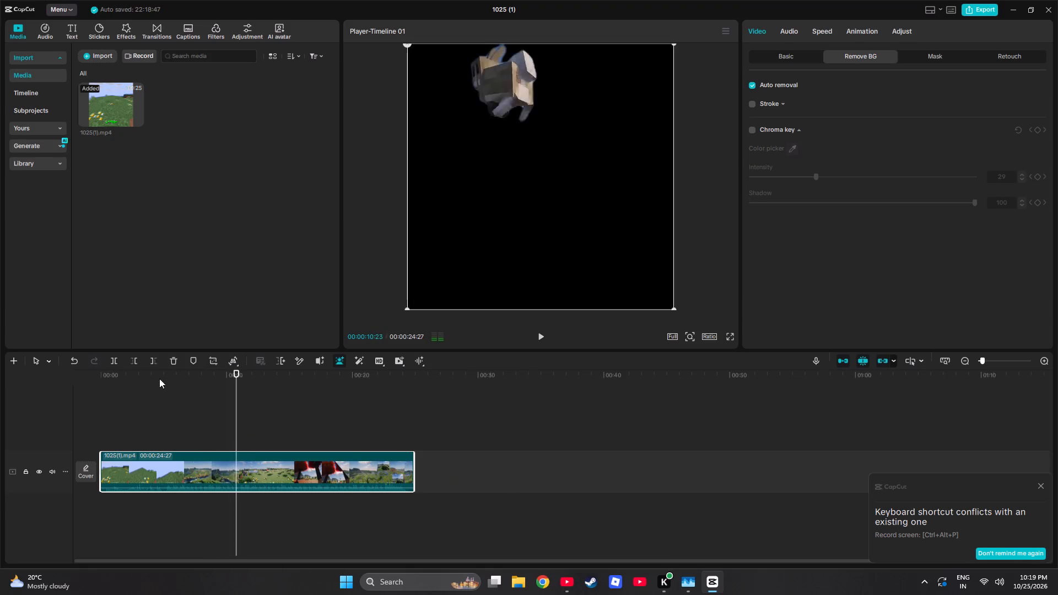
click(540, 337)
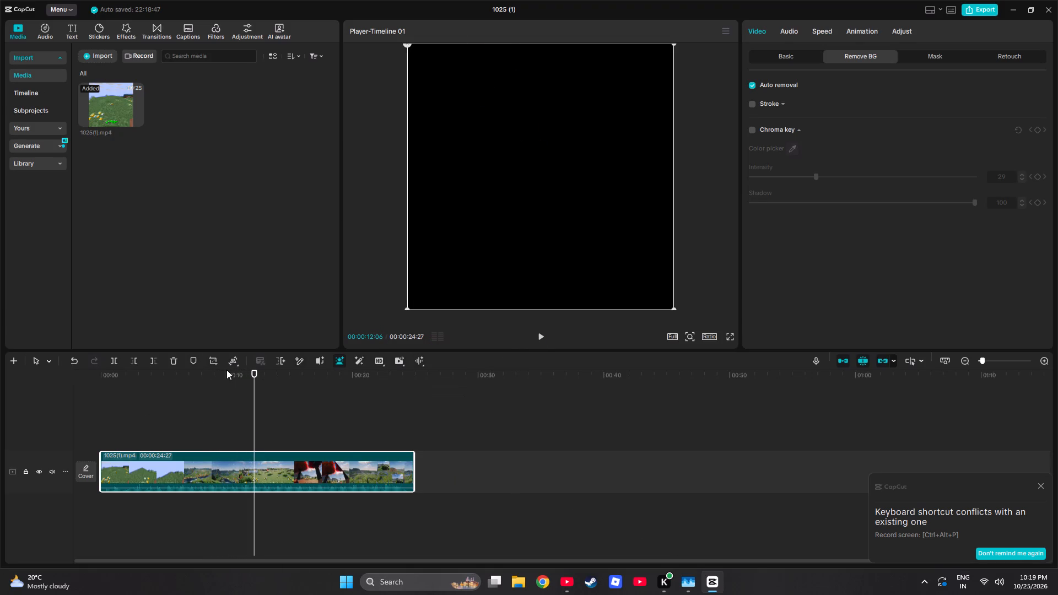
Undo the chroma key switch-off on the 1025(1).mp4 clip and turn off its auto background removal.
click(72, 360)
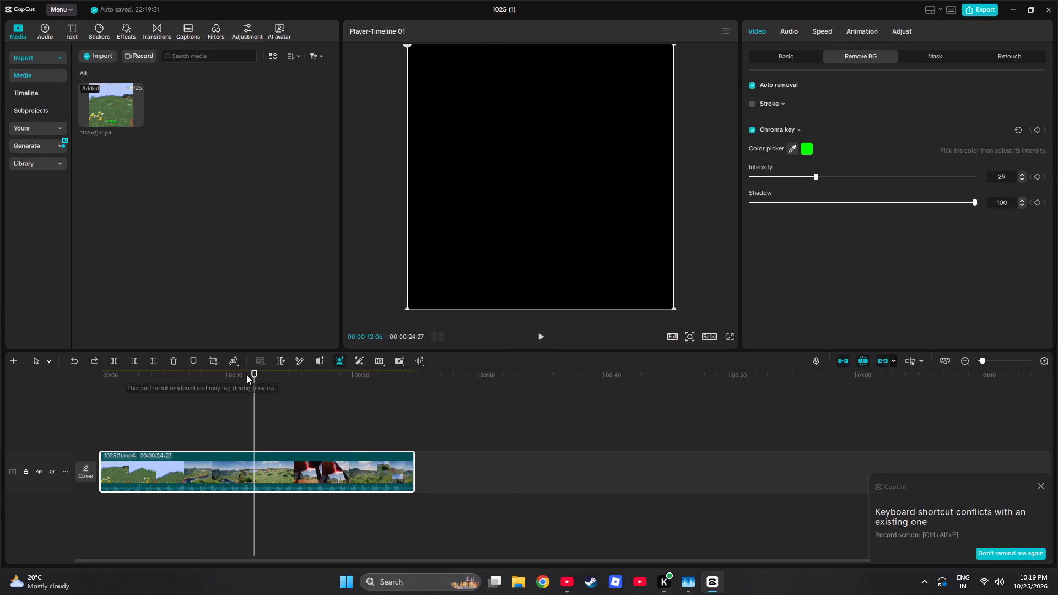
drag(256, 375, 122, 375)
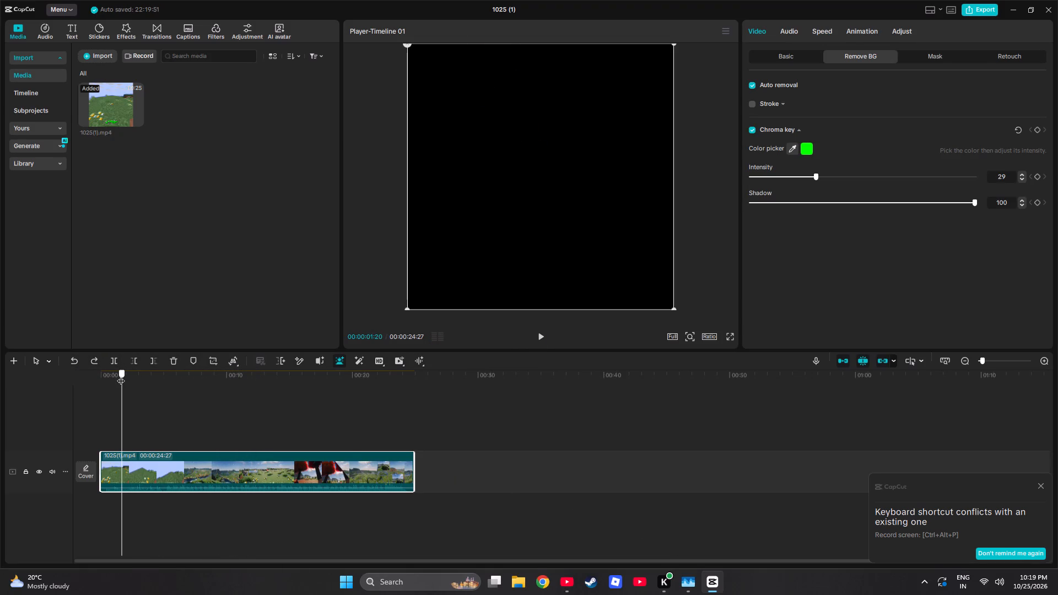
click(752, 85)
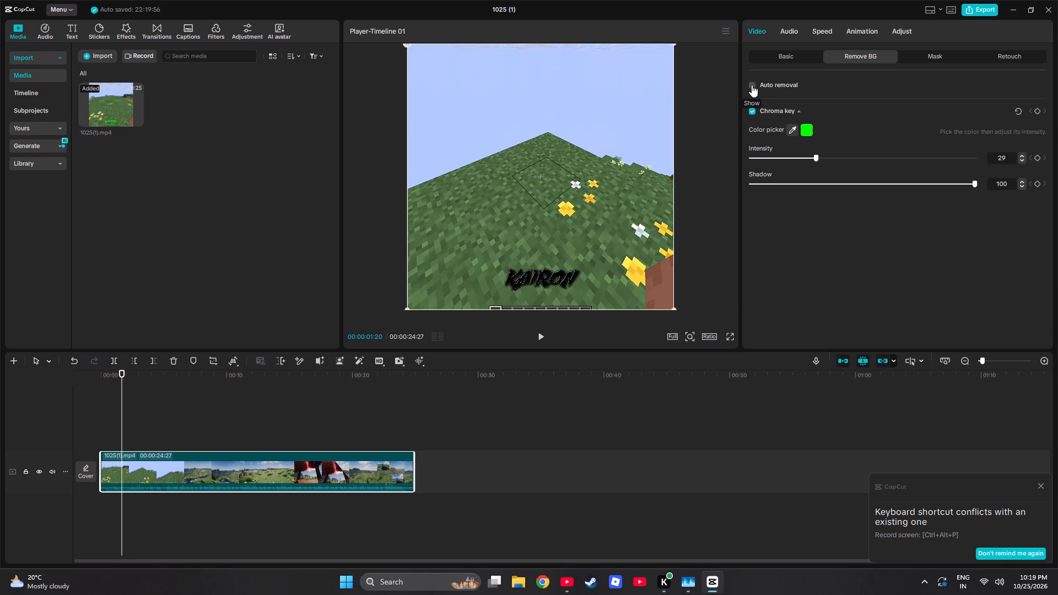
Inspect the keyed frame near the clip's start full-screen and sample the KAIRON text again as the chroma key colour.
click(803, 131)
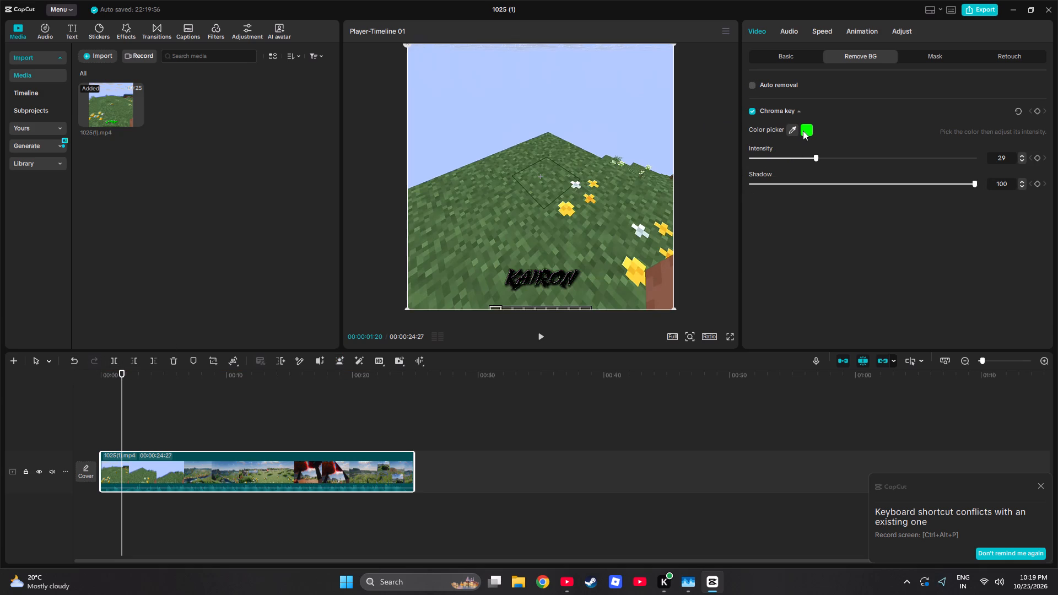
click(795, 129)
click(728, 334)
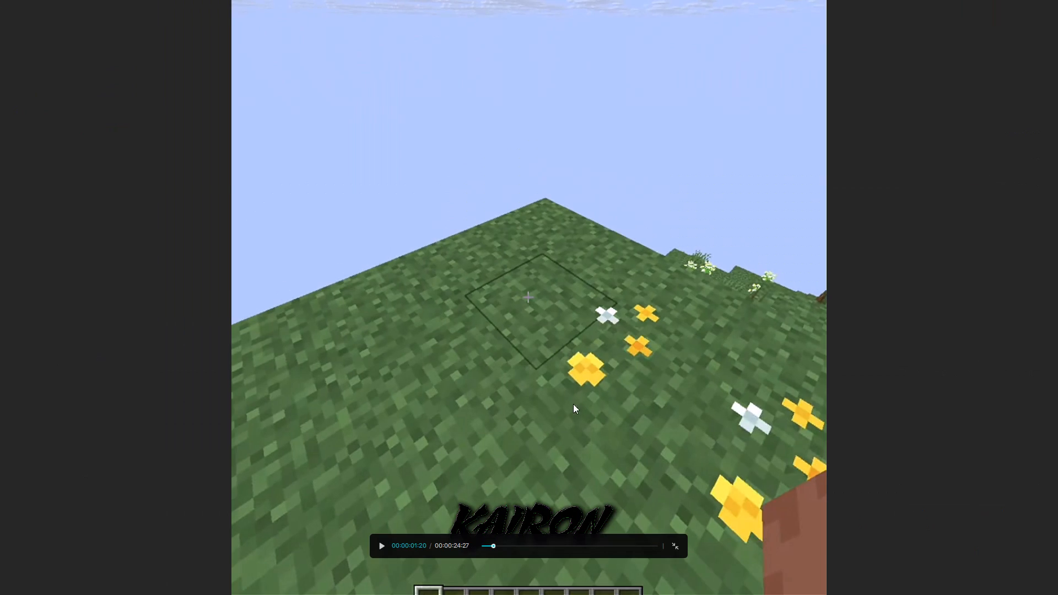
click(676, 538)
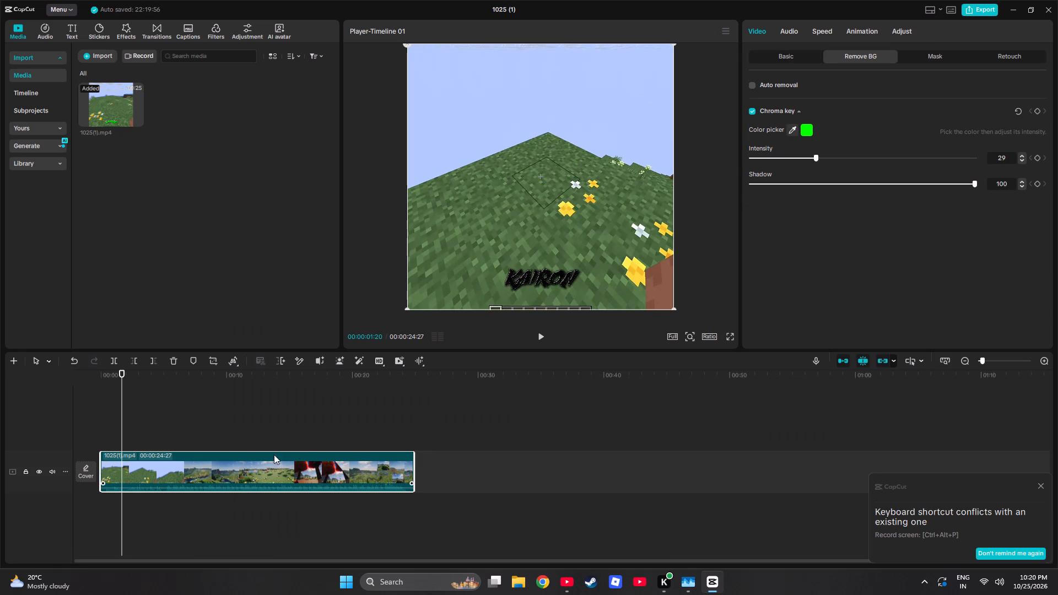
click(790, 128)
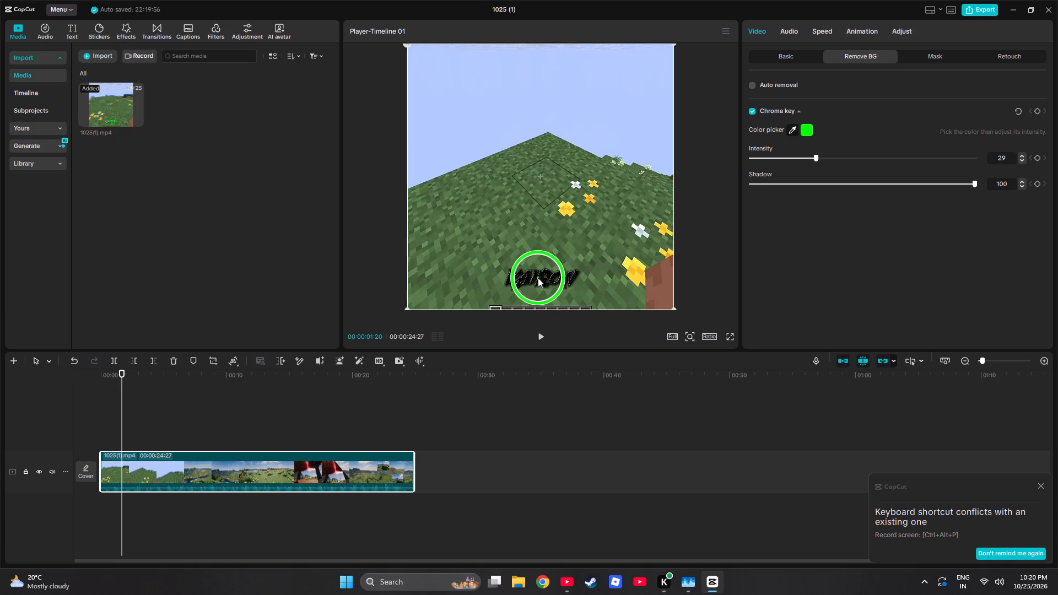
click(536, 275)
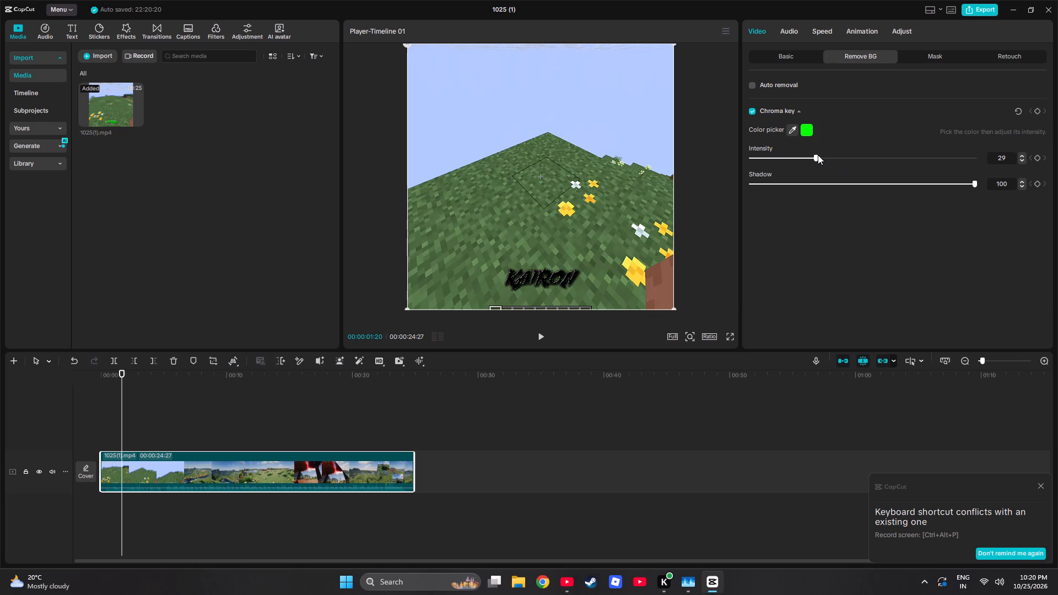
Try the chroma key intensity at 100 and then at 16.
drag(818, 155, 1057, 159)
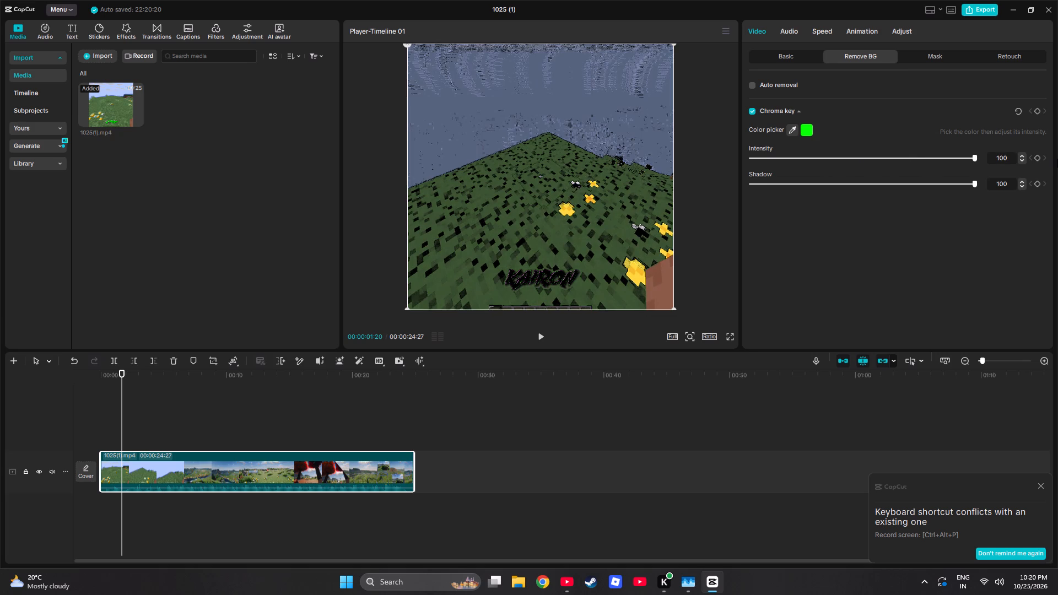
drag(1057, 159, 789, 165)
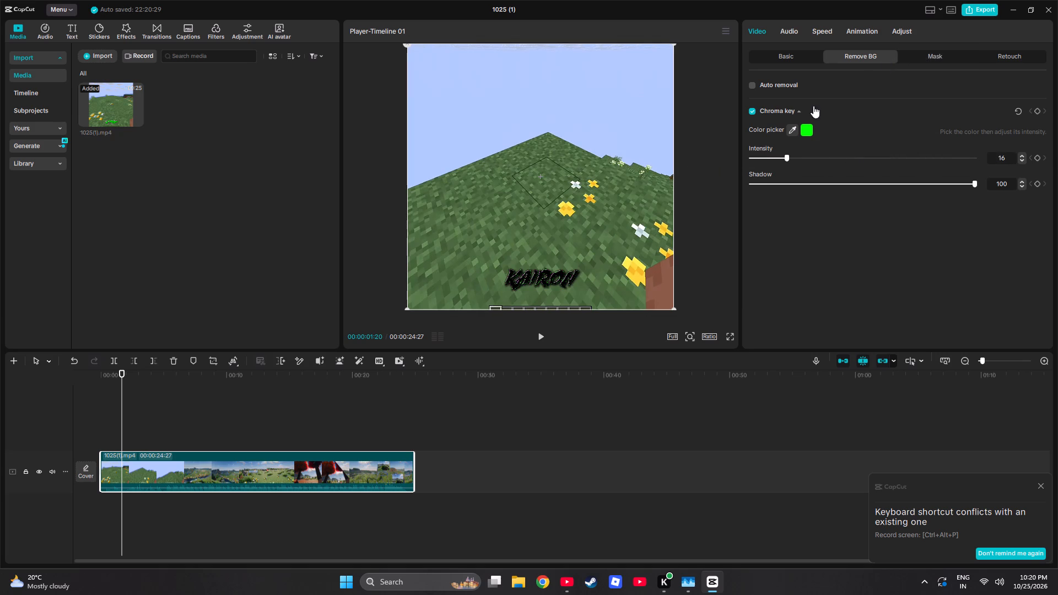
Reset the clip's chroma key settings and pick the green of the KAIRON text as the key colour.
click(1016, 109)
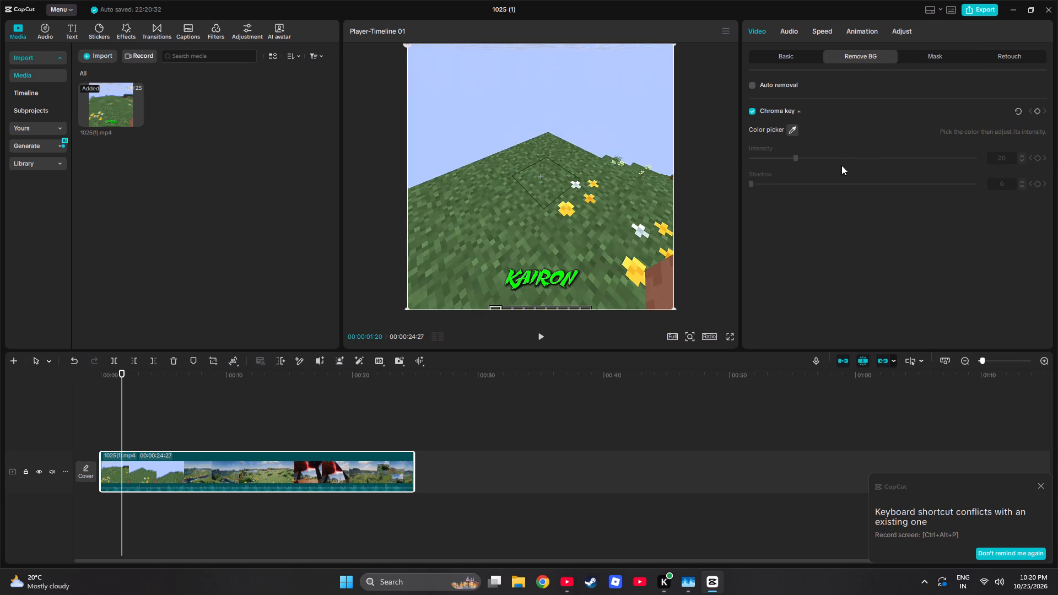
click(795, 129)
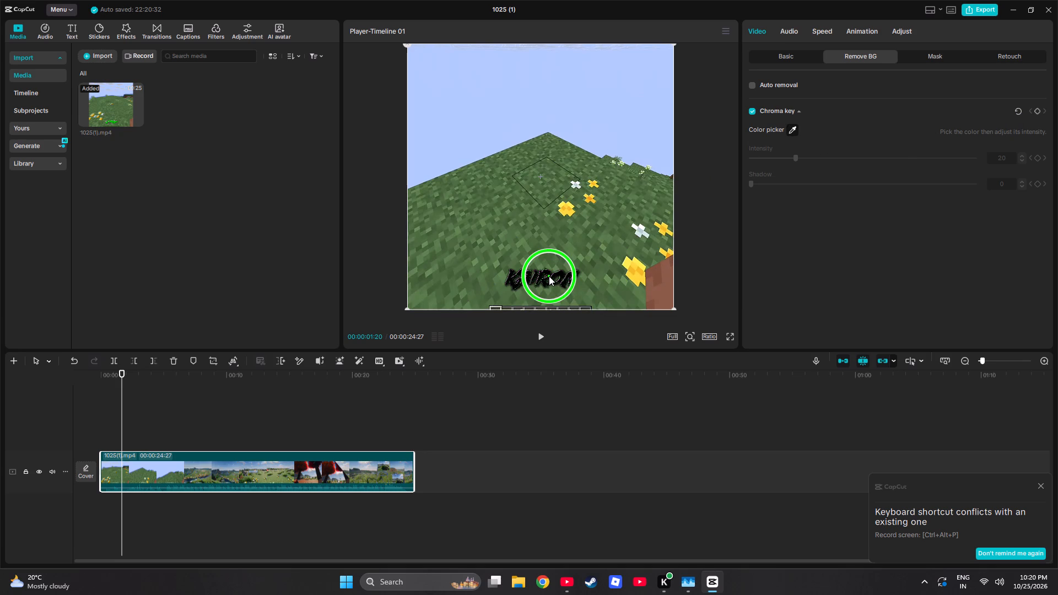
click(549, 276)
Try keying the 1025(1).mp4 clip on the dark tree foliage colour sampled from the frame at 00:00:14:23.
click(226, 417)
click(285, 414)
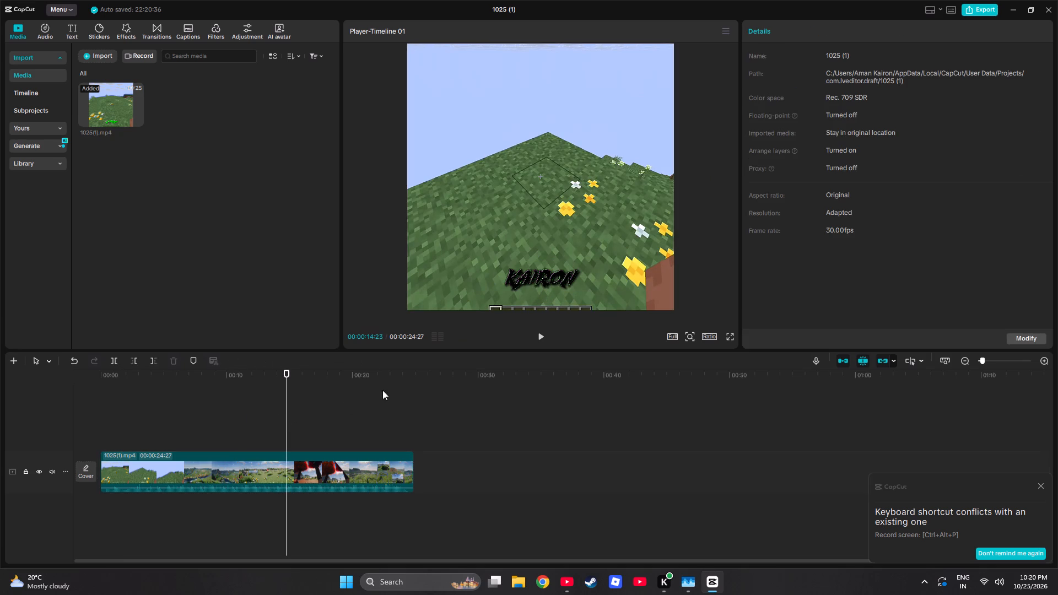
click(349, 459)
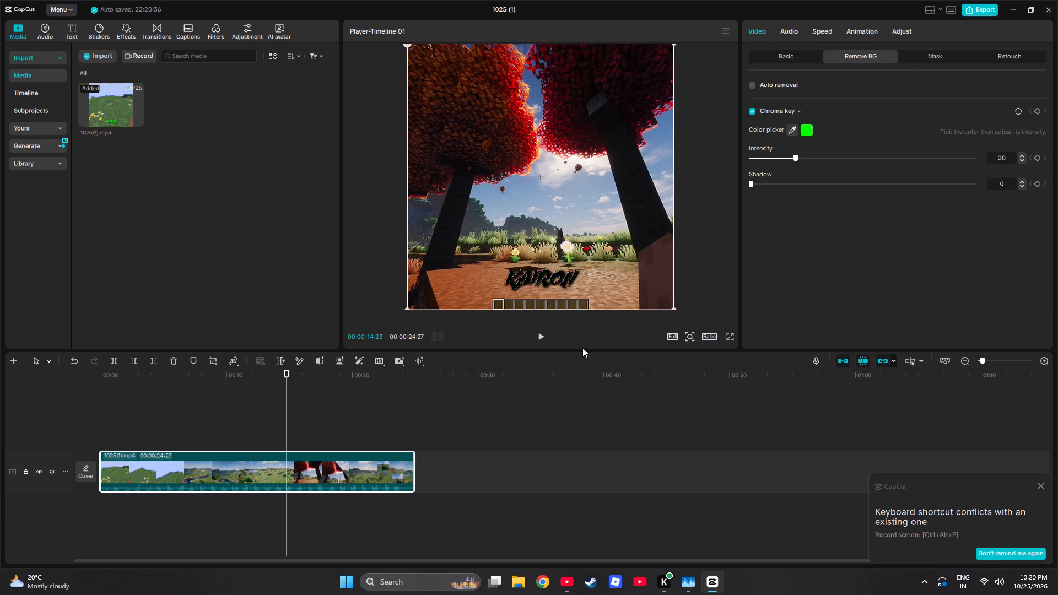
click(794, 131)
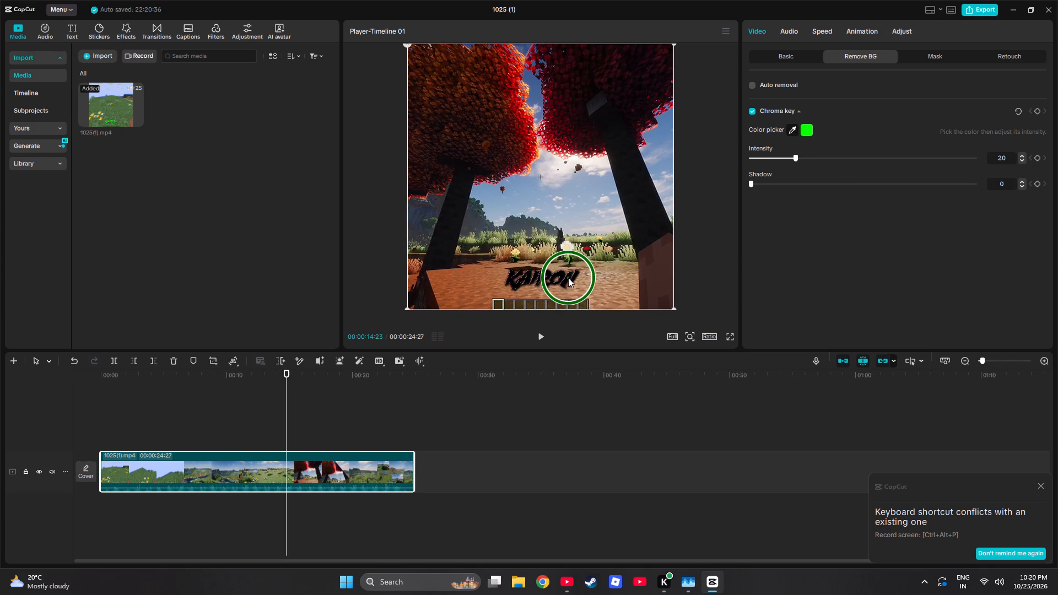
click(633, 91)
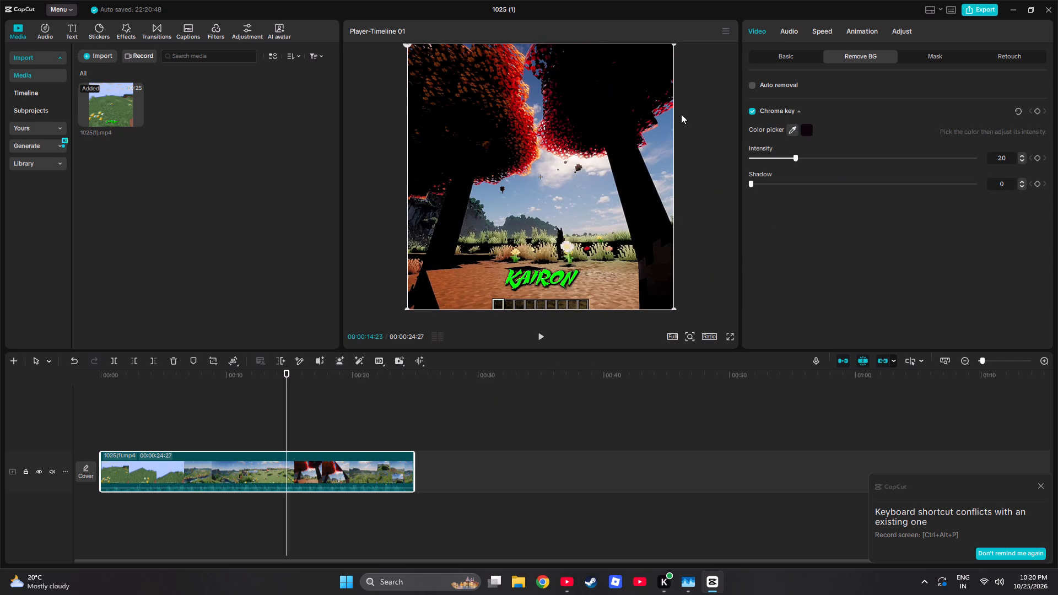
Pick the green of the KAIRON text as the chroma key colour again.
click(791, 127)
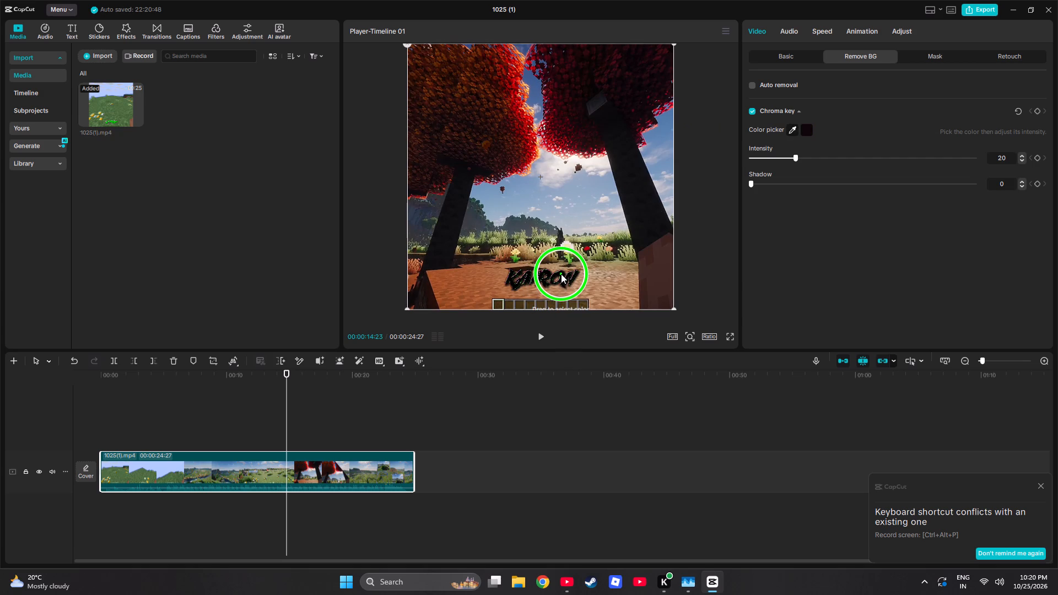
click(561, 274)
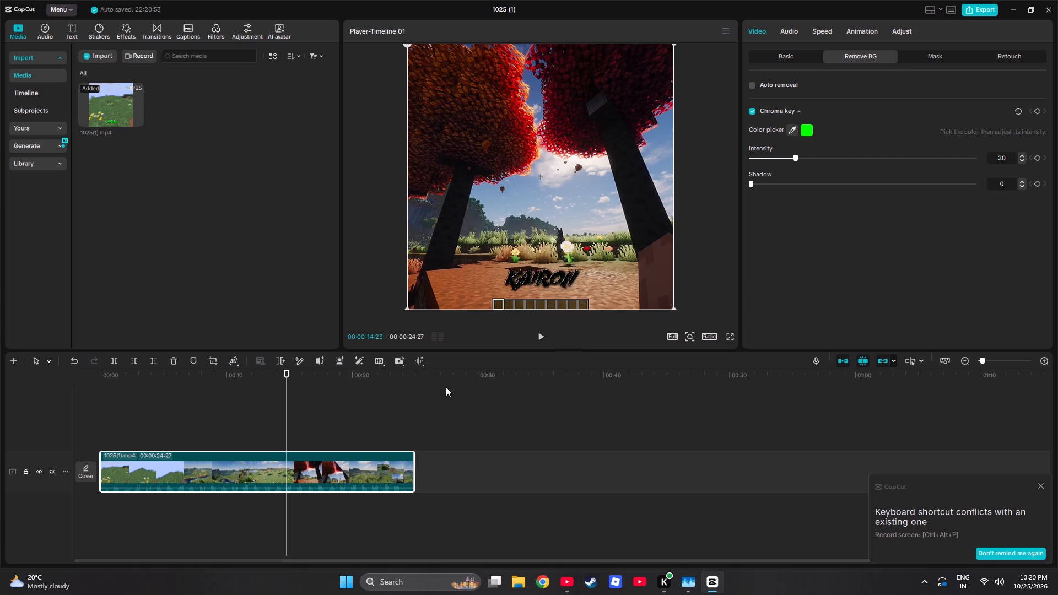
Switch to YouTube, open the "Capcut - Mirror watermark tutorial" short and scrub through it to study the text animation, pausing there.
click(559, 581)
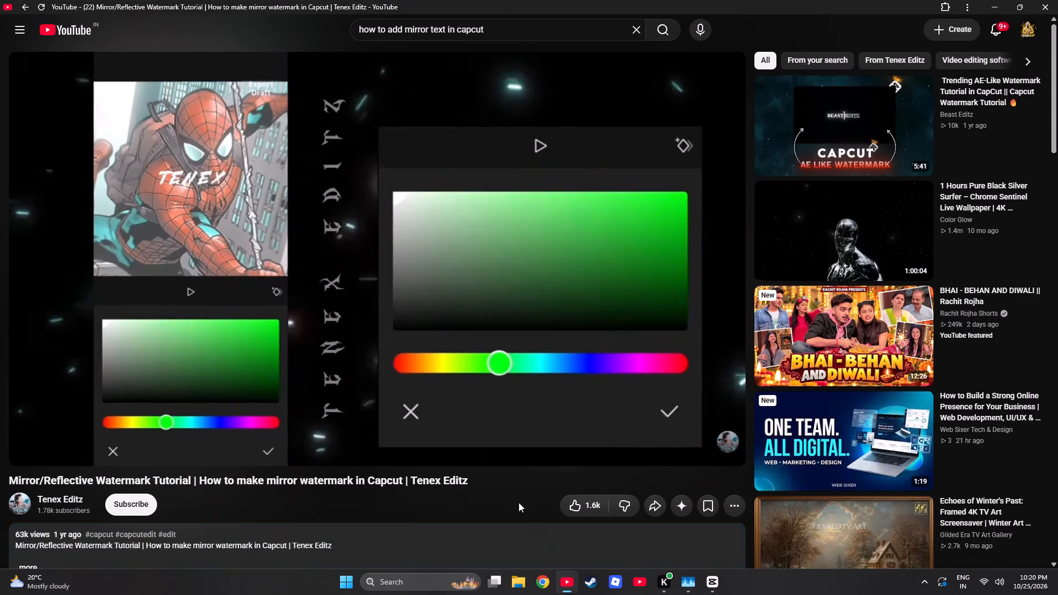
click(23, 7)
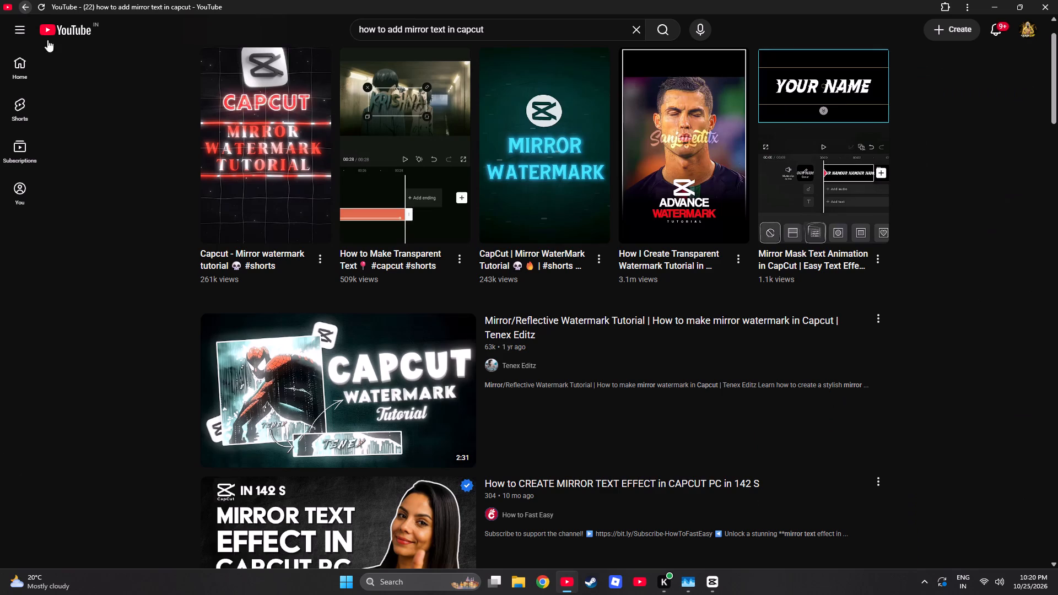
click(277, 163)
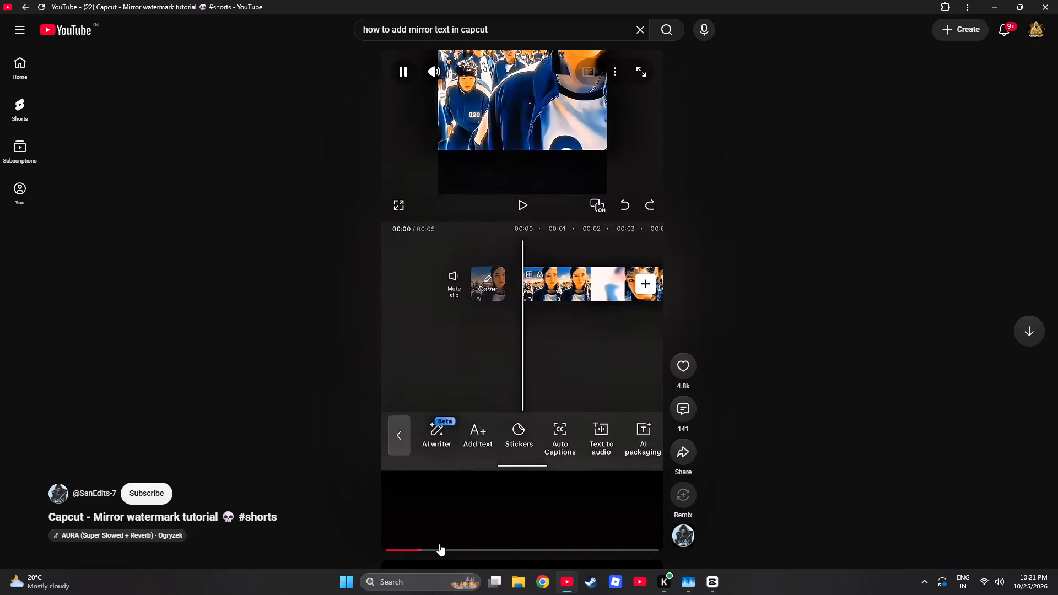
drag(438, 549, 558, 545)
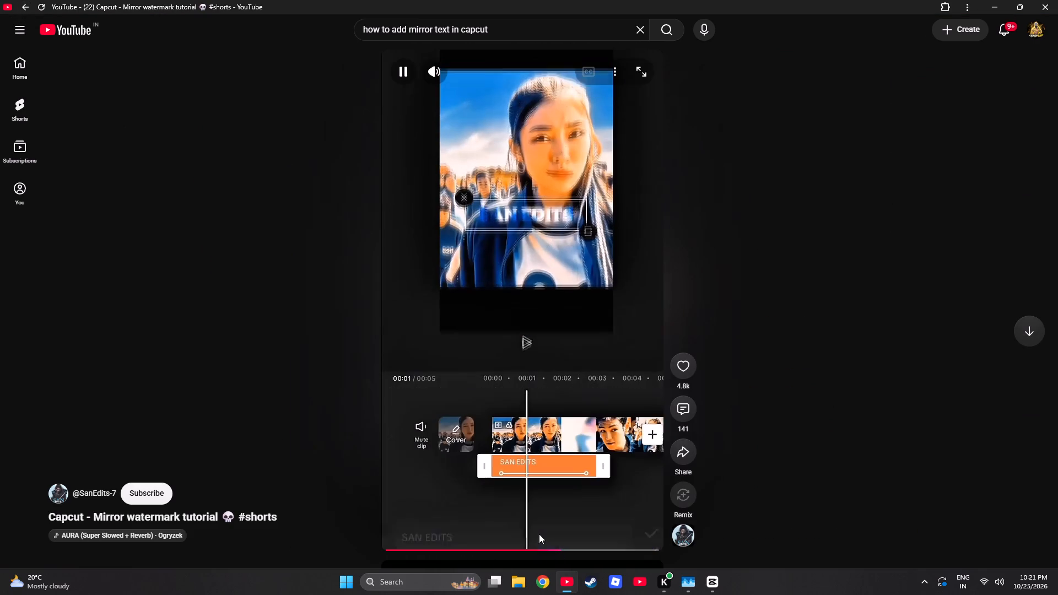
drag(532, 548, 488, 553)
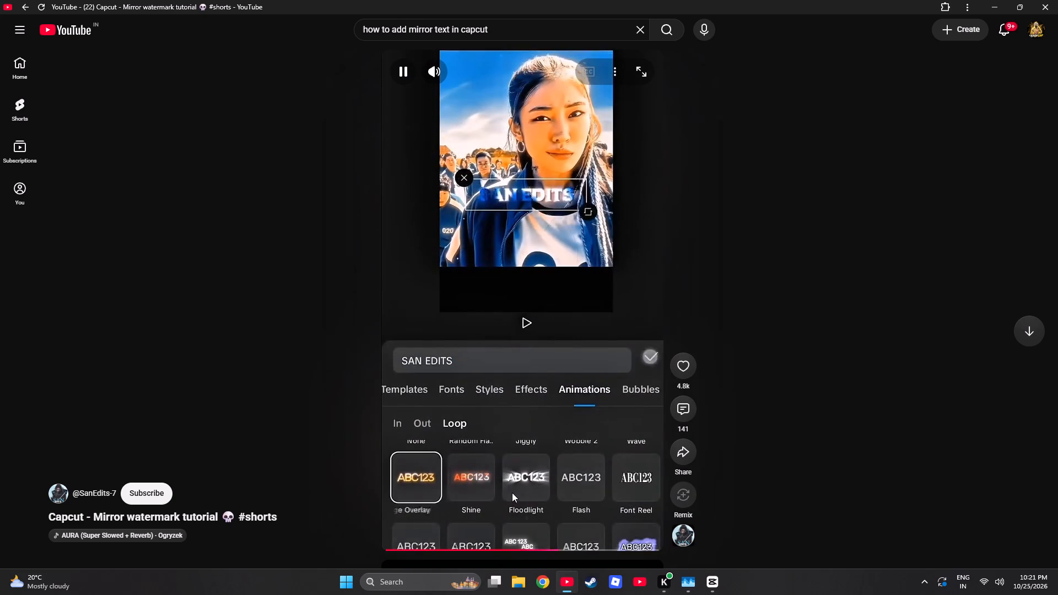
click(512, 493)
Return to CapCut and search the clip's Combo animations for "image overlay".
click(715, 587)
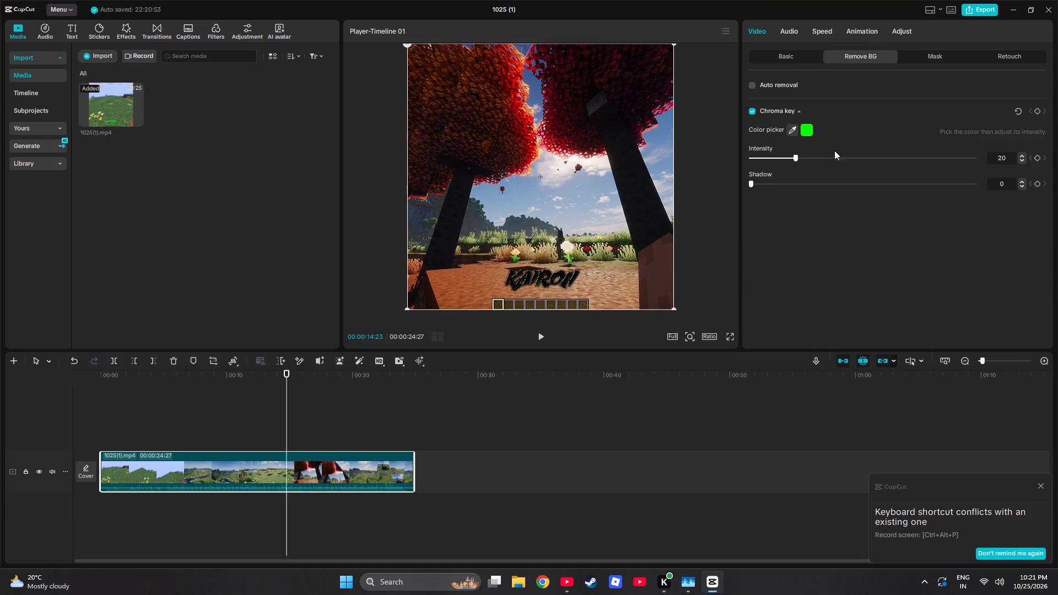
click(867, 33)
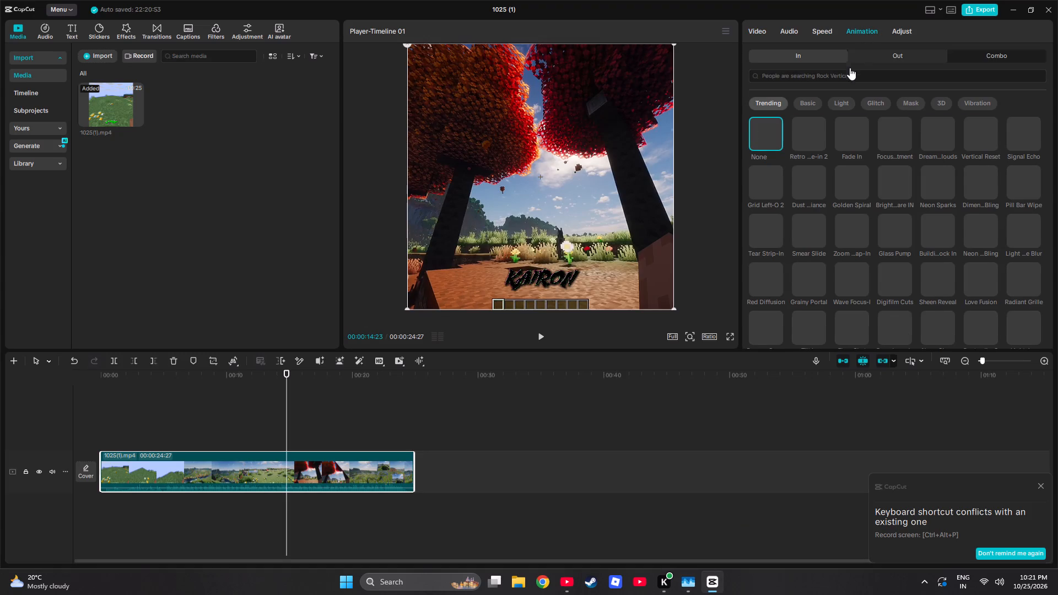
click(849, 69)
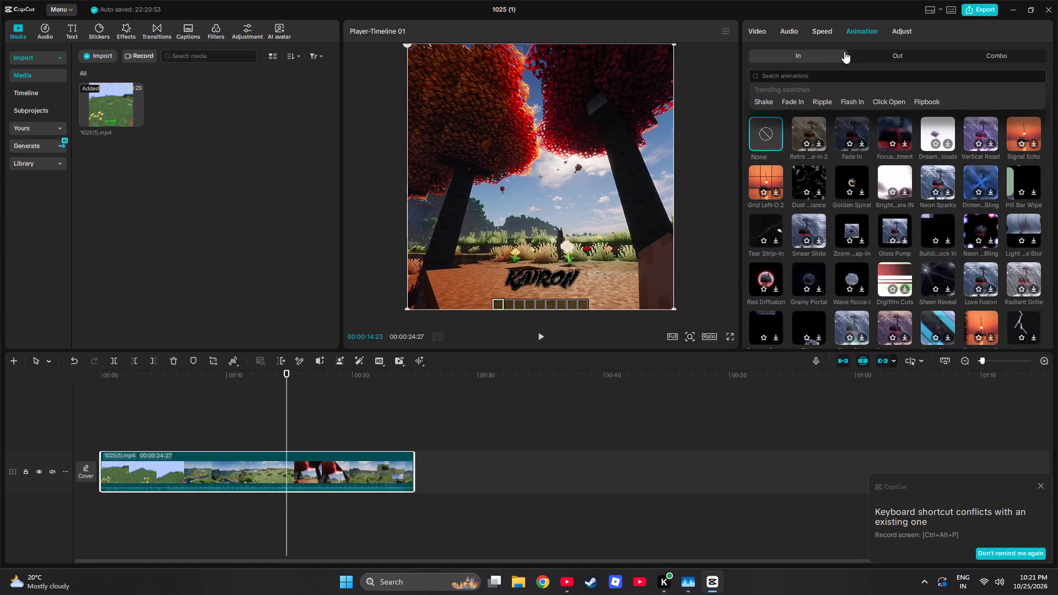
click(995, 56)
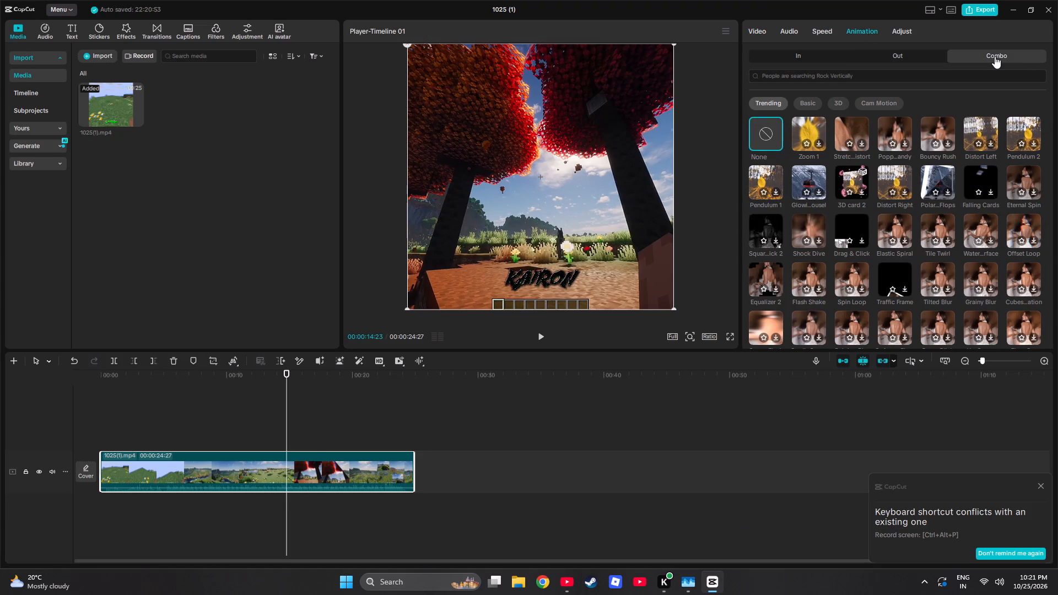
click(972, 78)
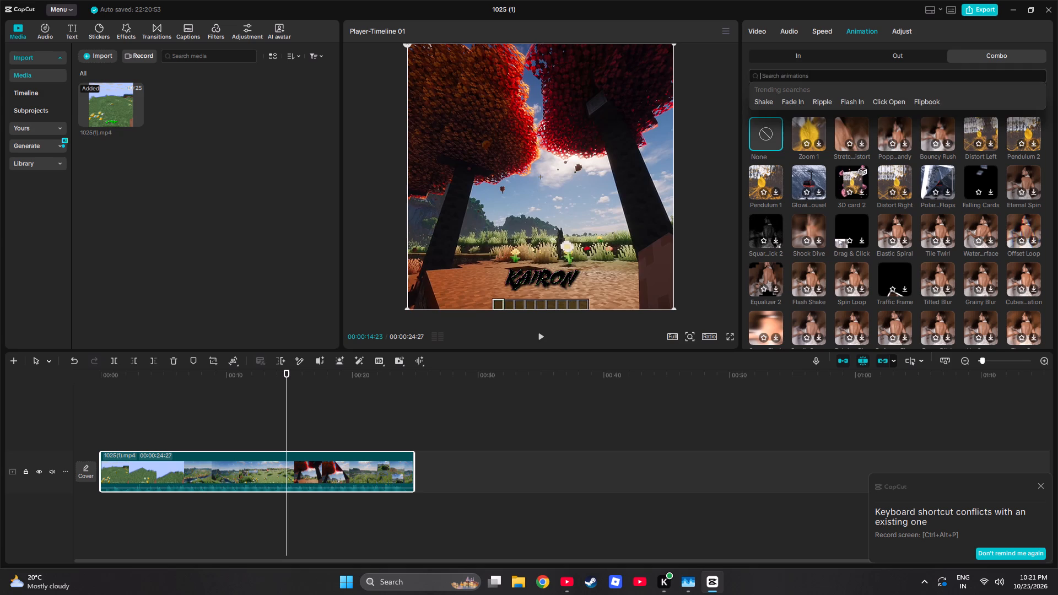
text(image overlay)
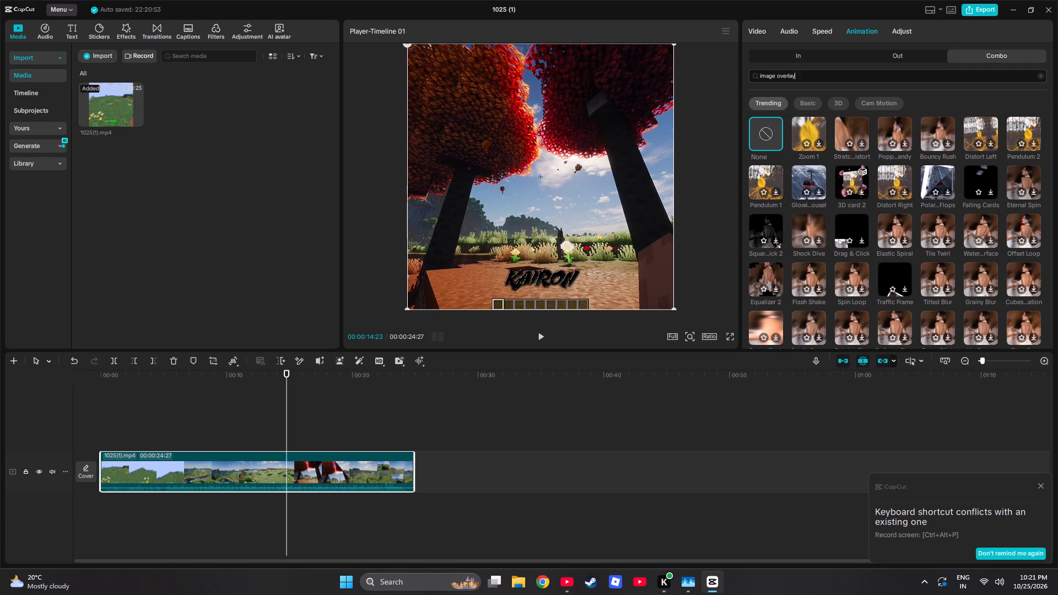
key(Return)
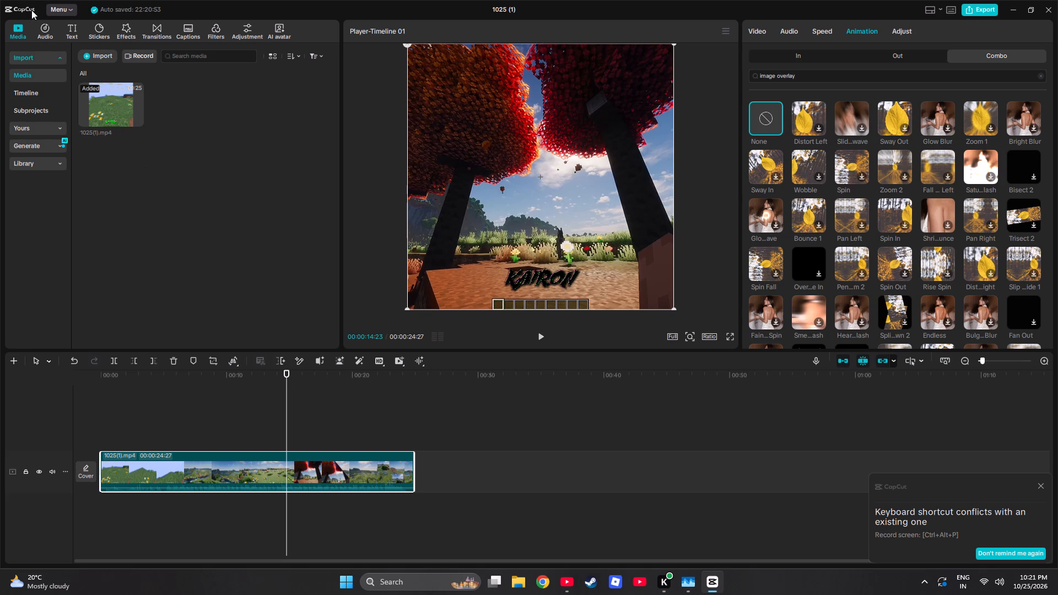
Close the 1025 (1) project and delete it from the project list on the home screen.
click(53, 10)
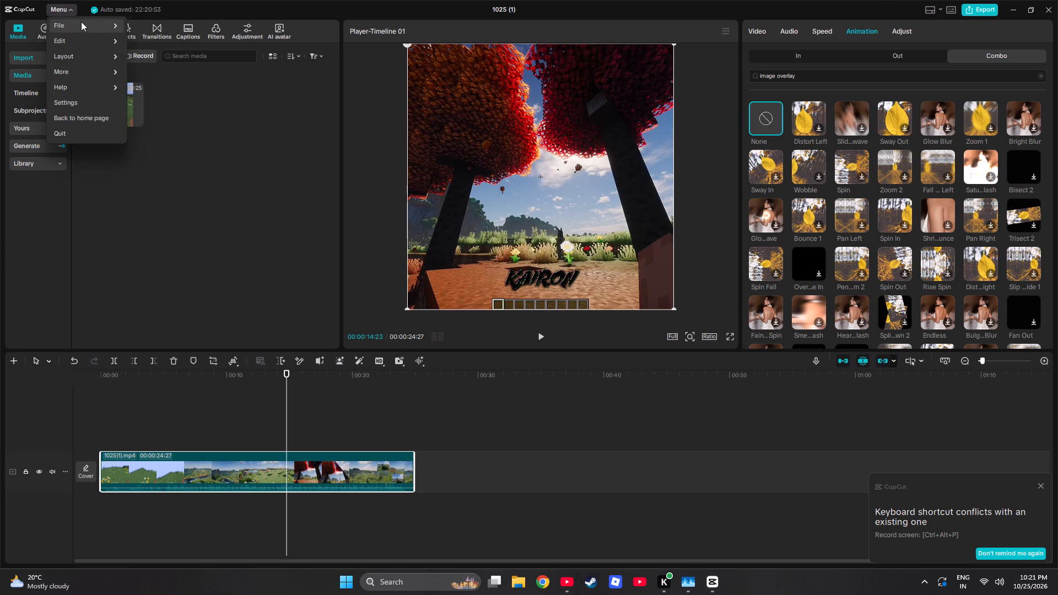
click(1046, 9)
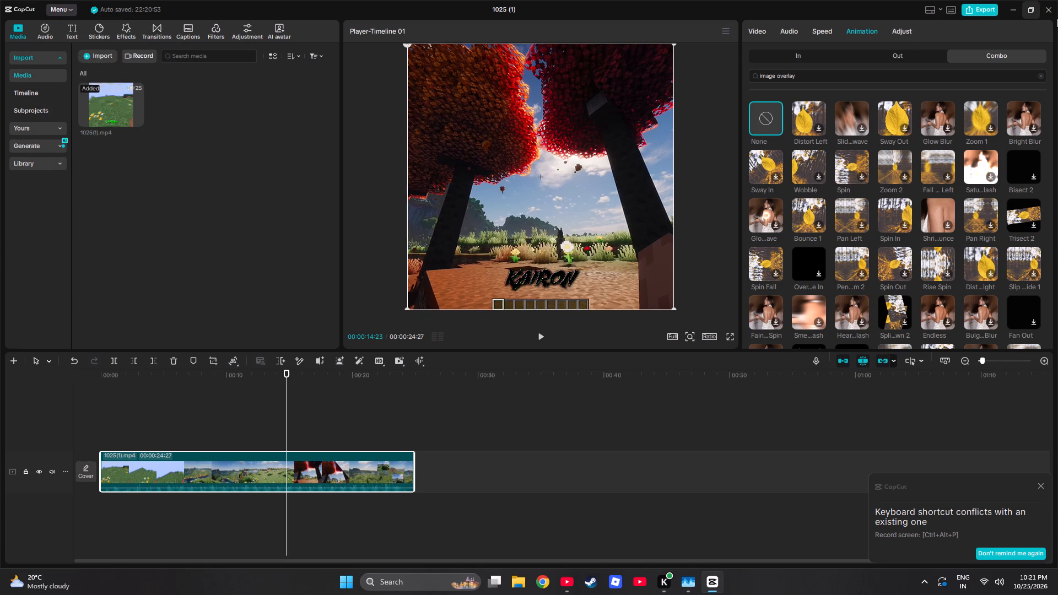
click(1055, 18)
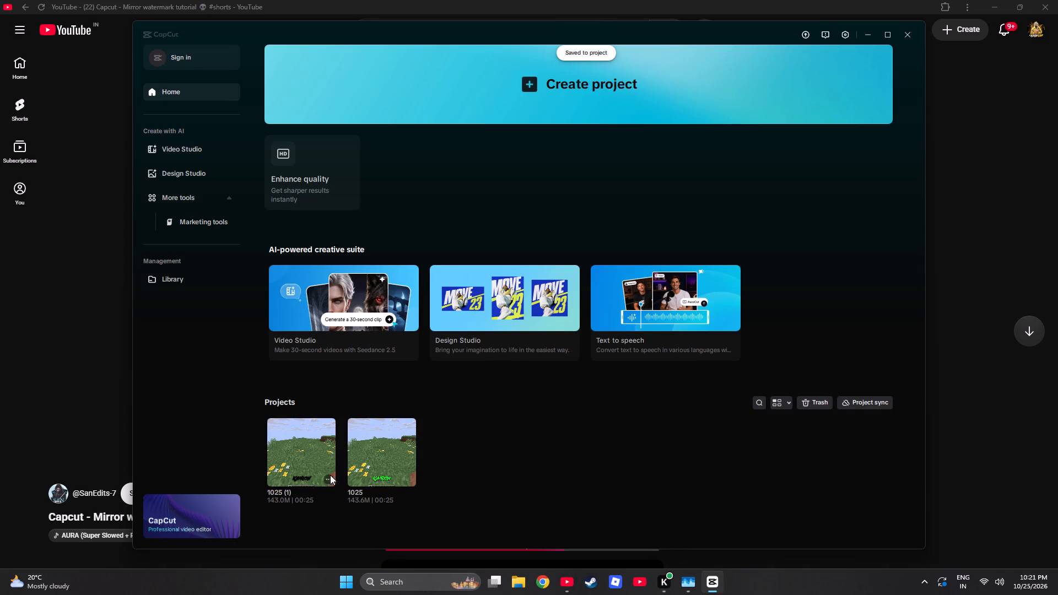
click(325, 476)
click(346, 527)
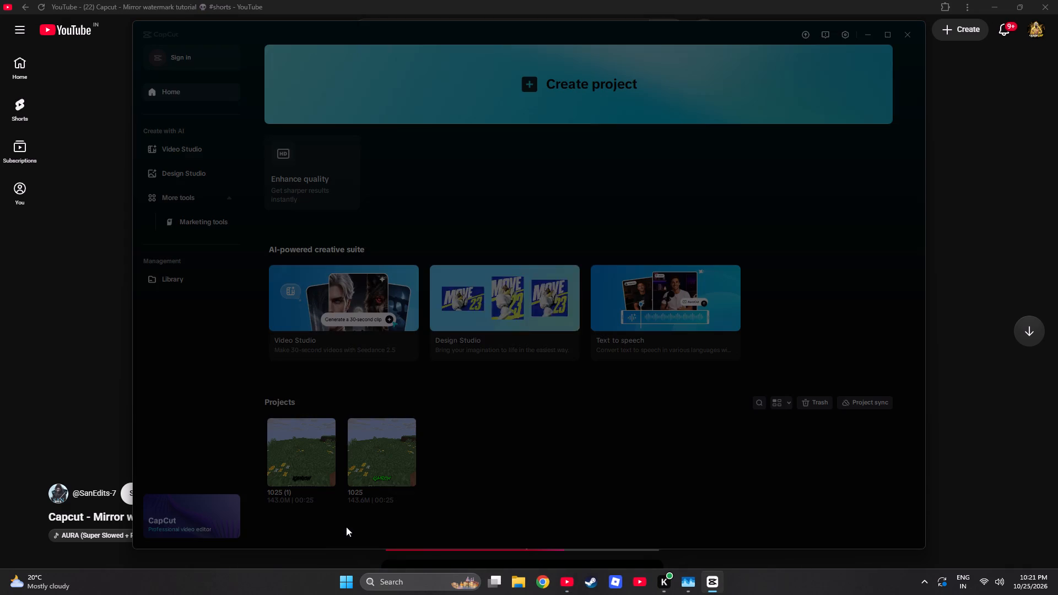
click(498, 321)
Open the 1025 project and search the KAIRON text's Loop animations for "image overlay".
click(306, 467)
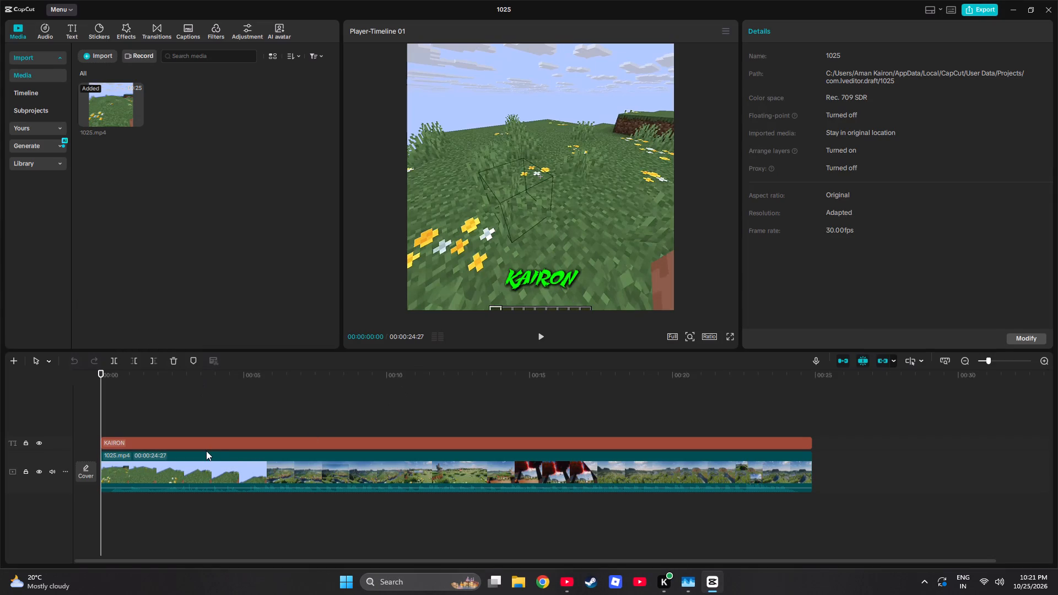
click(206, 443)
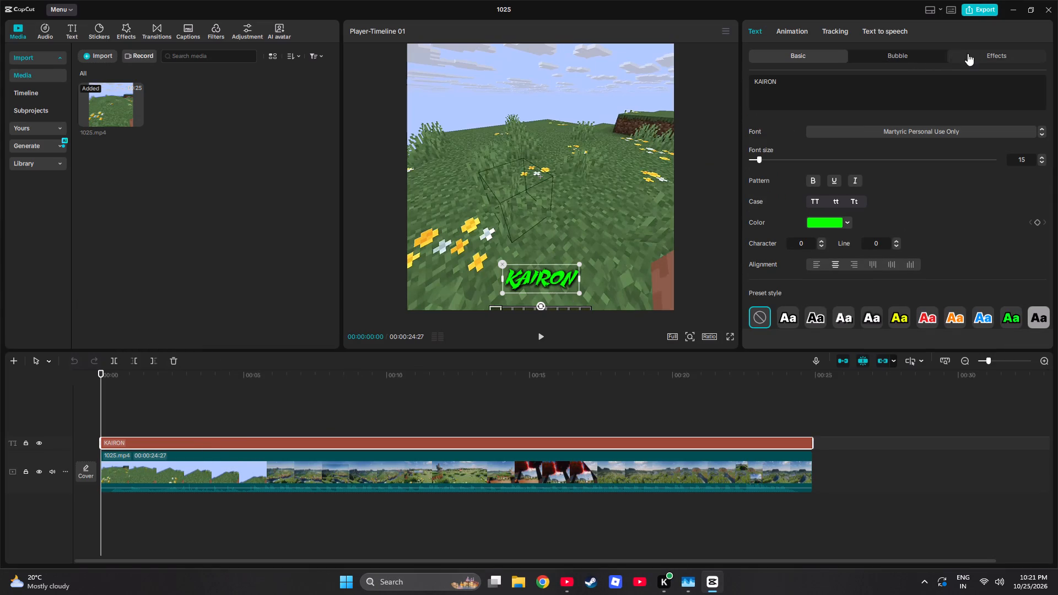
click(795, 31)
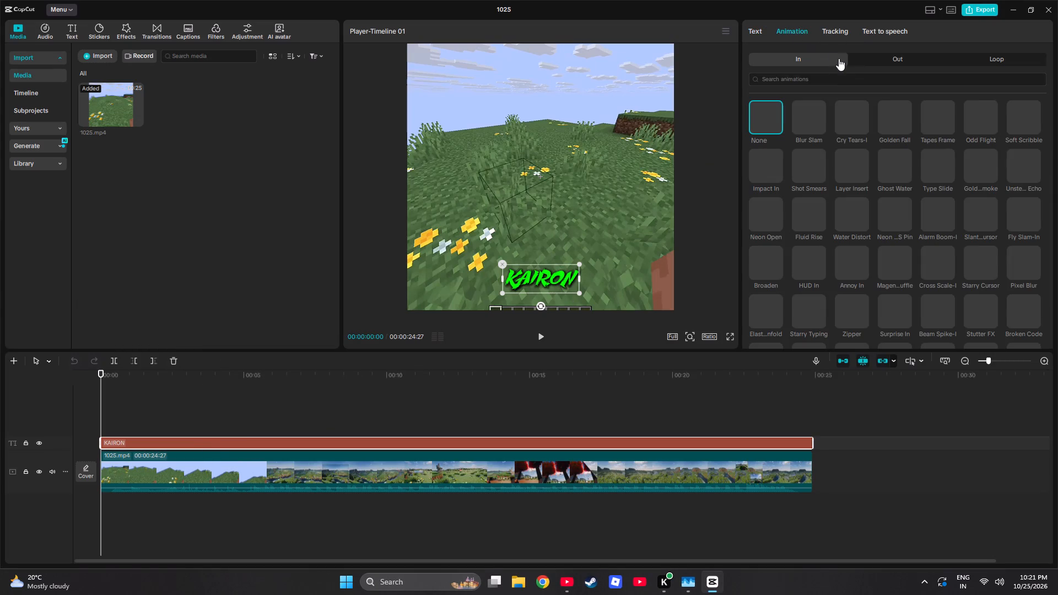
click(972, 61)
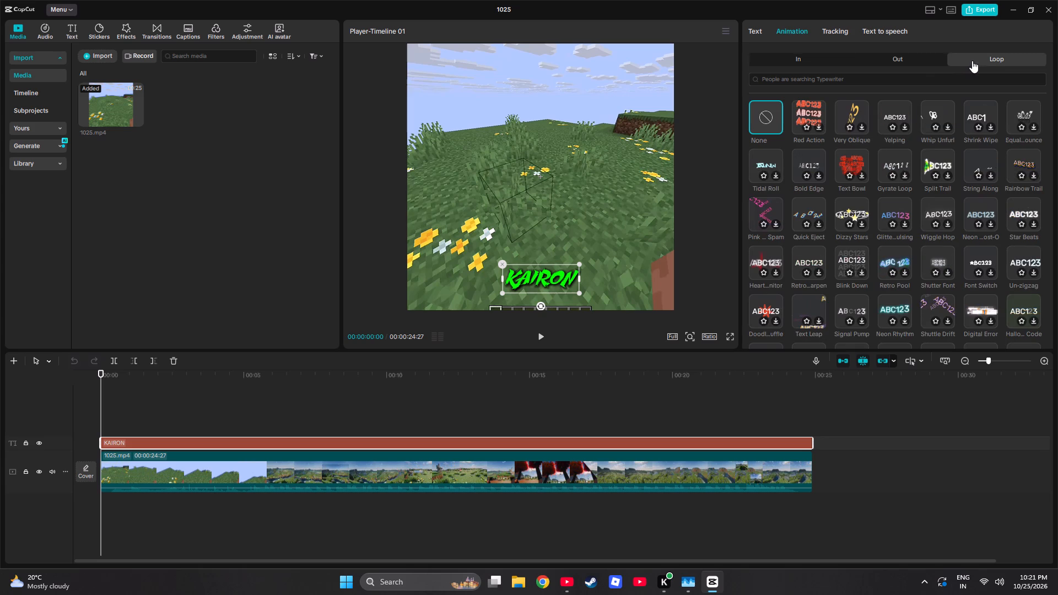
click(919, 83)
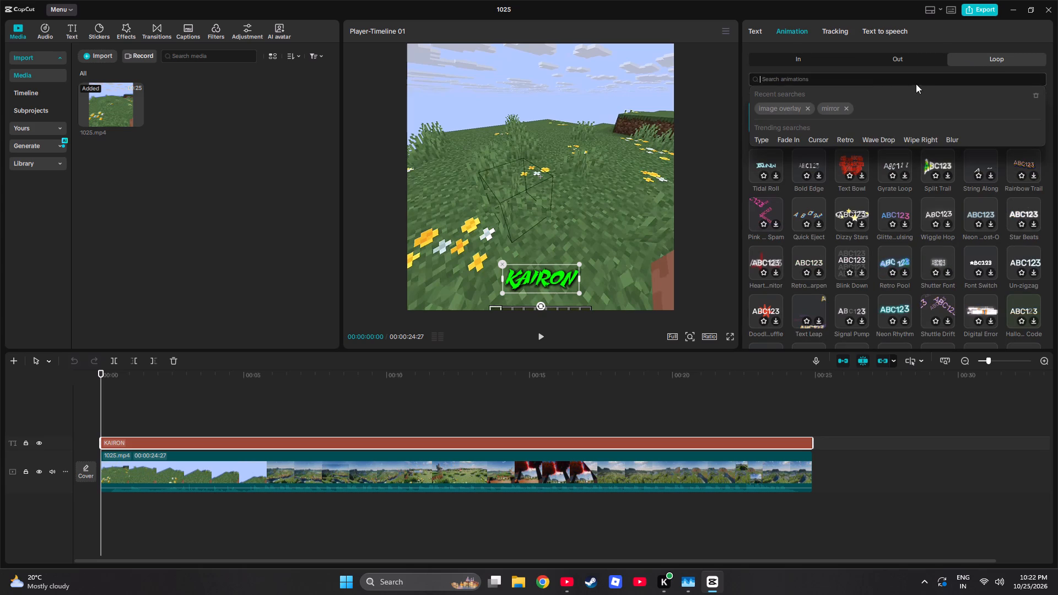
click(778, 112)
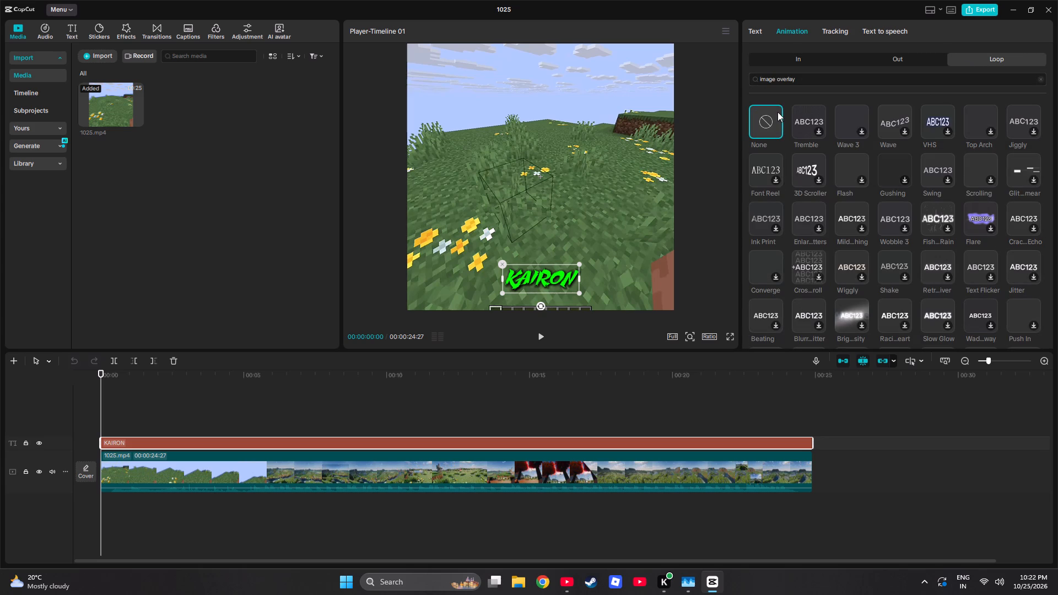
Look through the Loop animations listed for the KAIRON text to find the image overlay effect.
scroll(951, 166, down, 1)
scroll(951, 166, up, 1)
scroll(951, 166, down, 3)
scroll(951, 166, up, 1)
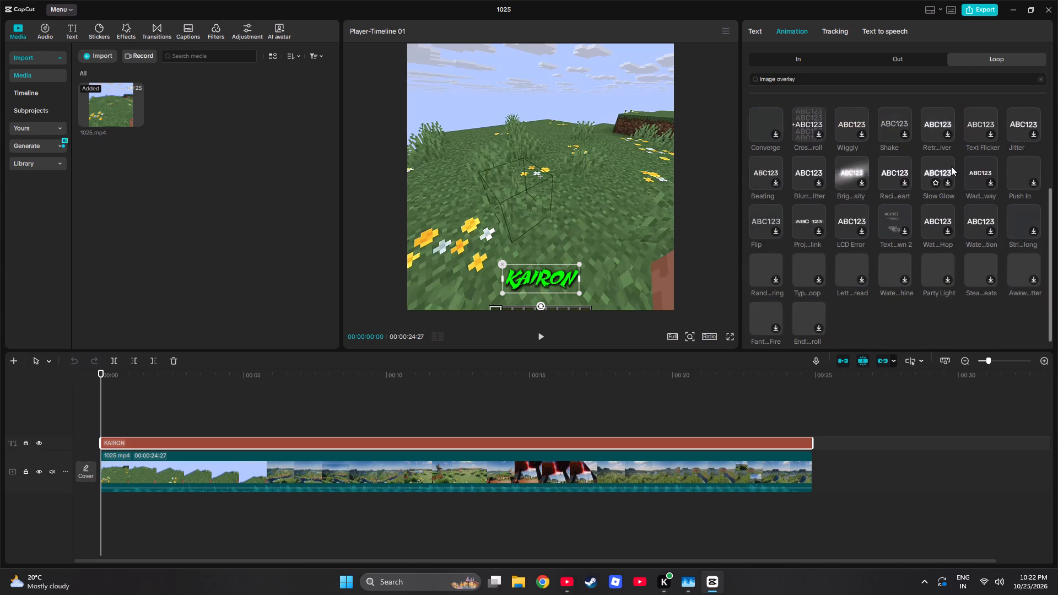
scroll(951, 166, up, 2)
scroll(951, 166, down, 1)
scroll(951, 166, up, 2)
scroll(951, 166, down, 3)
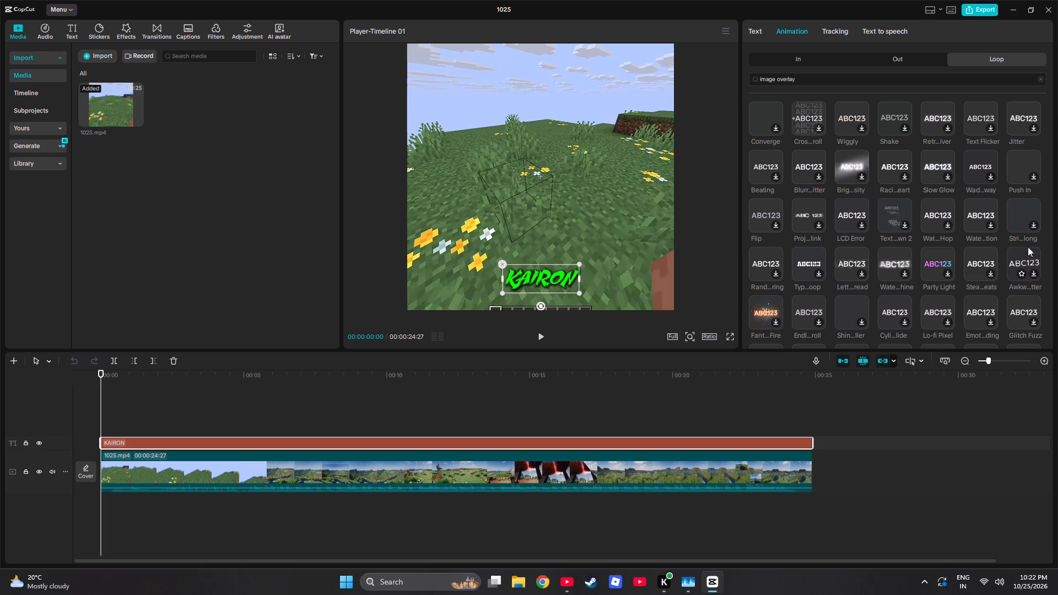
scroll(938, 224, down, 3)
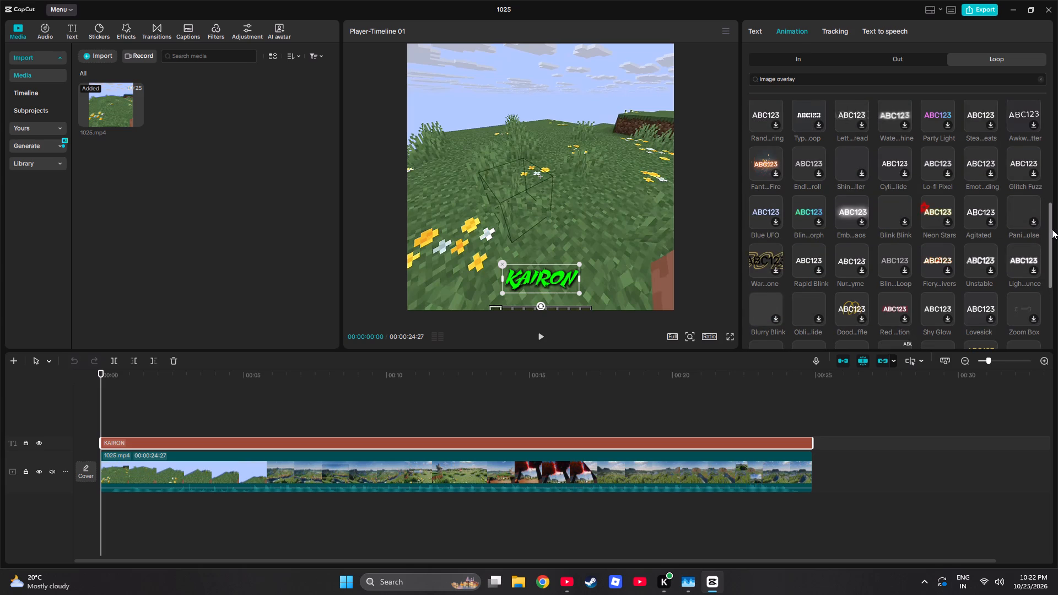
drag(1052, 230, 1050, 86)
Open Hotspot Shield VPN - Wifi Proxy and leave its Premium upgrade offer for the connection screen.
click(397, 580)
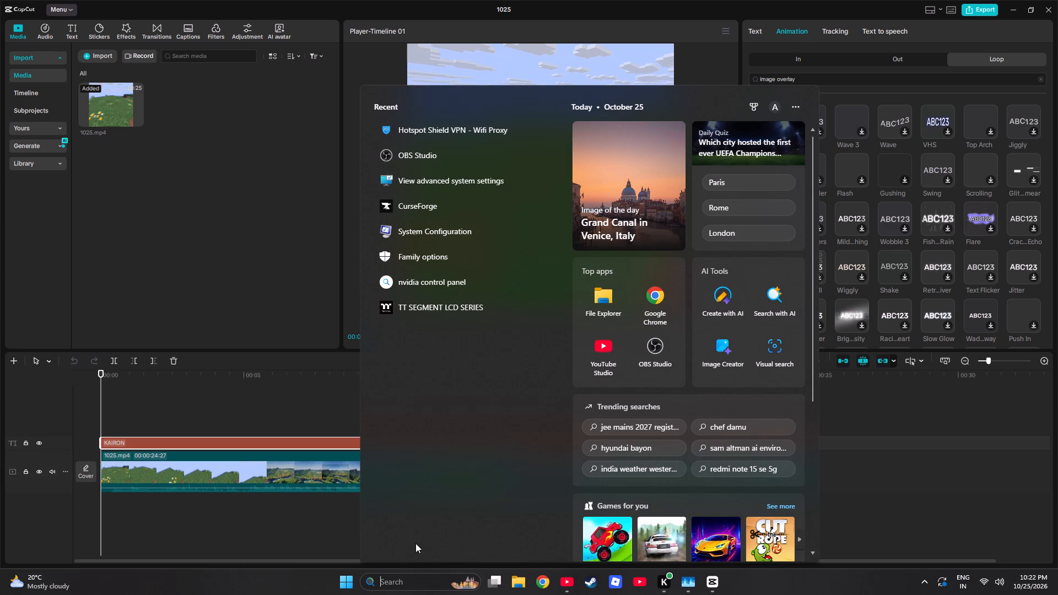
click(447, 123)
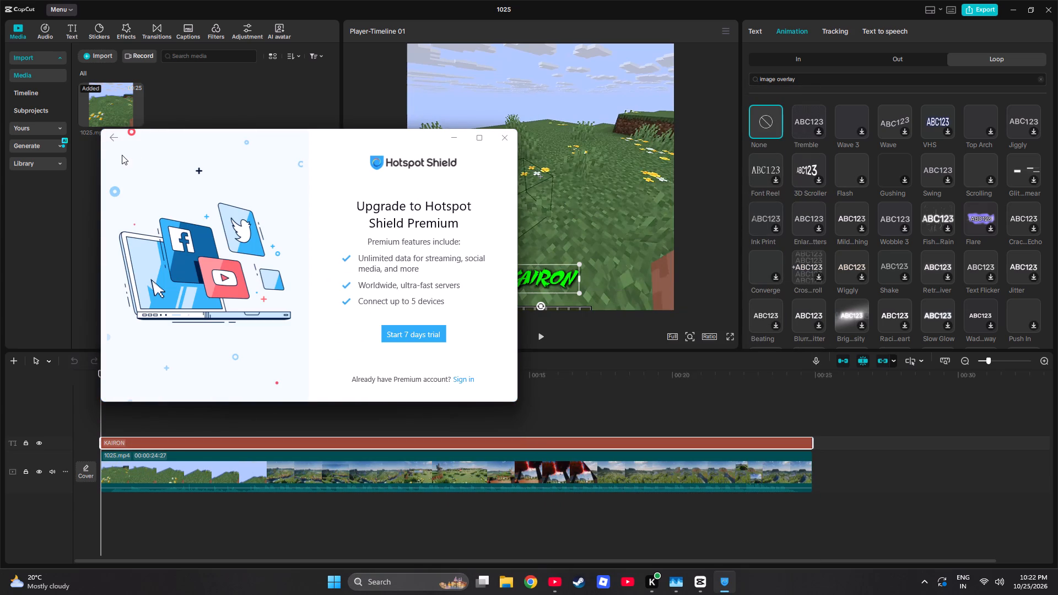
click(113, 142)
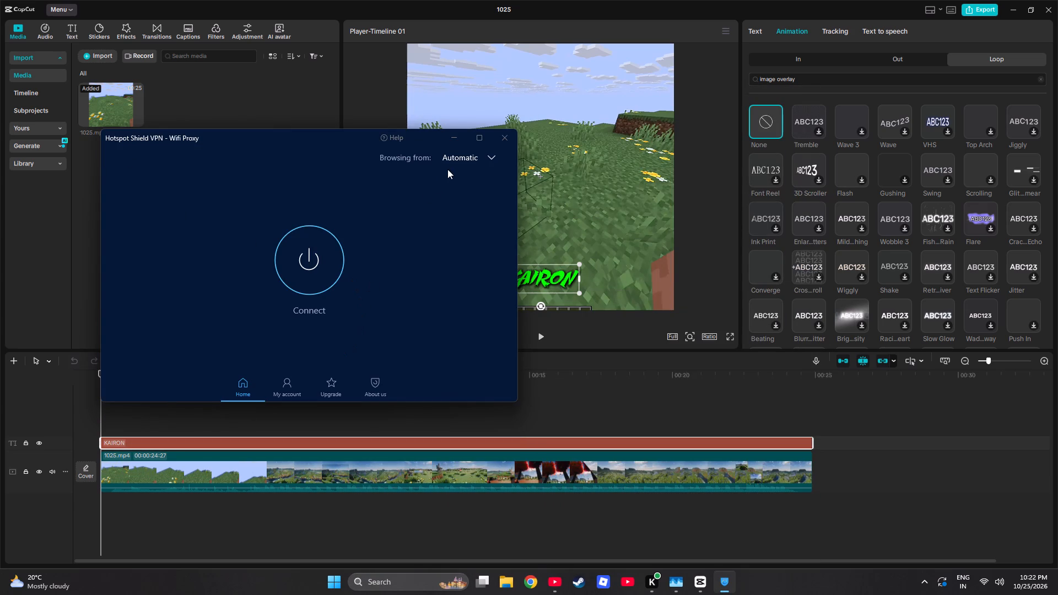
Open the VPN's location list and look through the United States server cities.
click(465, 154)
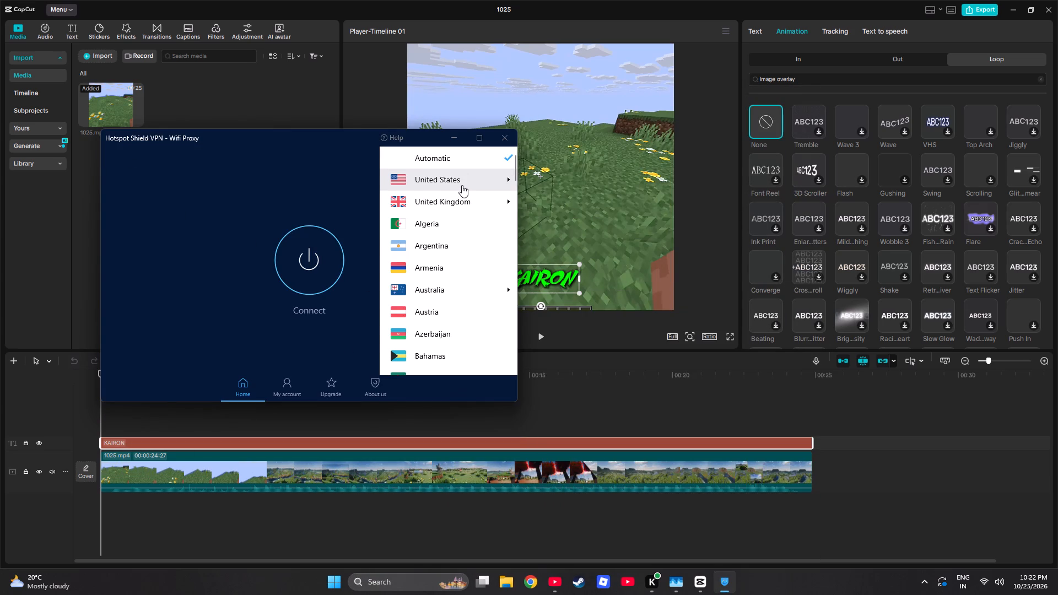
click(462, 185)
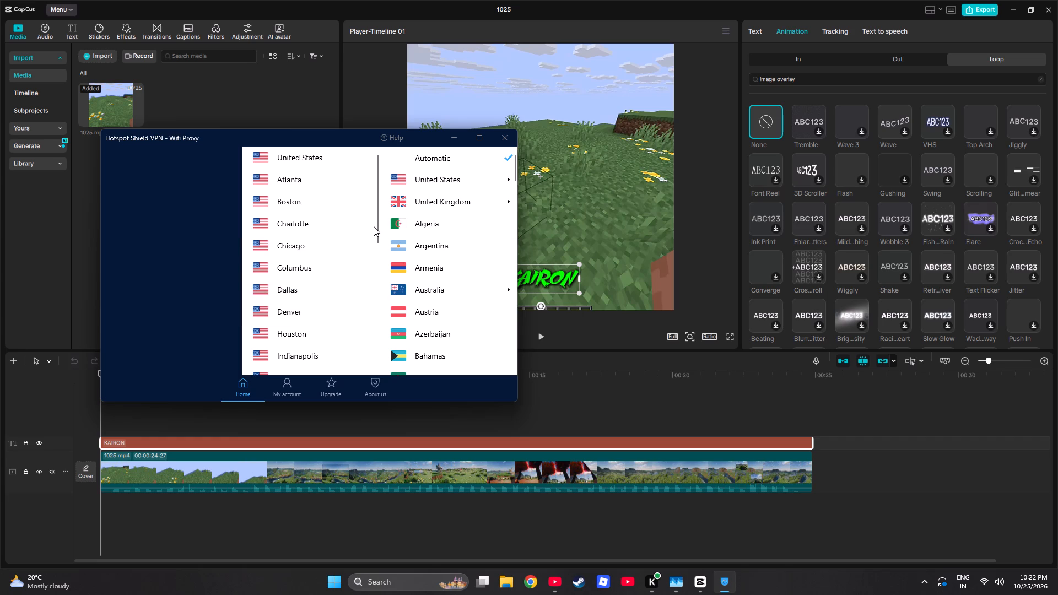
scroll(318, 241, down, 1)
scroll(318, 241, up, 3)
scroll(318, 241, down, 4)
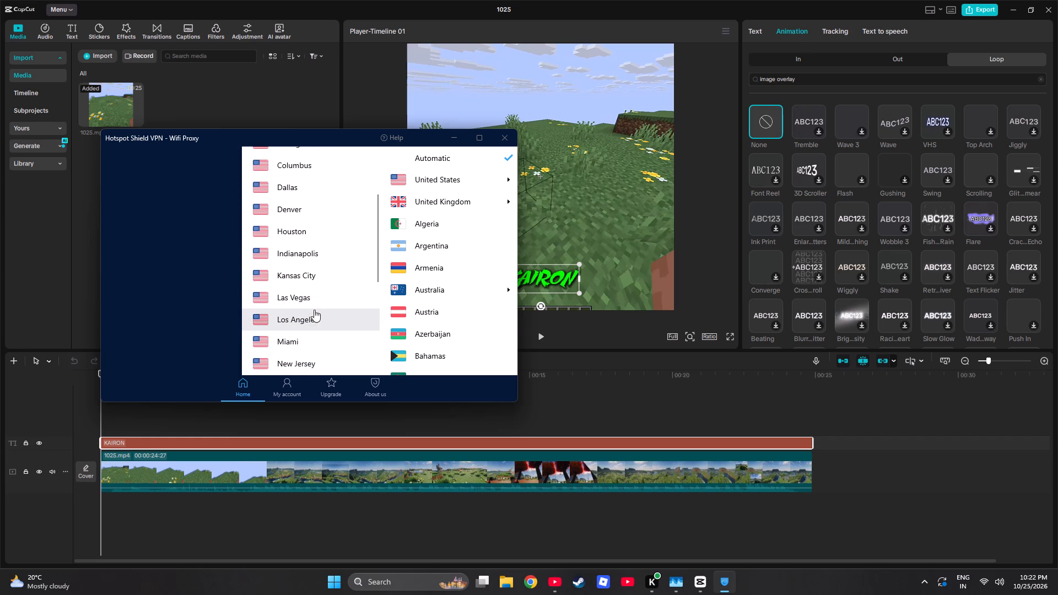
scroll(314, 302, up, 1)
scroll(314, 302, down, 2)
scroll(314, 302, up, 1)
scroll(314, 302, down, 8)
scroll(315, 324, up, 1)
scroll(315, 324, down, 1)
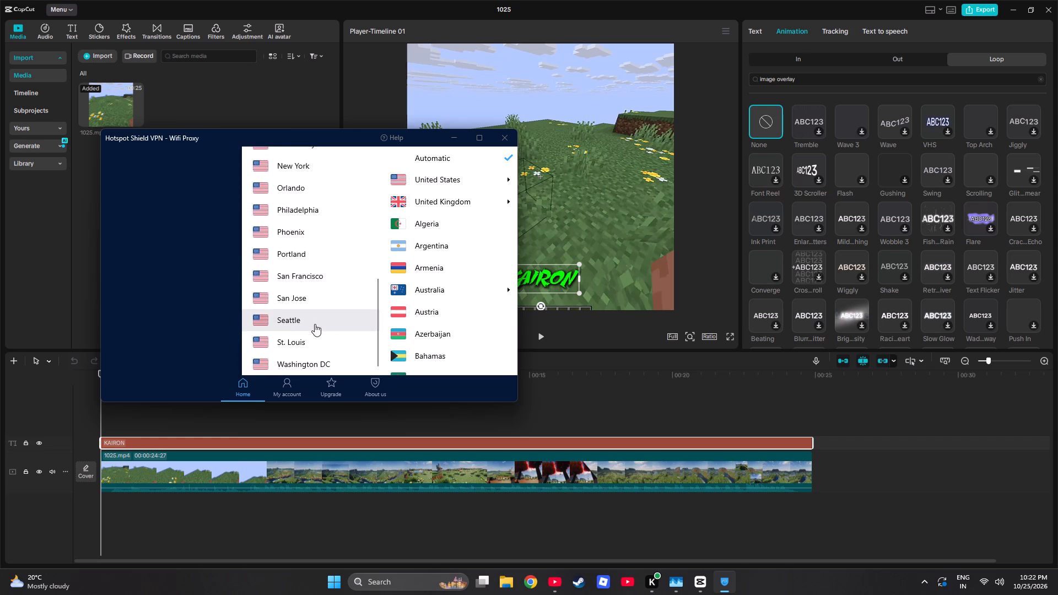
scroll(315, 324, down, 1)
scroll(315, 324, up, 1)
scroll(315, 324, down, 3)
scroll(315, 324, up, 1)
scroll(315, 324, down, 2)
scroll(315, 322, up, 1)
scroll(316, 318, down, 1)
scroll(320, 309, up, 1)
scroll(320, 309, down, 1)
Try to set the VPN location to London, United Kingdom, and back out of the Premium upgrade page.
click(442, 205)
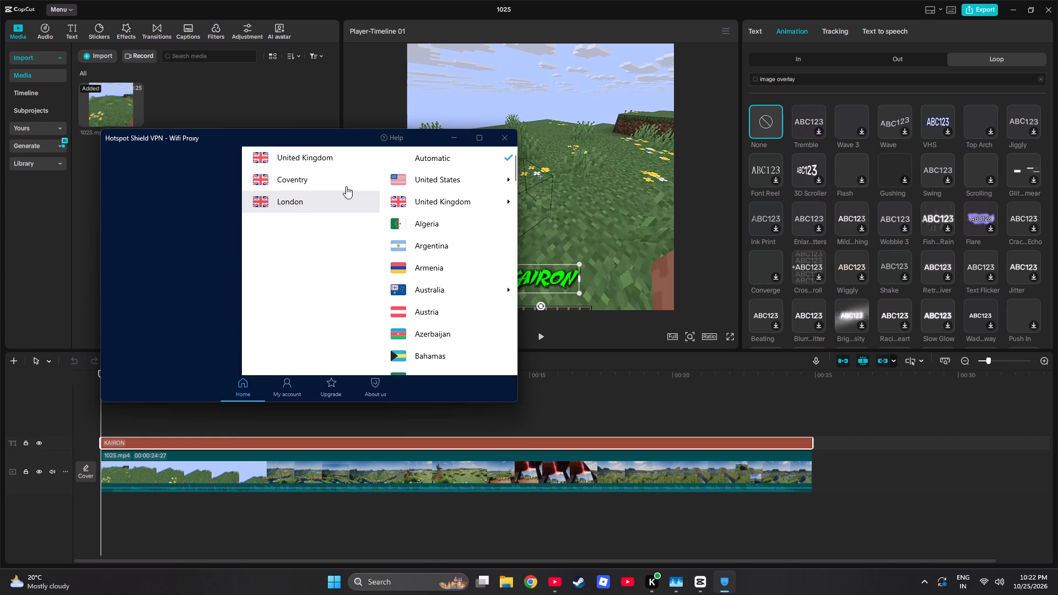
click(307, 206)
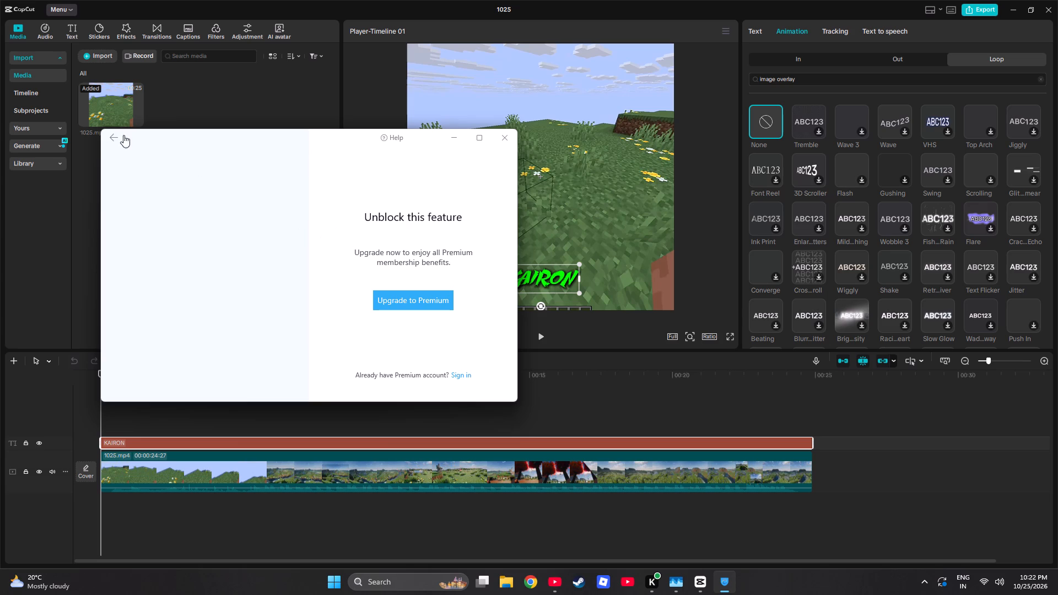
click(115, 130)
Reopen the VPN's list of server locations.
click(457, 154)
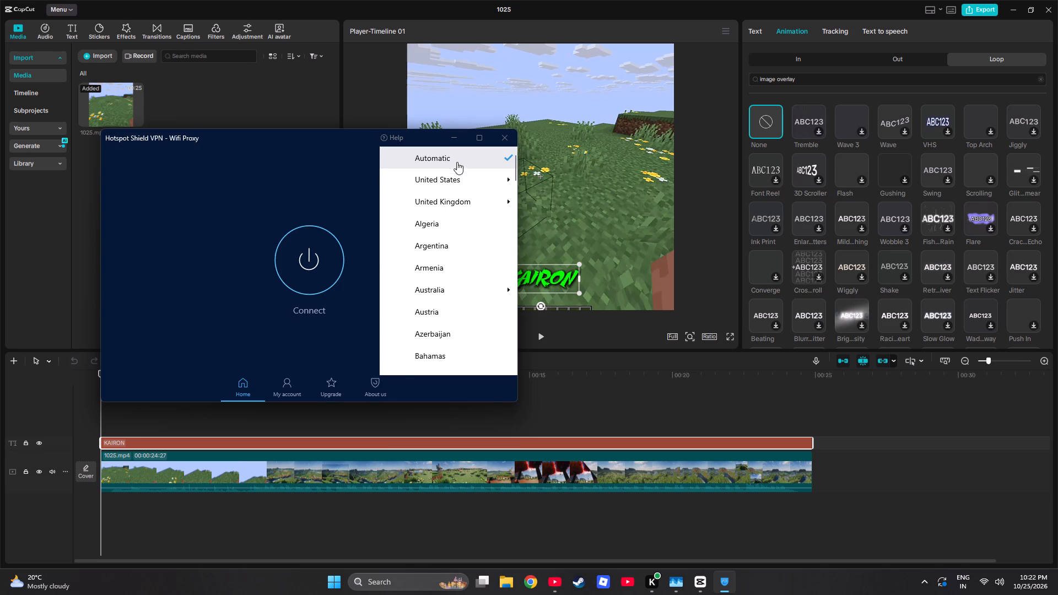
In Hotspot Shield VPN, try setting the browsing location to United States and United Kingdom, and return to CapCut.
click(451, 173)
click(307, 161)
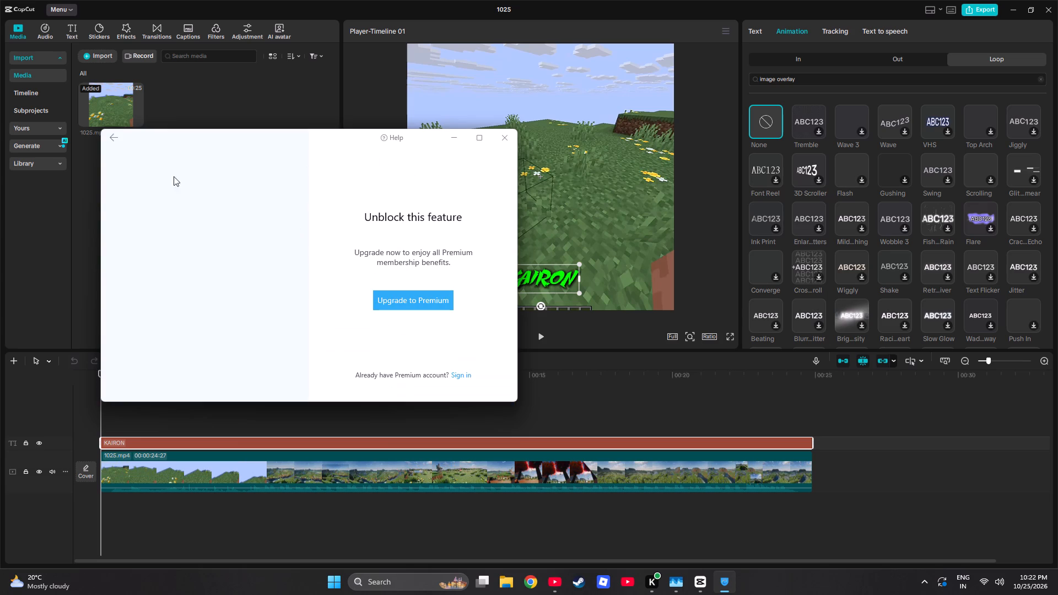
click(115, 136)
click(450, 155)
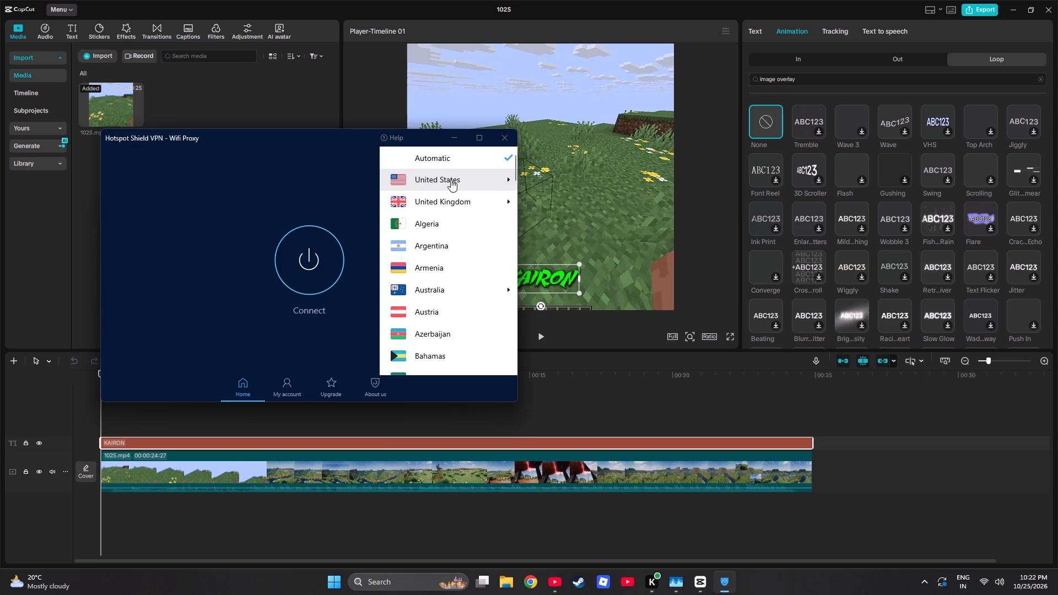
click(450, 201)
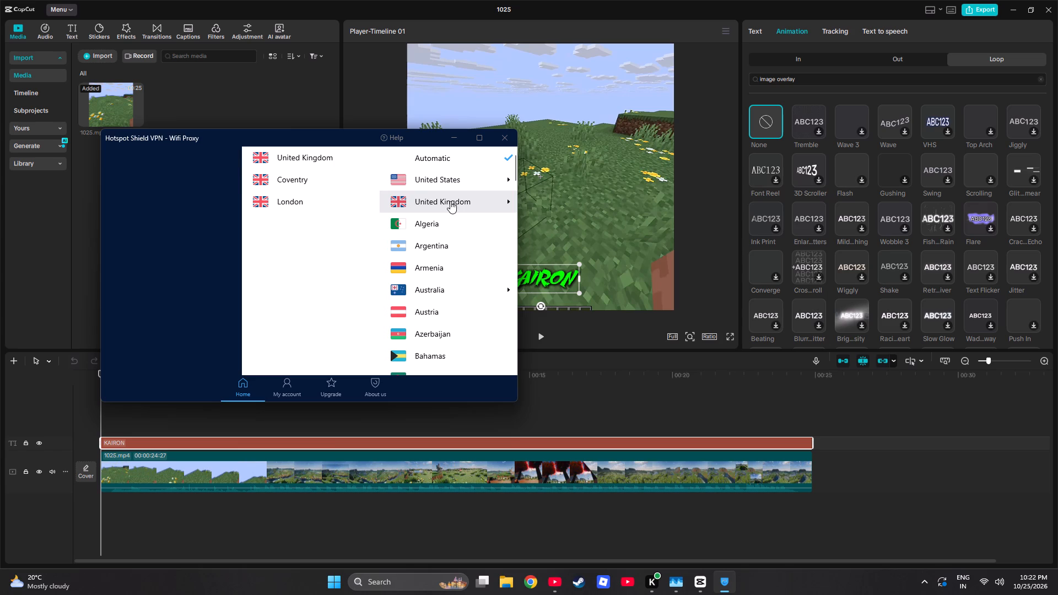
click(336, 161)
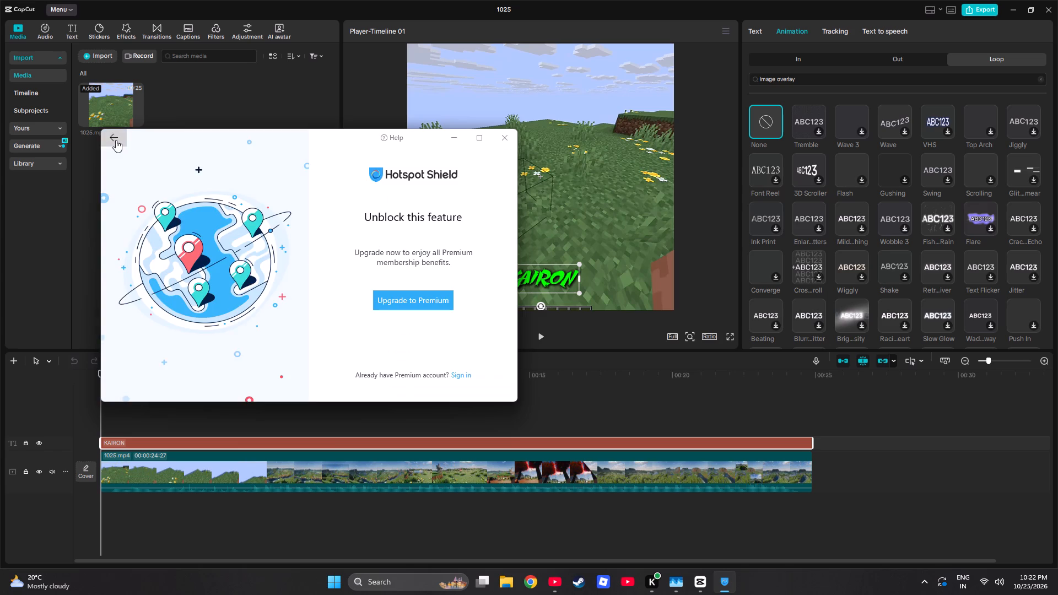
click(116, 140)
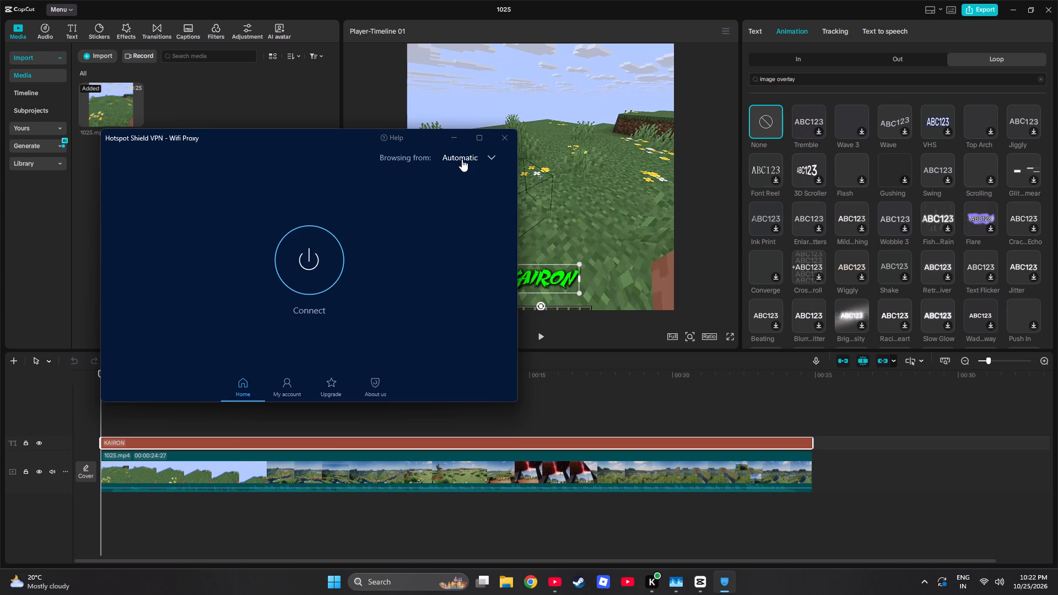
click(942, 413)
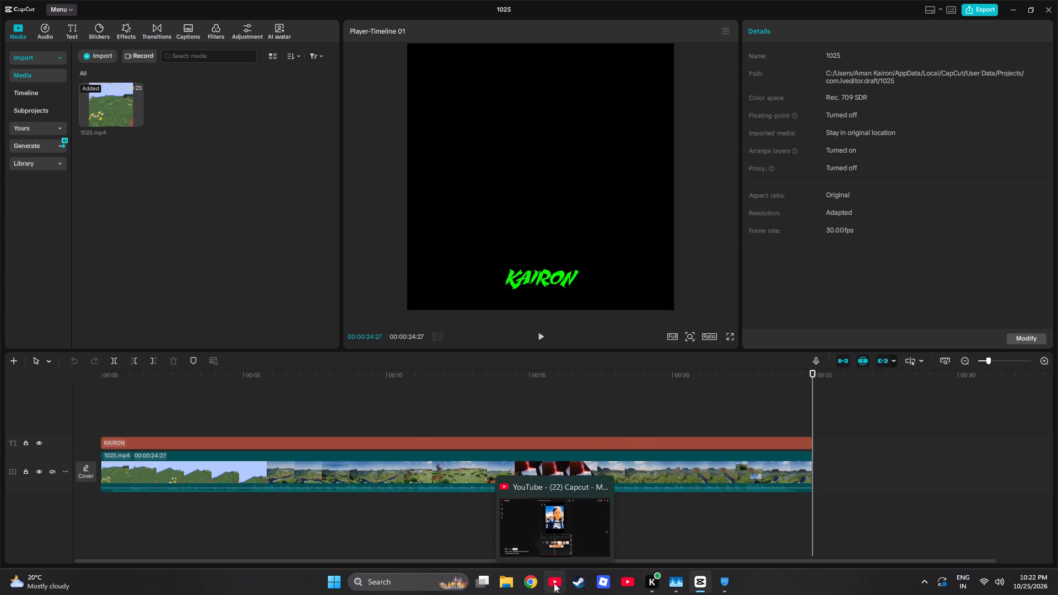
Switch to YouTube, scrub through the "CapCut | Mirror WaterMark Tutorial" short to study its workflow, and return to the search results.
click(554, 583)
click(30, 4)
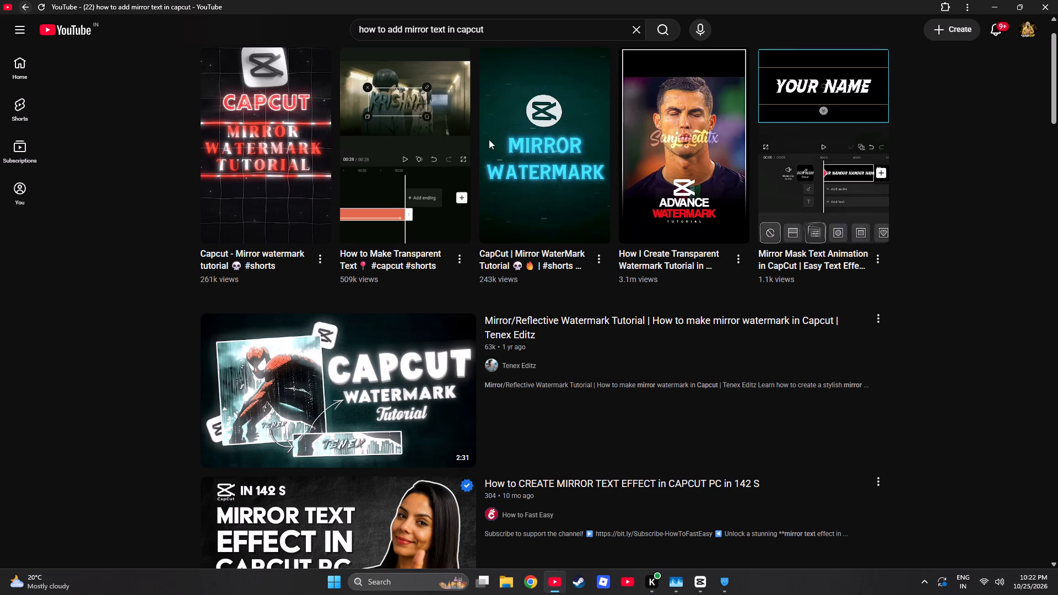
click(543, 142)
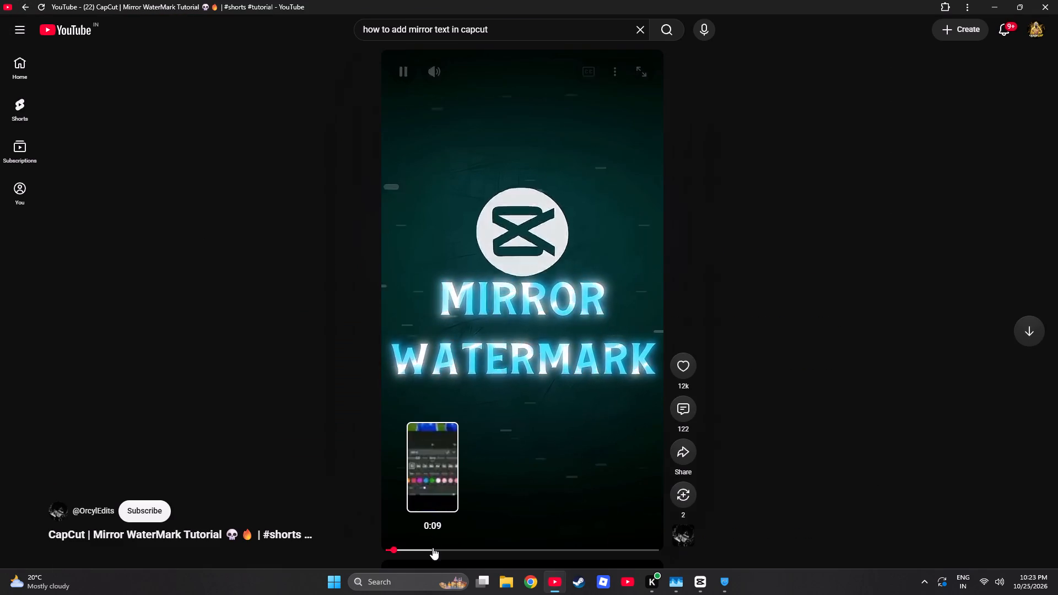
drag(433, 548, 489, 548)
drag(491, 549, 580, 556)
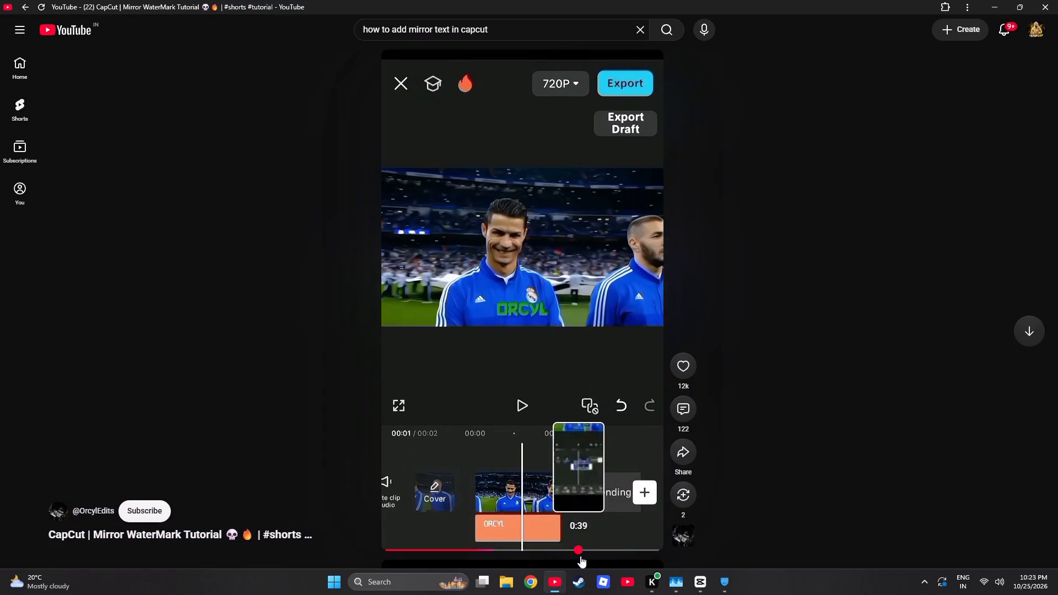
drag(580, 556, 652, 555)
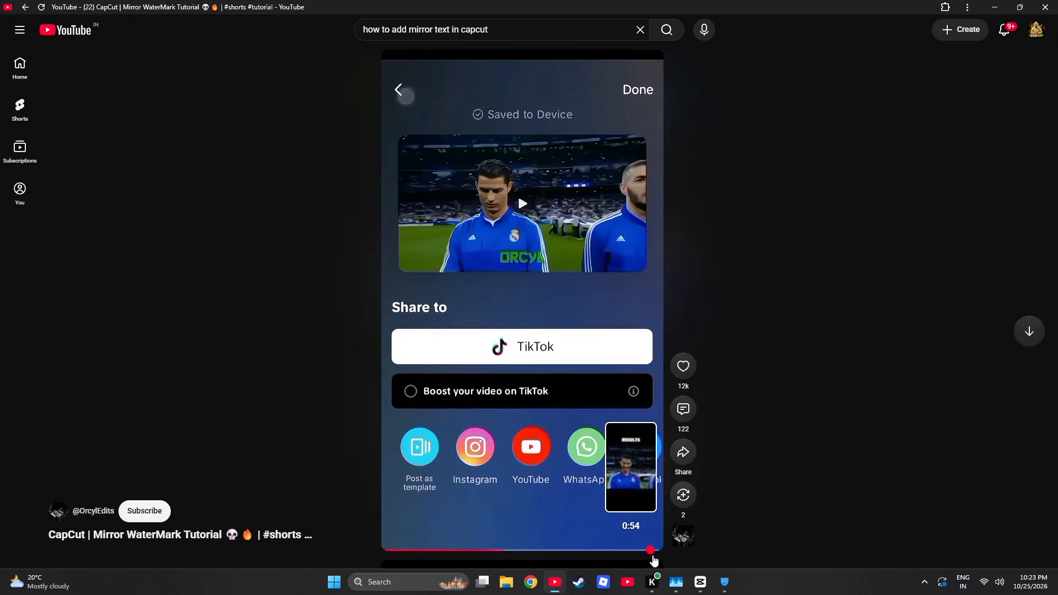
drag(652, 555, 595, 549)
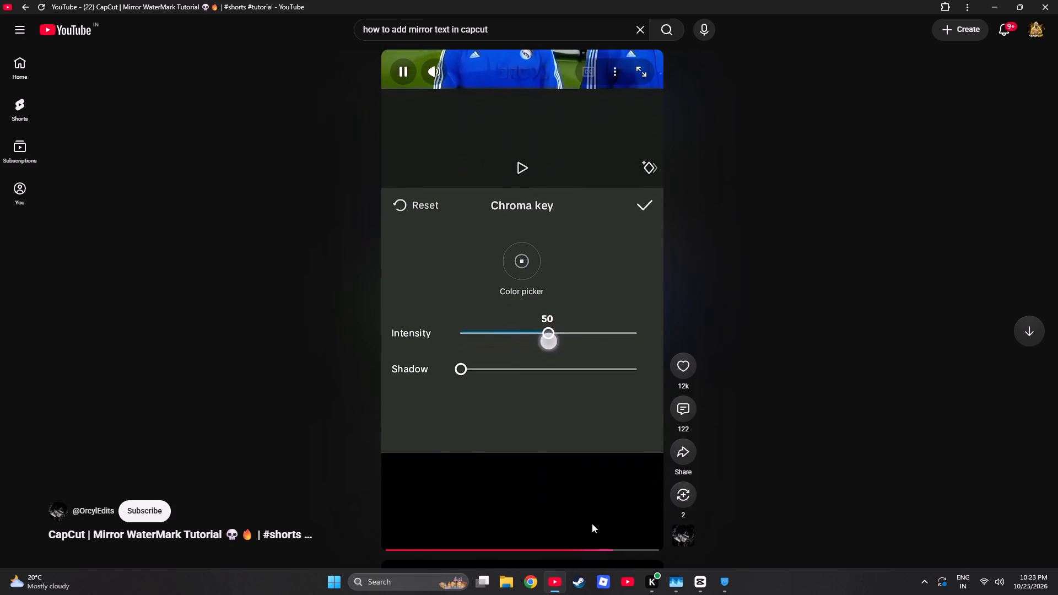
click(27, 7)
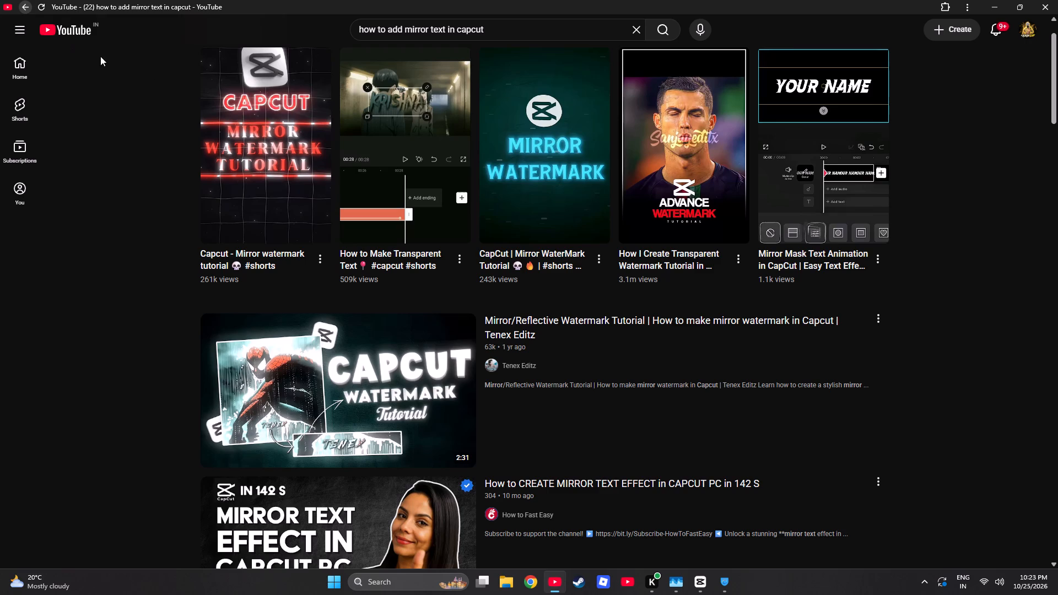
Search YouTube for "how to add mirror text in capcut pc".
drag(544, 25, 390, 24)
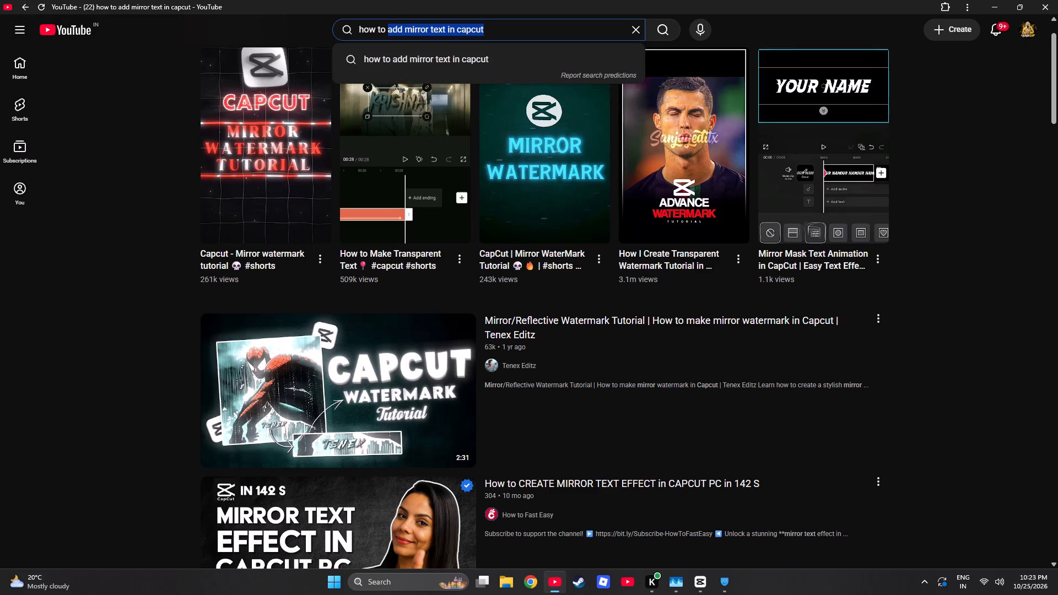
drag(390, 24, 485, 33)
key(space)
text(p)
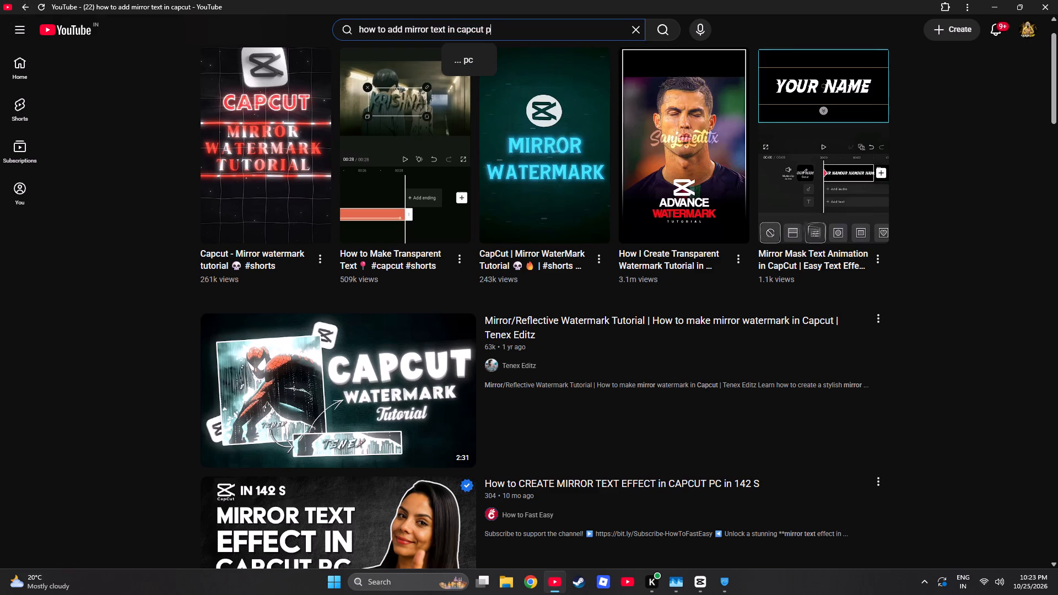
key(c)
key(Return)
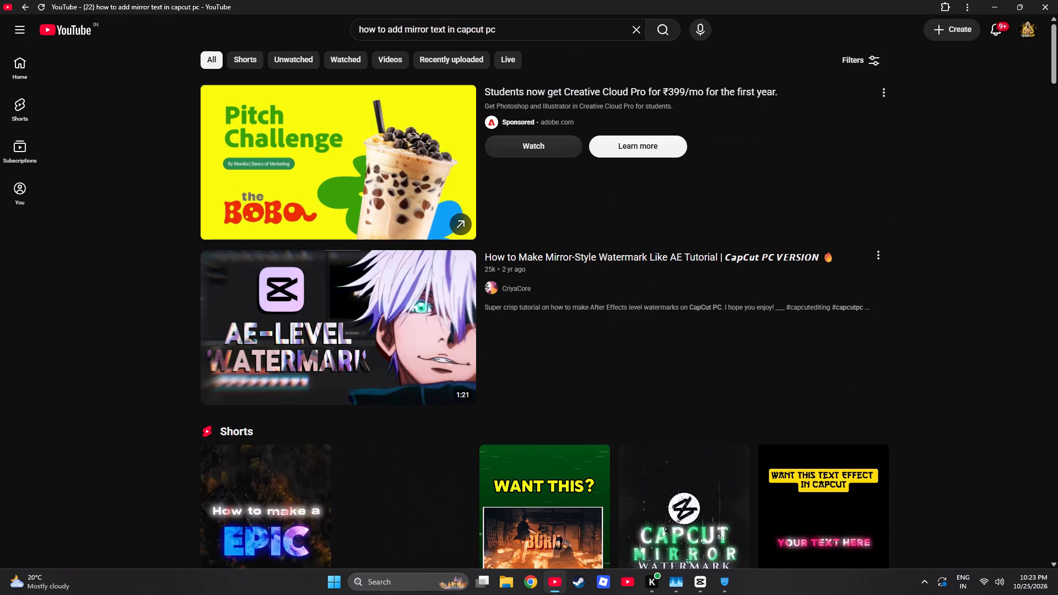
Open the video "How to Make Mirror-Style Watermark Like AE Tutorial | CapCut PC VERSION" and reload the page to skip the adverts.
click(348, 362)
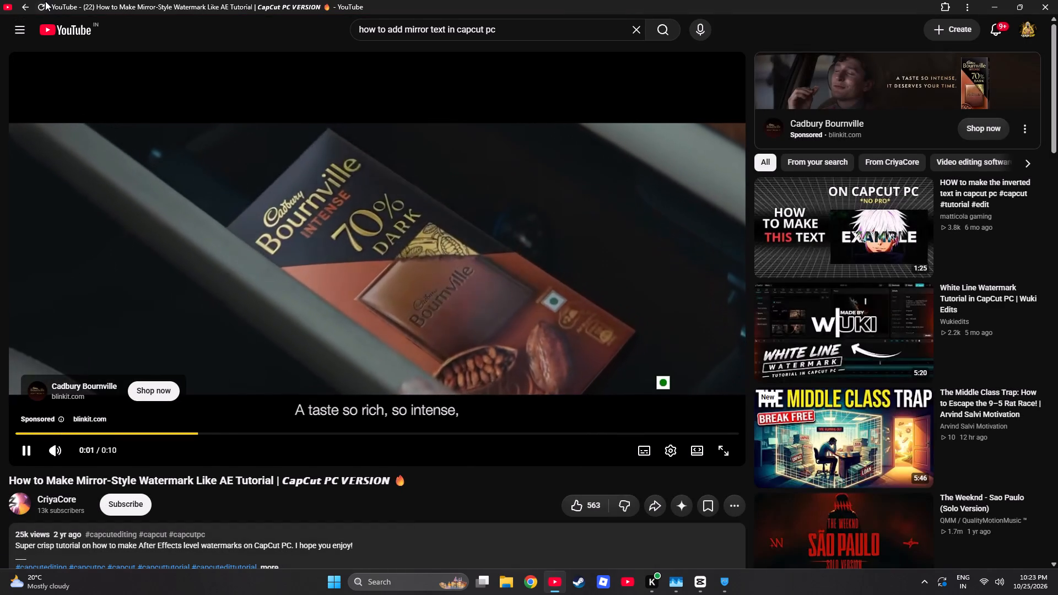
click(42, 3)
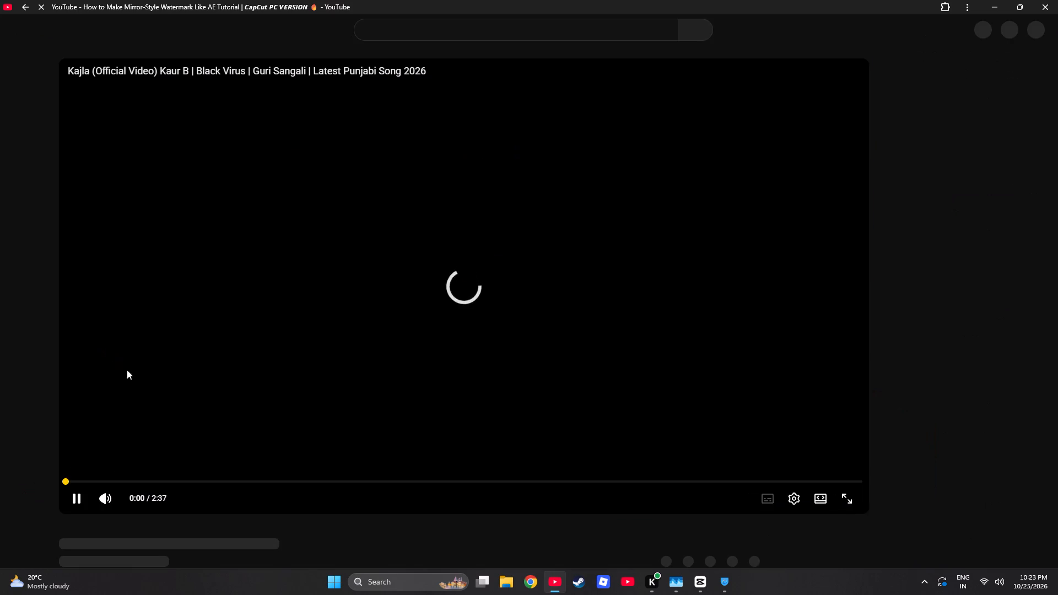
click(42, 9)
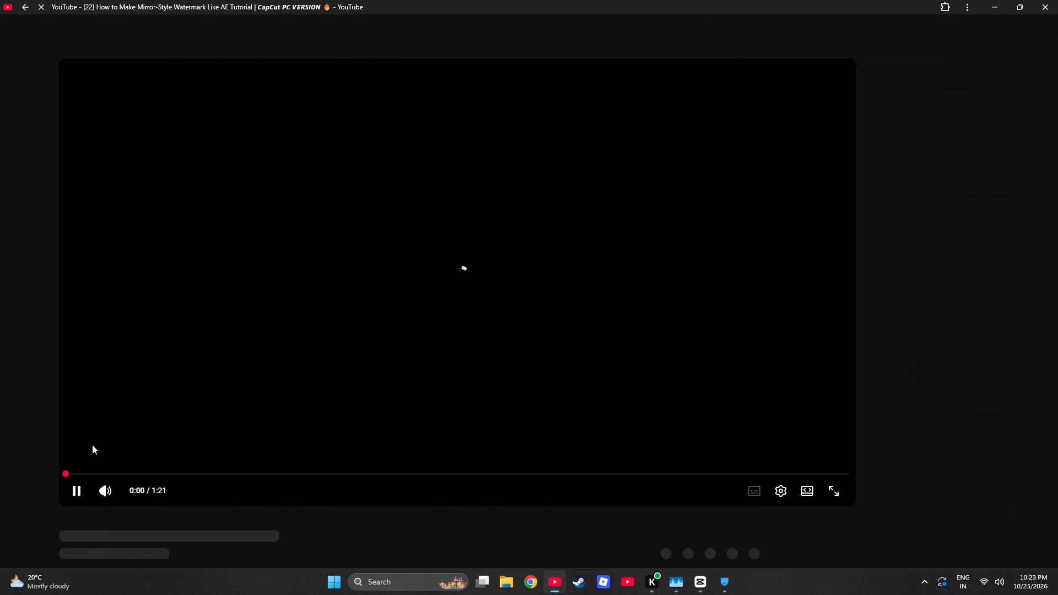
Scrub through the tutorial to study its font, glow, shadow and chroma key settings, replaying it from about 0:29.
drag(80, 432, 88, 436)
drag(94, 439, 155, 446)
drag(158, 445, 170, 445)
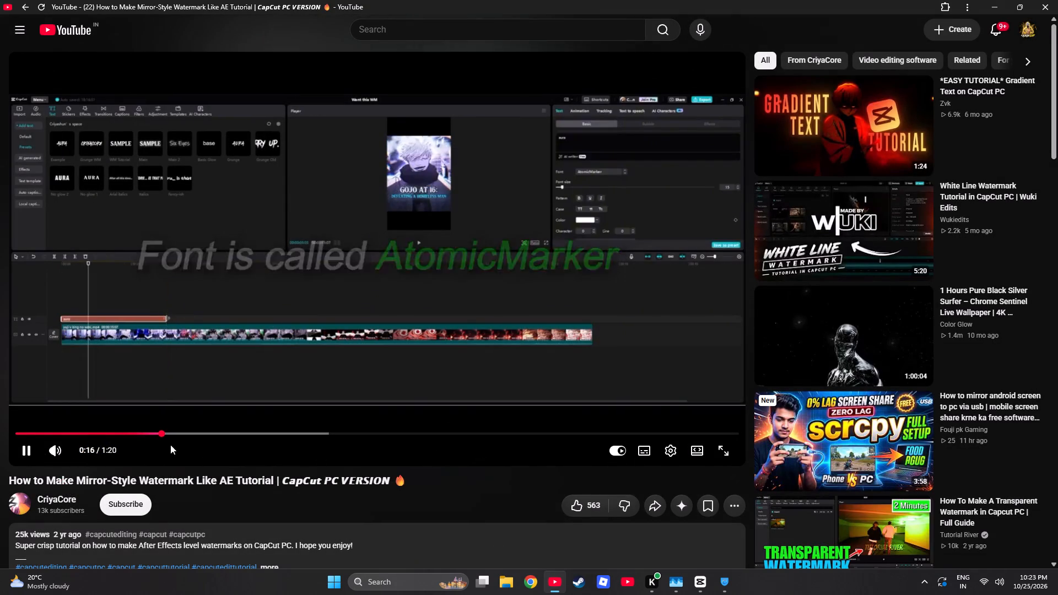
drag(170, 445, 201, 443)
drag(163, 432, 138, 435)
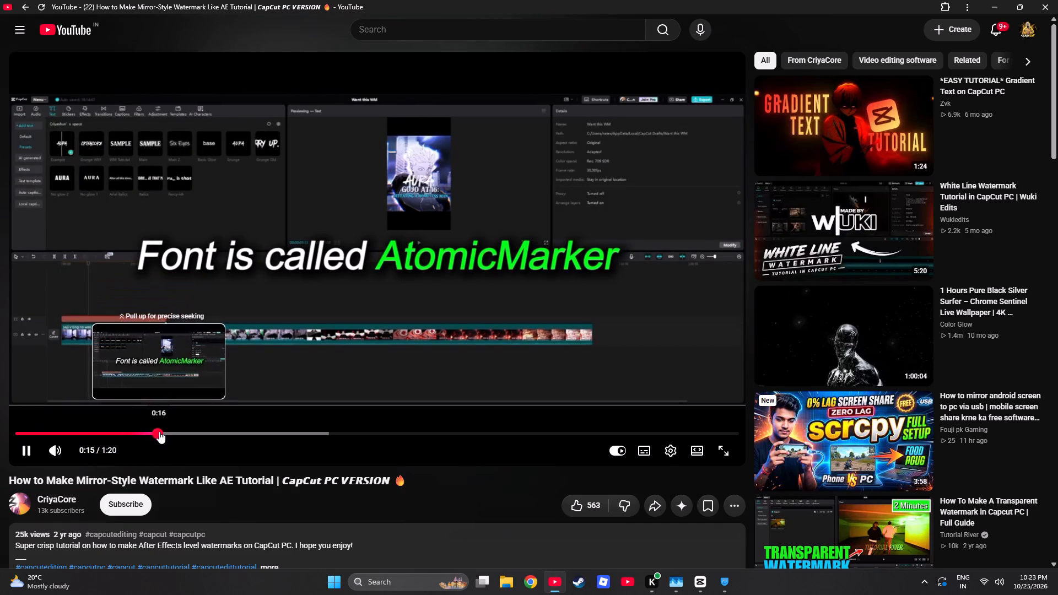
drag(163, 431, 201, 431)
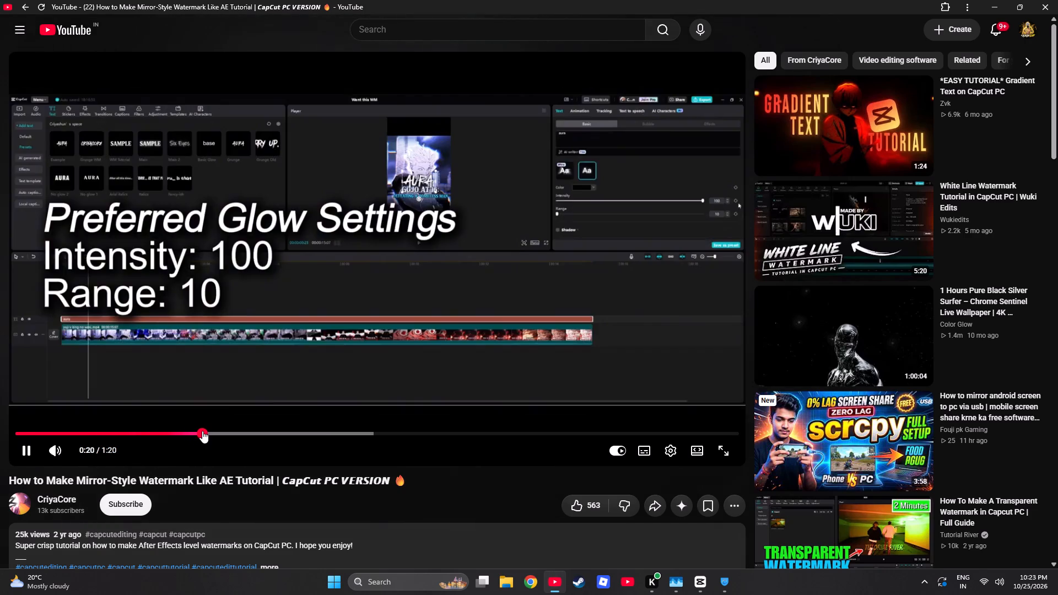
drag(207, 431, 249, 434)
drag(259, 434, 224, 431)
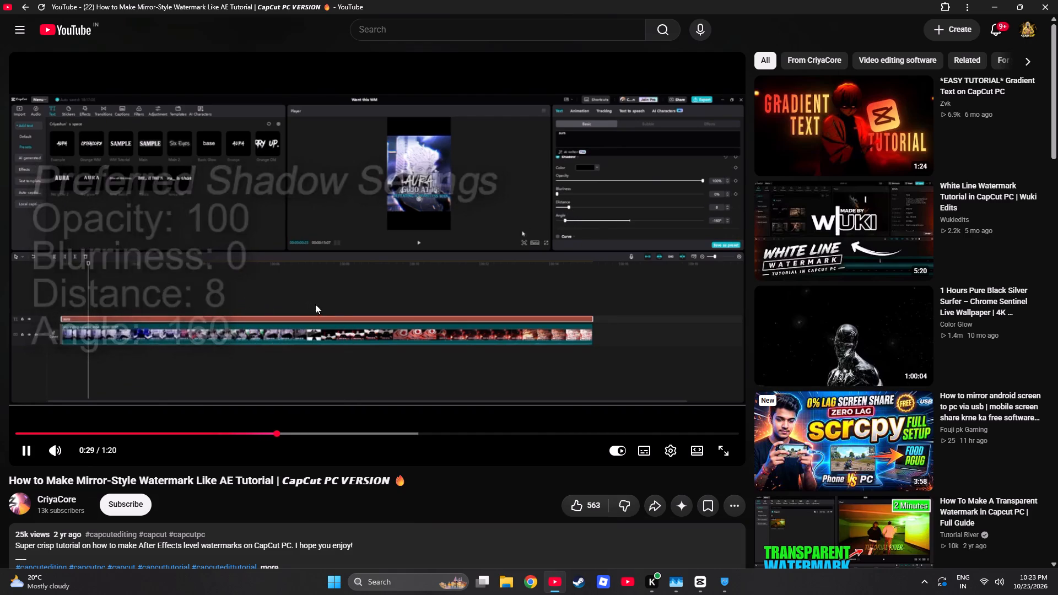
drag(297, 436, 330, 432)
drag(336, 431, 379, 430)
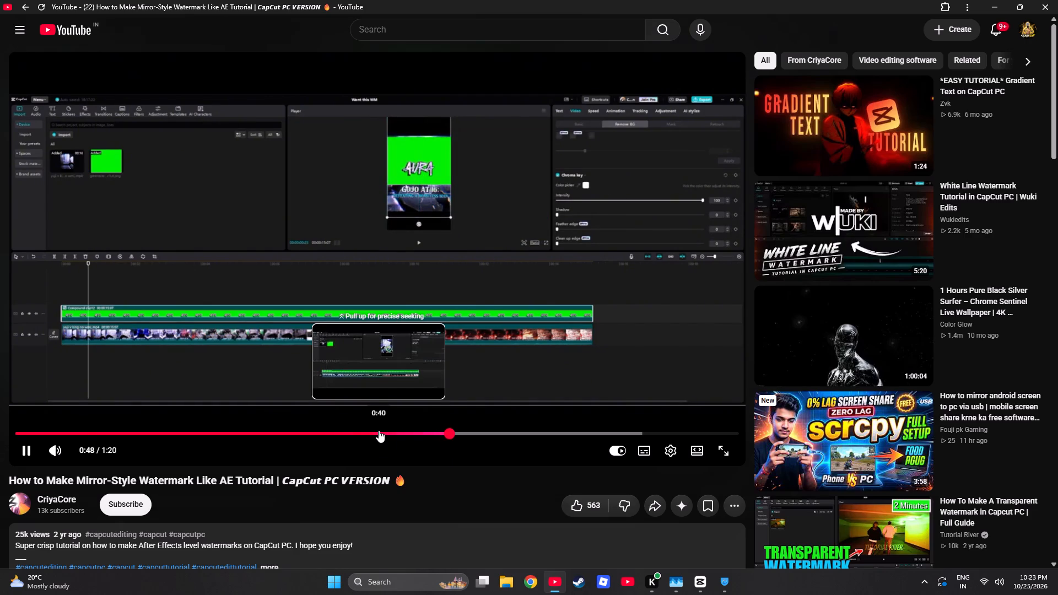
drag(379, 430, 345, 430)
drag(333, 430, 281, 430)
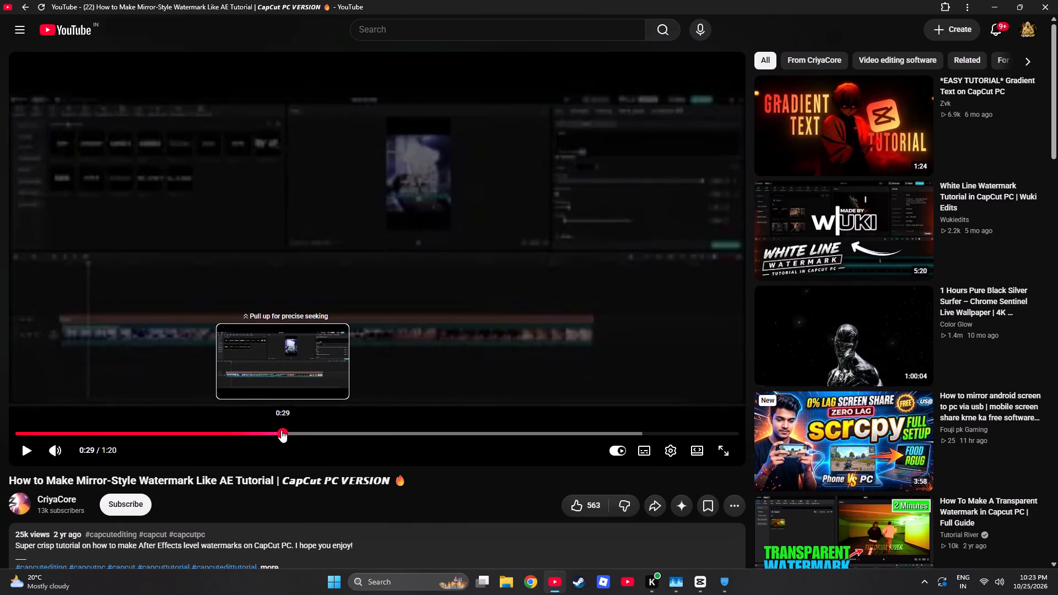
drag(281, 430, 278, 430)
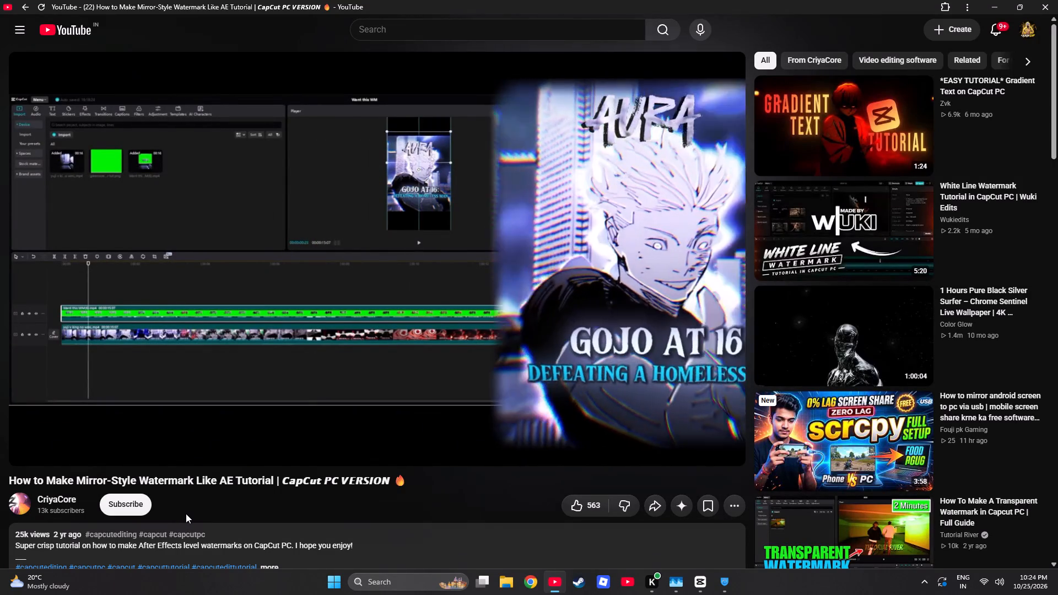
Replay the mirror watermark tutorial from about 0:16 and pause at 0:24 to read its preferred shadow settings.
click(342, 344)
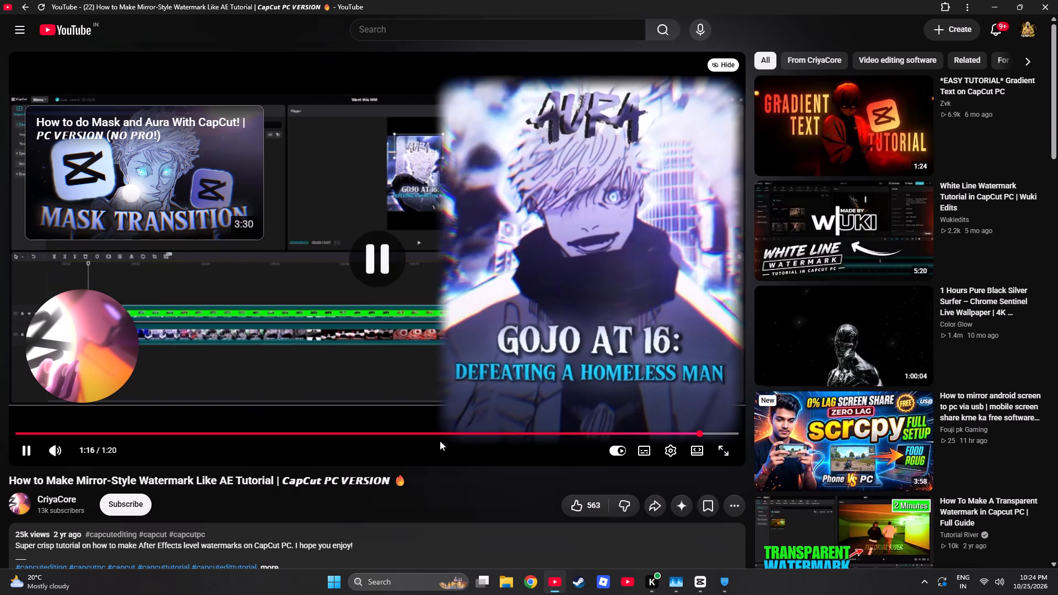
drag(209, 438, 188, 434)
drag(187, 434, 164, 432)
click(273, 324)
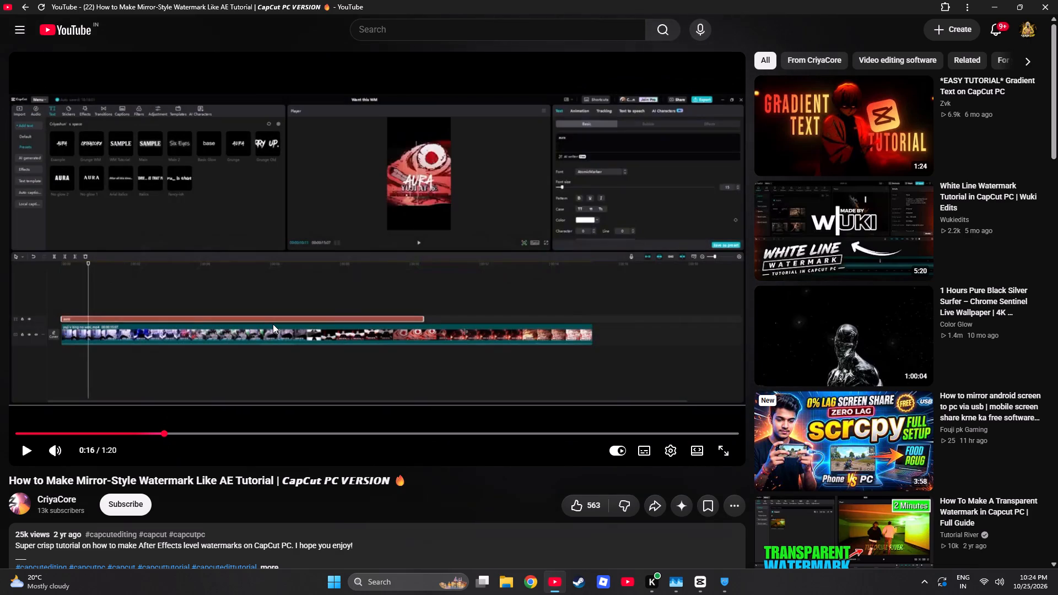
click(319, 331)
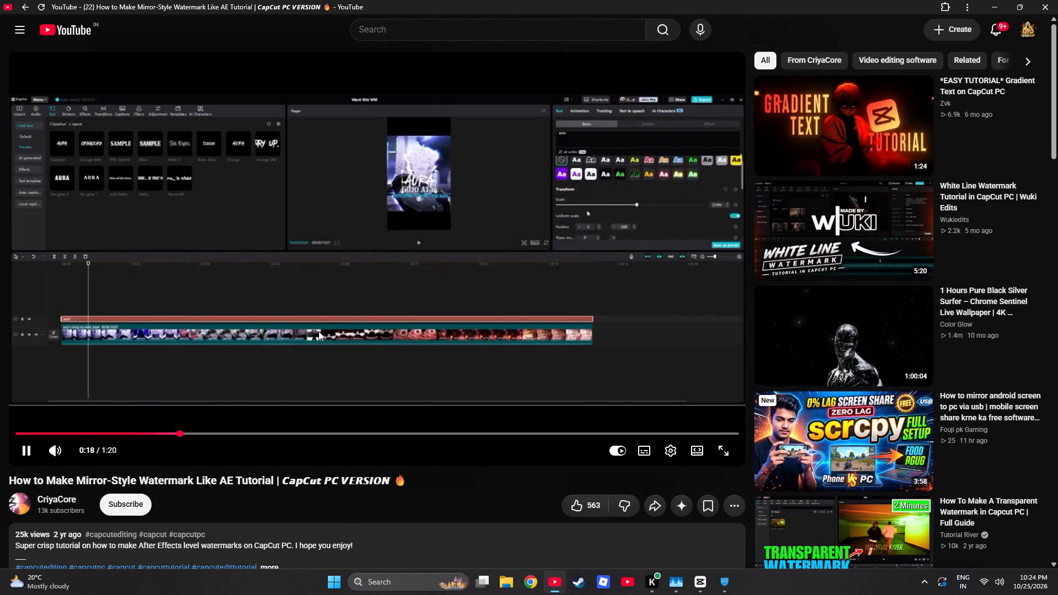
click(425, 377)
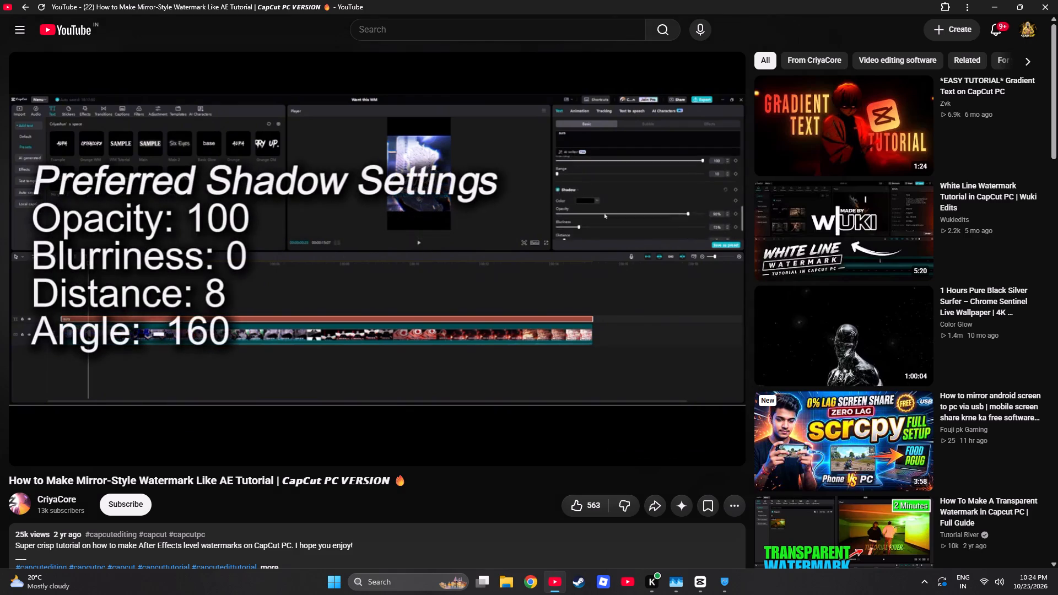
click(425, 377)
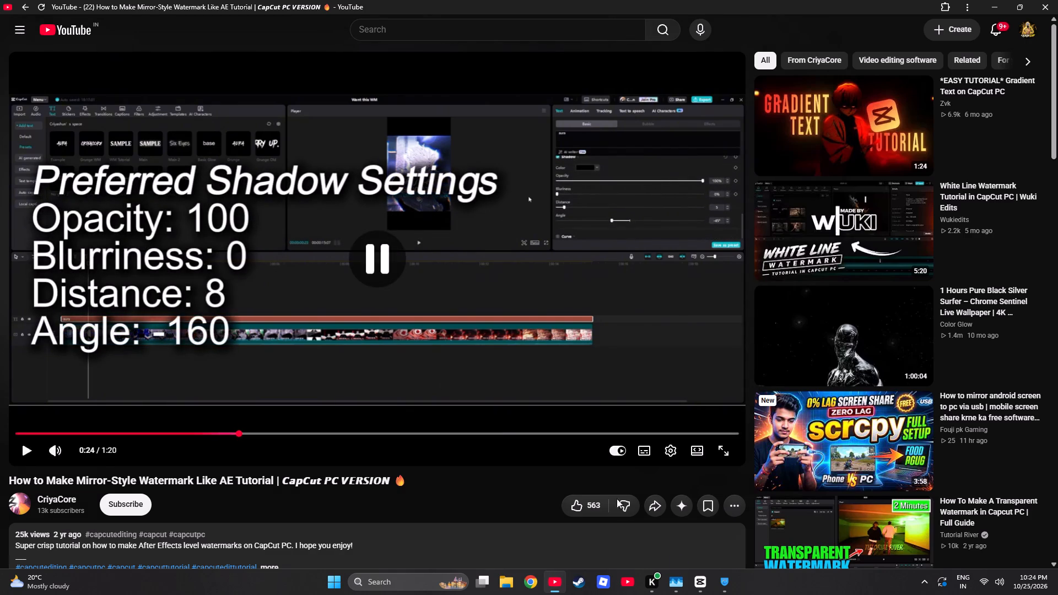
Switch to CapCut and set the KAIRON text's blend opacity to 100%.
click(702, 582)
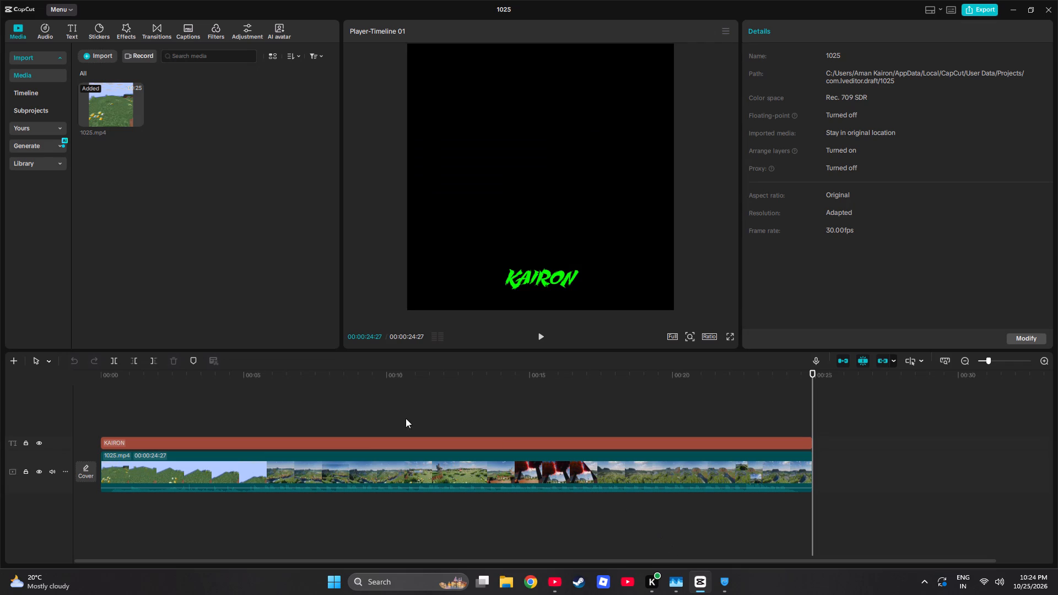
click(287, 440)
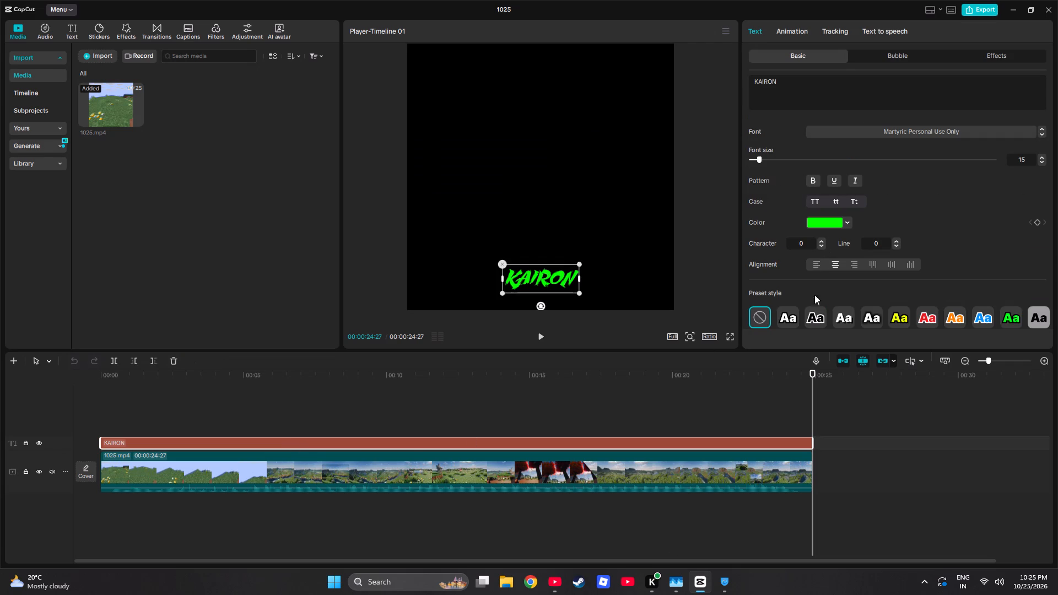
click(548, 582)
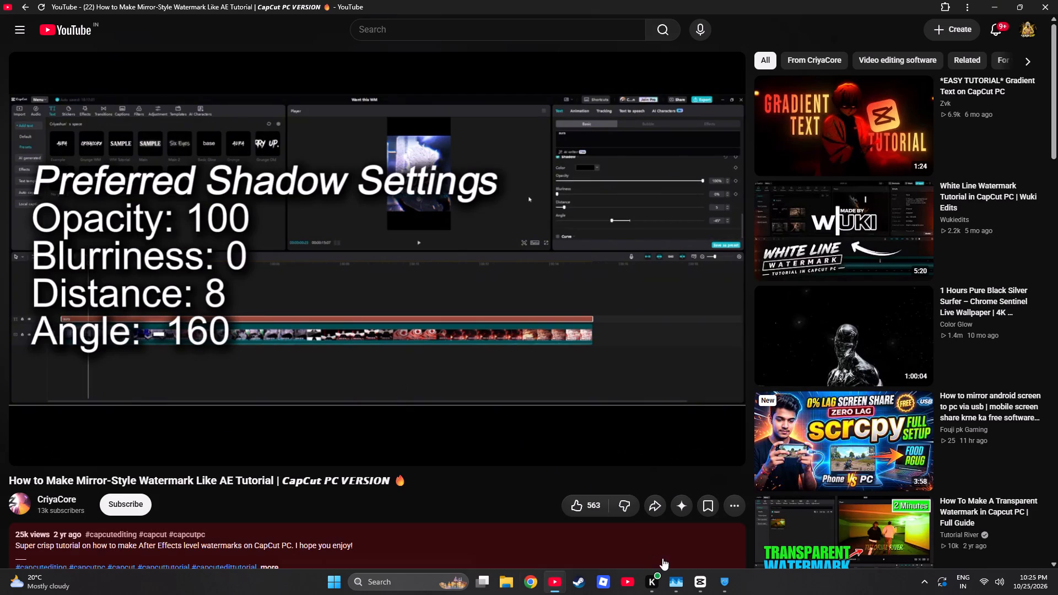
click(700, 581)
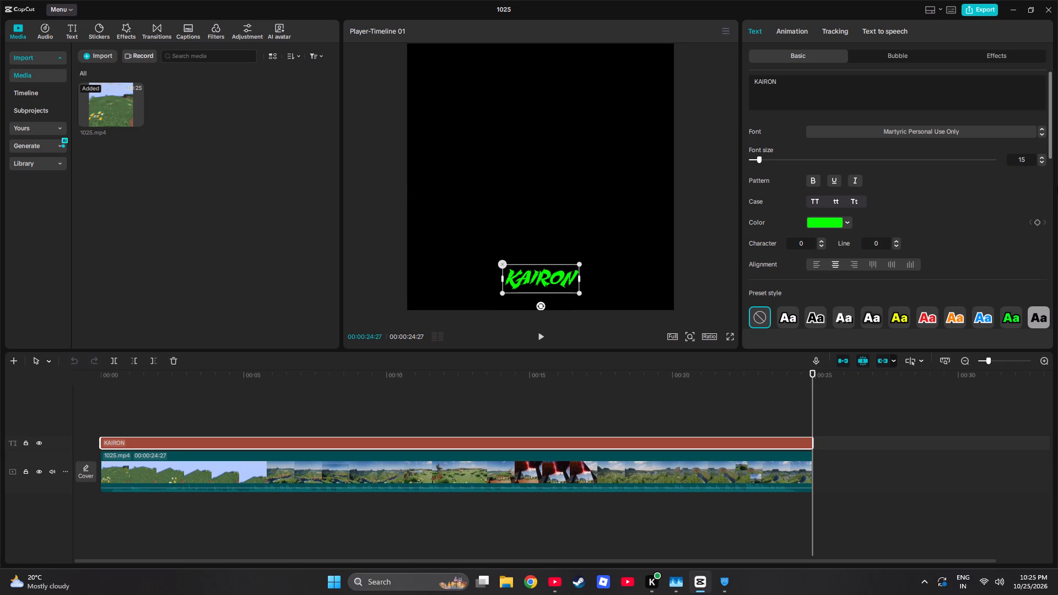
drag(1051, 155, 1057, 247)
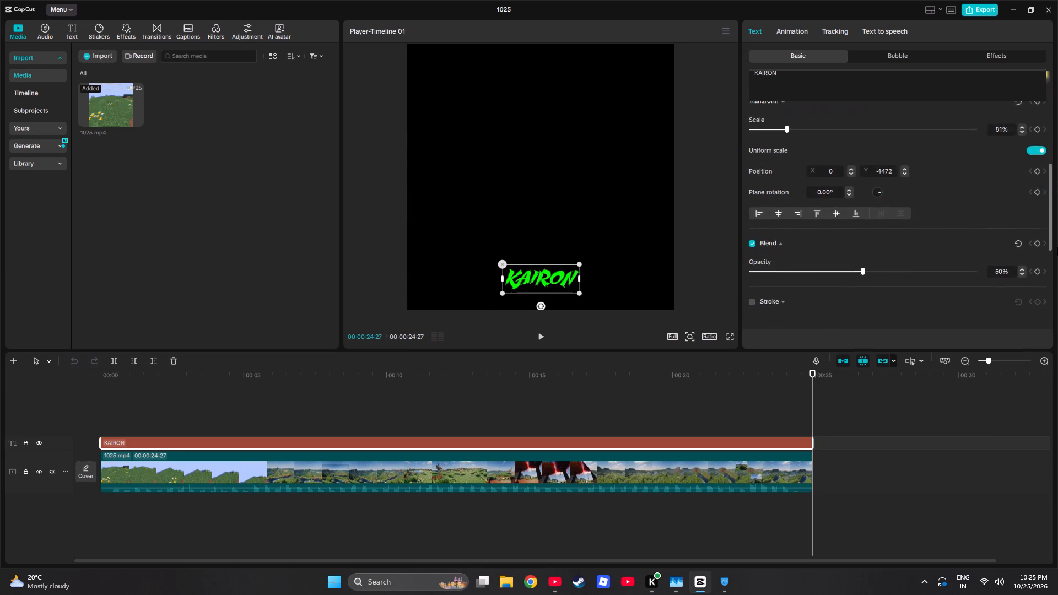
drag(1057, 247, 1057, 225)
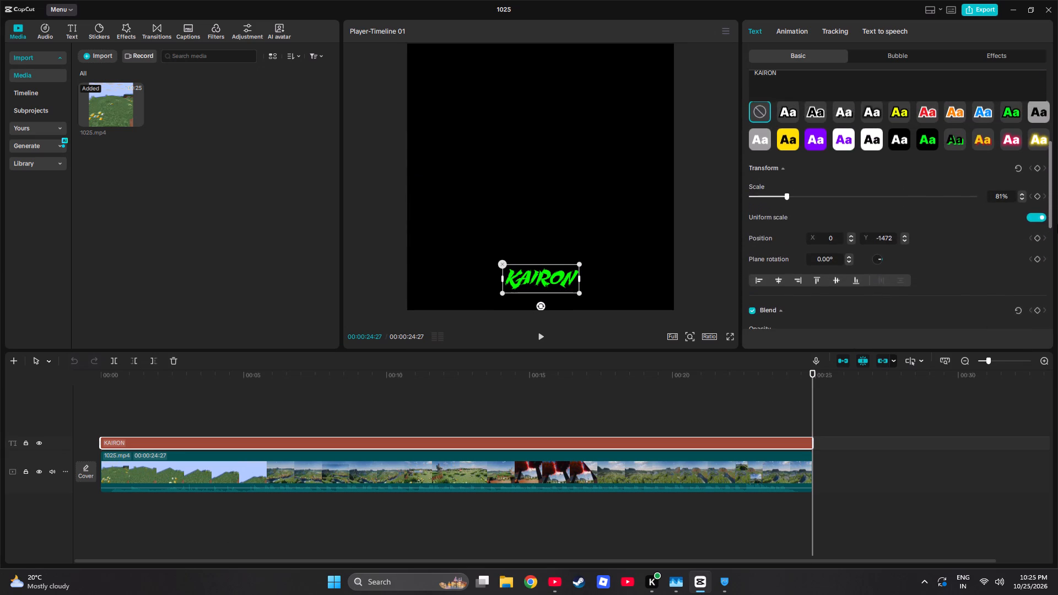
drag(1057, 225, 1057, 253)
click(830, 245)
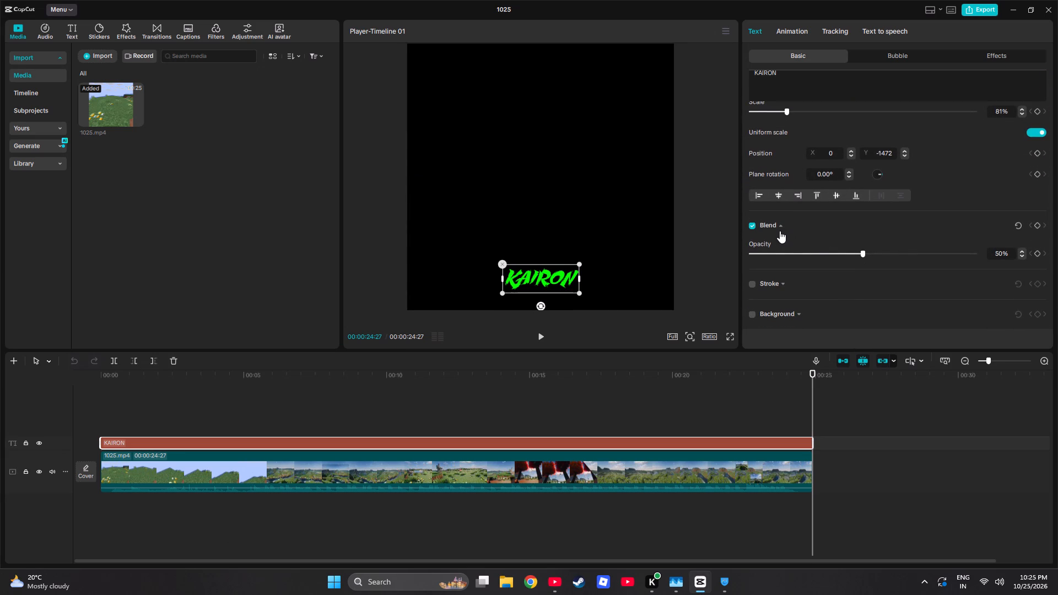
click(778, 230)
click(780, 232)
click(777, 229)
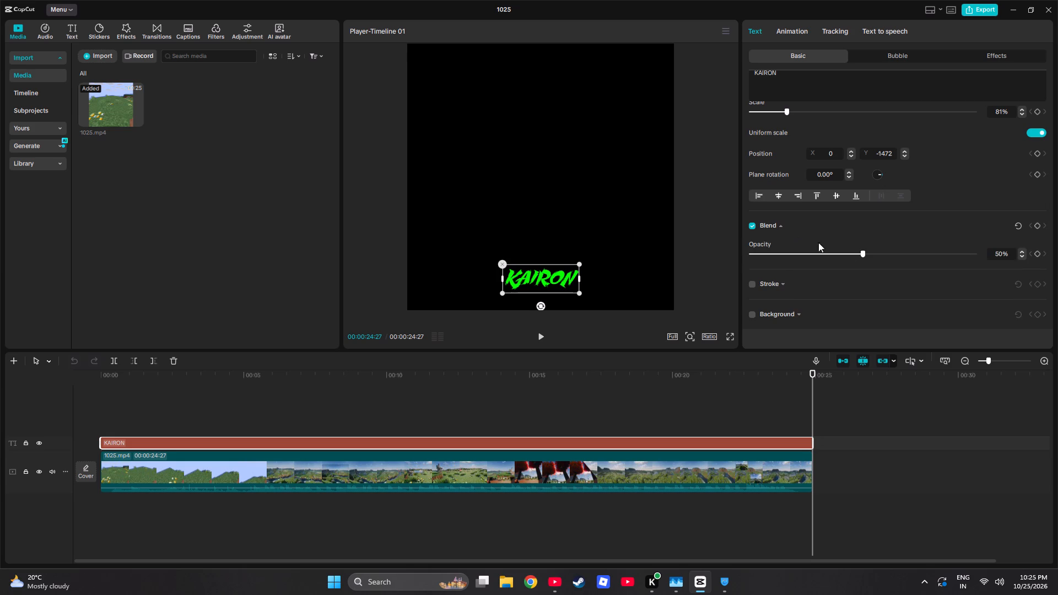
drag(864, 253, 1038, 251)
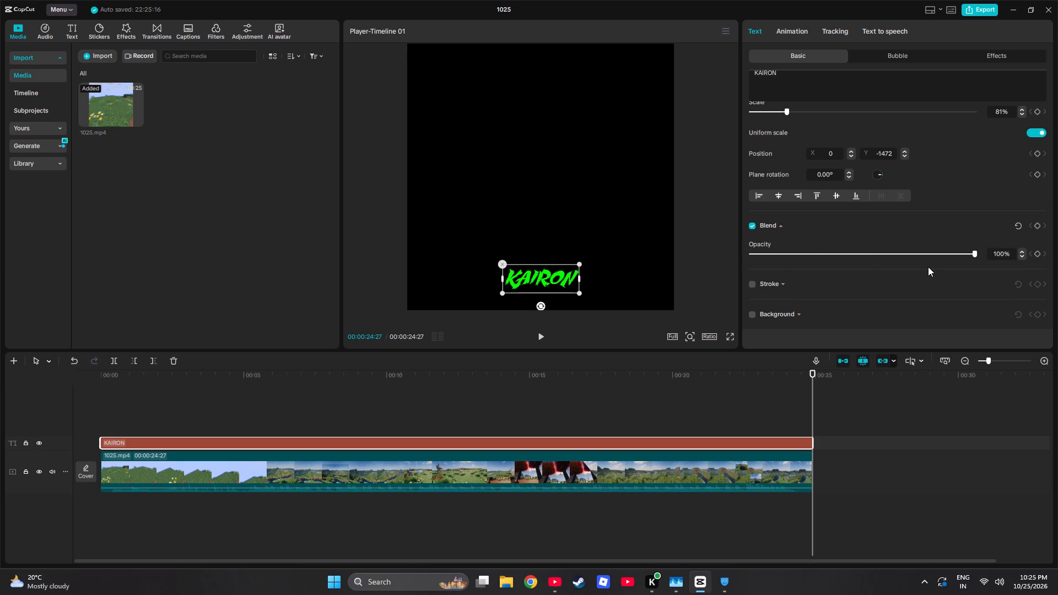
Examine the KAIRON text's shadow settings, and replay the YouTube tutorial up to its preferred glow settings for comparison.
drag(1051, 212, 1052, 236)
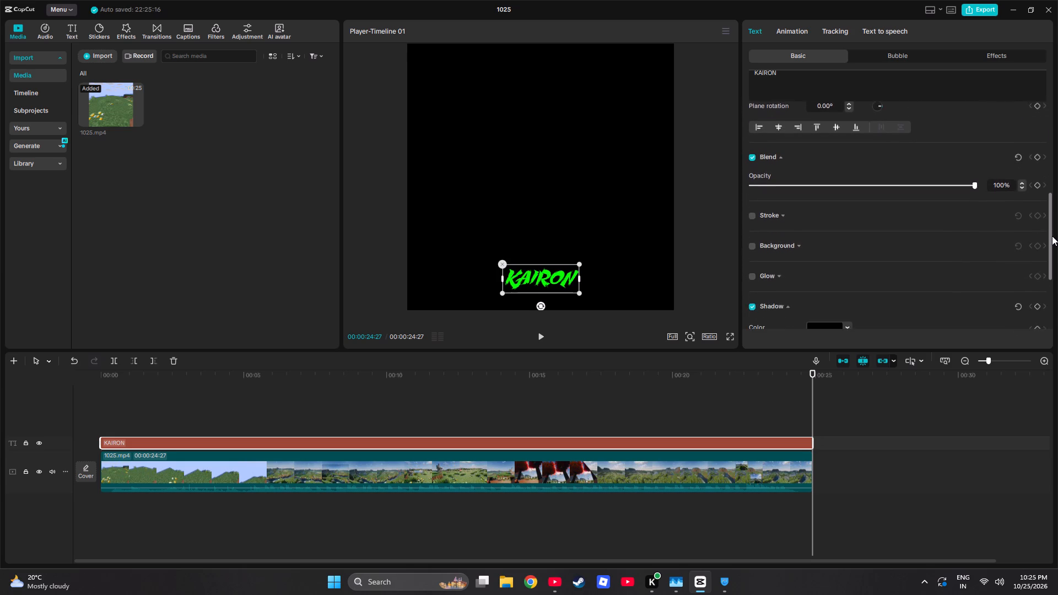
drag(1052, 236, 1056, 273)
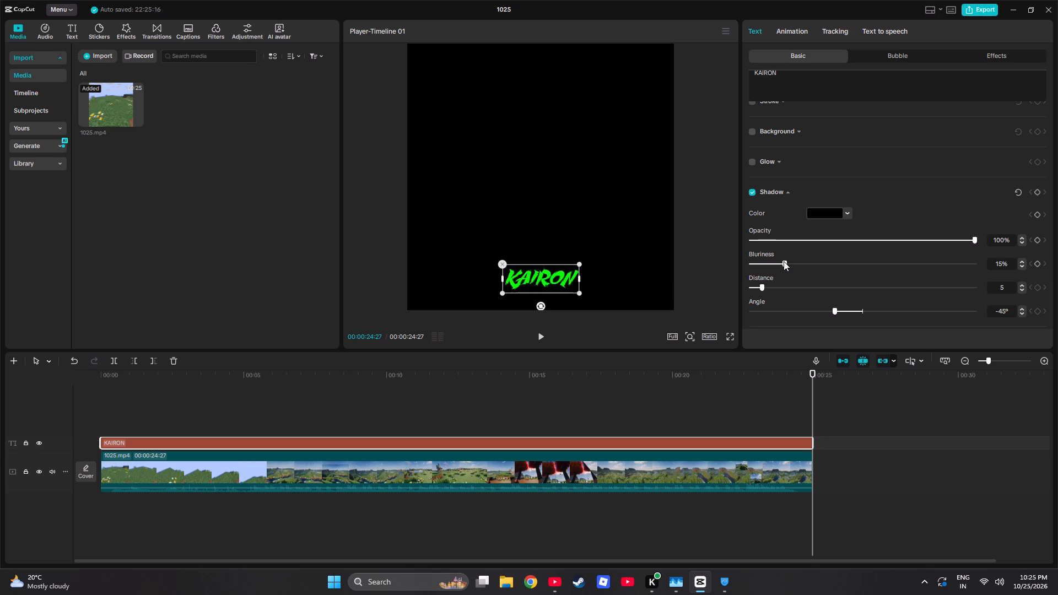
click(553, 587)
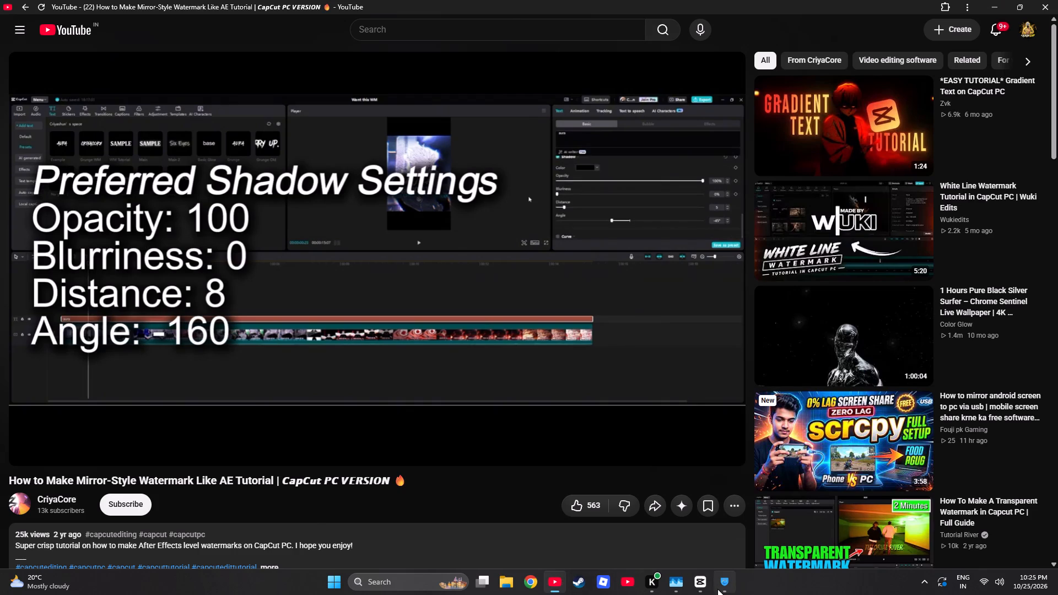
click(703, 589)
click(554, 582)
drag(204, 430, 202, 430)
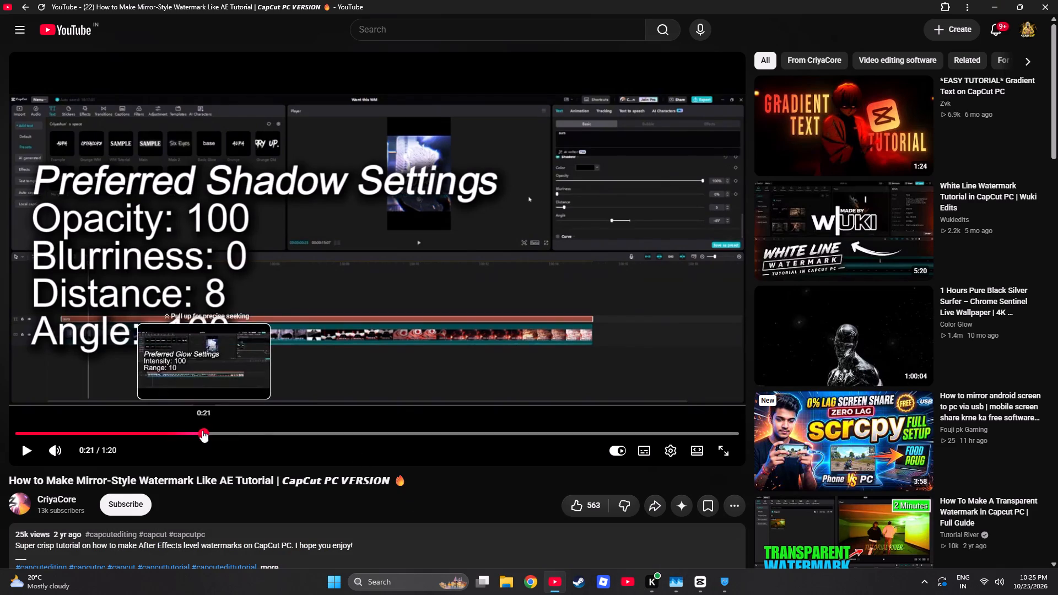
drag(202, 430, 148, 430)
click(256, 334)
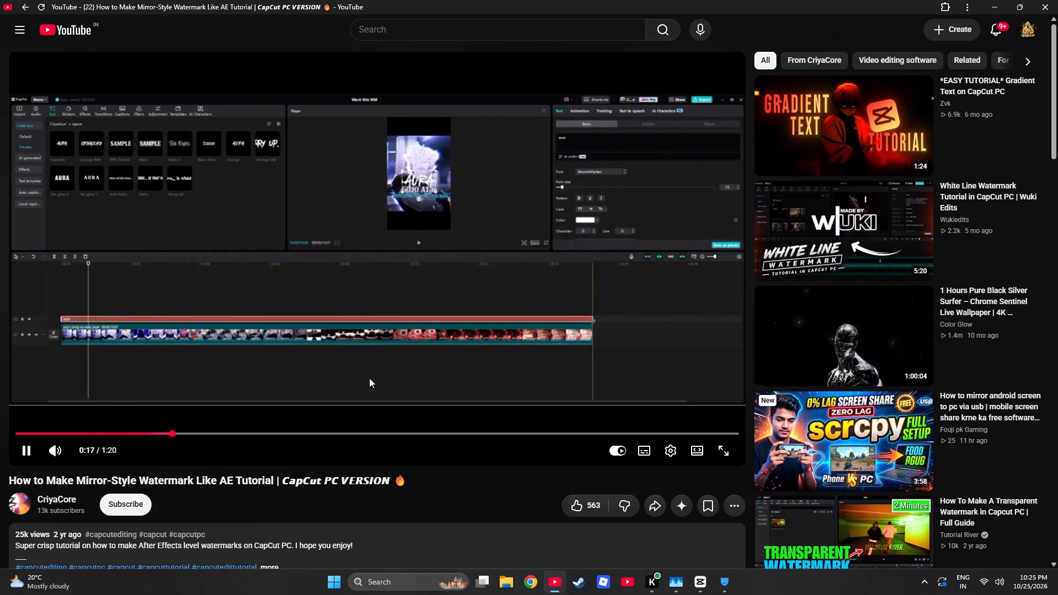
click(484, 361)
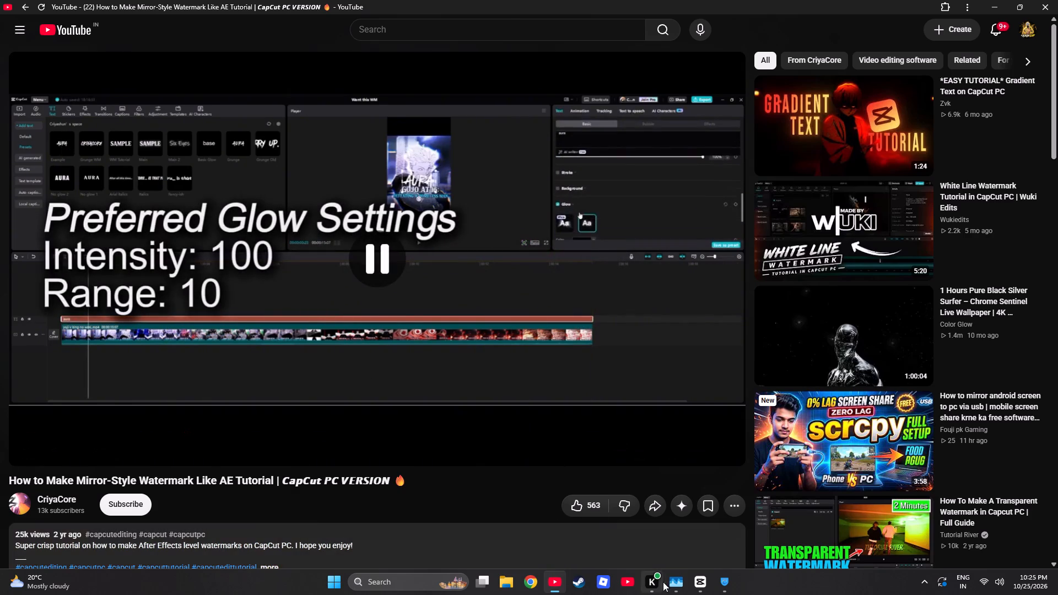
Switch to CapCut and change the KAIRON text's fill colour to white, FFFFFF.
click(698, 582)
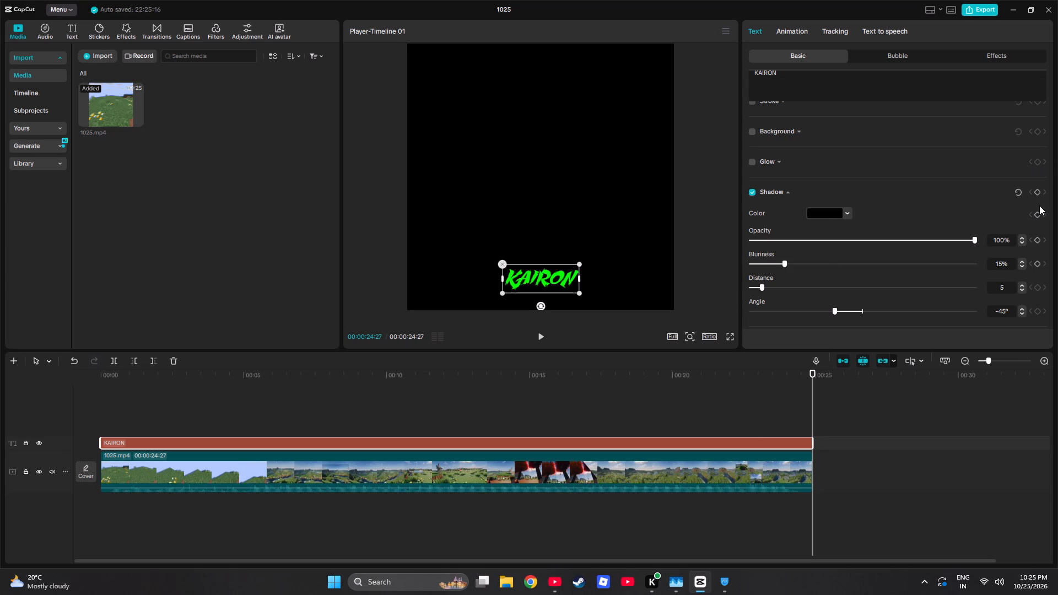
scroll(944, 225, up, 1)
scroll(944, 225, down, 3)
scroll(944, 225, up, 1)
scroll(944, 225, down, 3)
scroll(944, 225, up, 1)
scroll(944, 225, down, 2)
scroll(944, 225, up, 1)
scroll(944, 225, down, 1)
drag(1053, 263, 1056, 176)
drag(1049, 273, 1055, 180)
drag(1055, 172, 1053, 17)
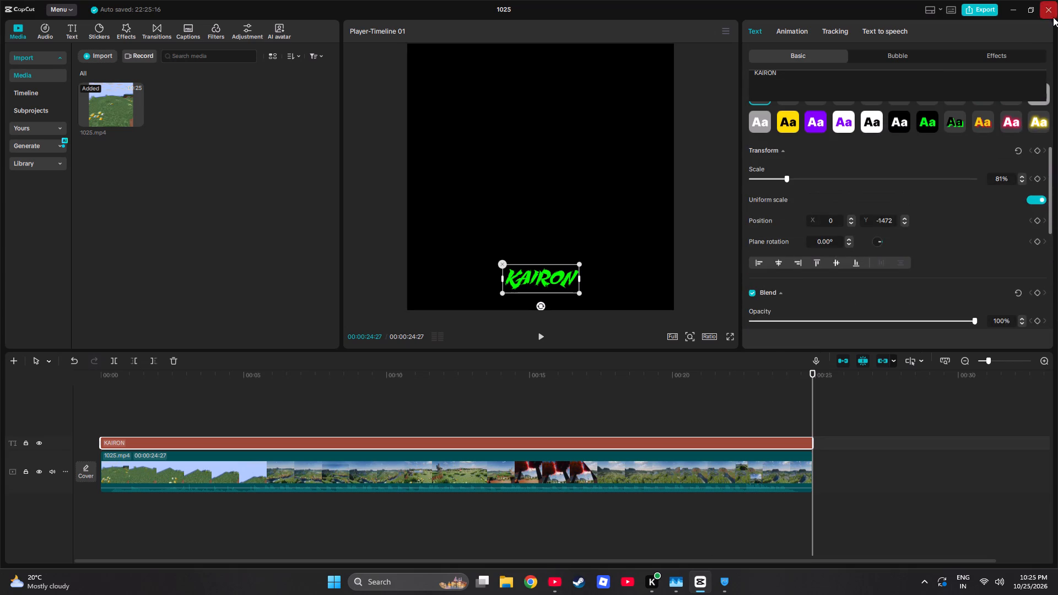
drag(1051, 169, 1056, 48)
click(846, 217)
drag(824, 247, 769, 248)
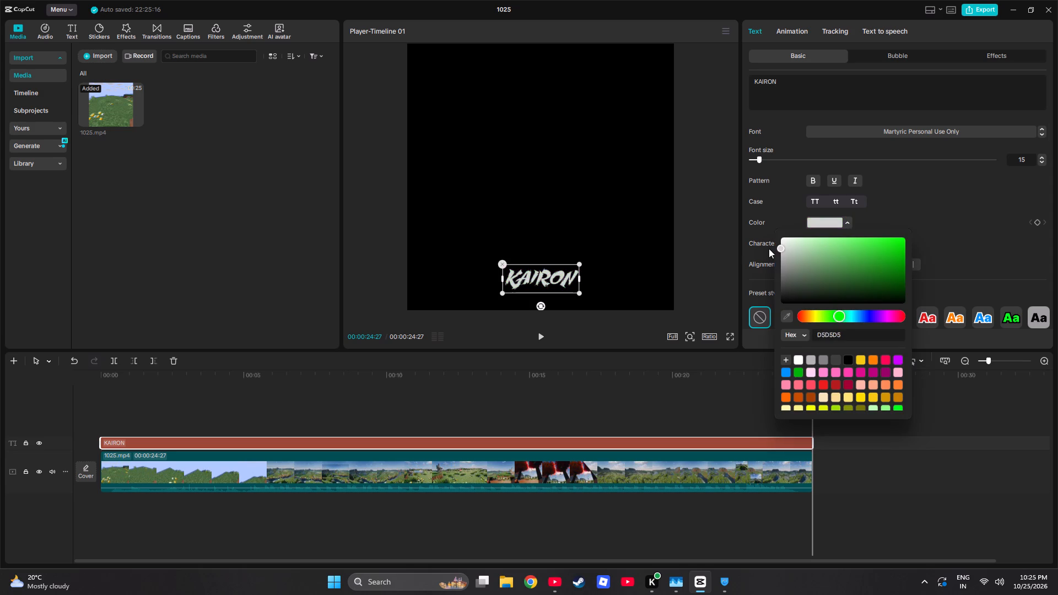
drag(769, 248, 761, 219)
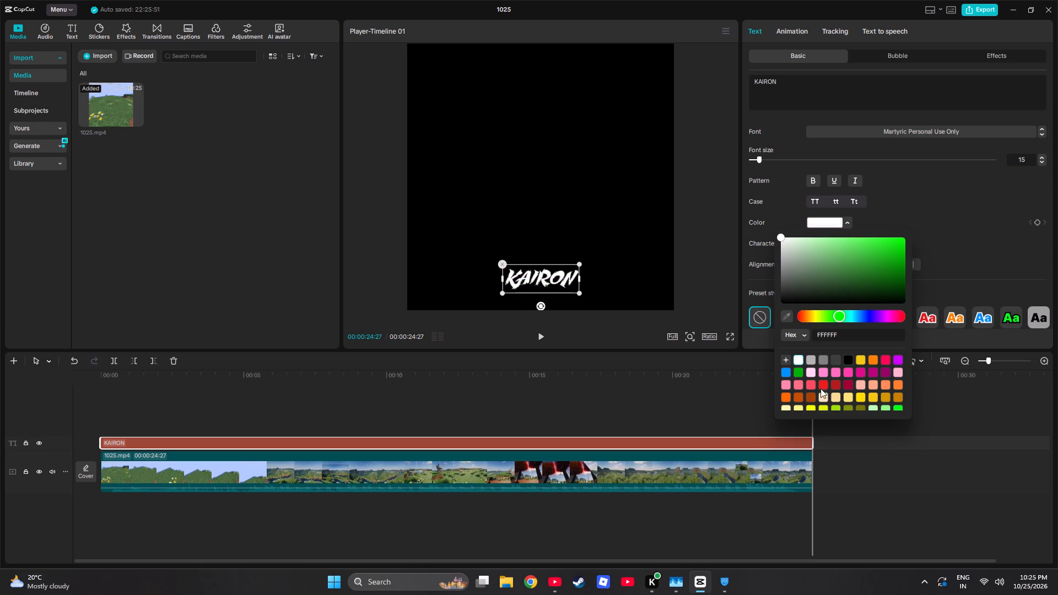
click(1007, 390)
click(650, 441)
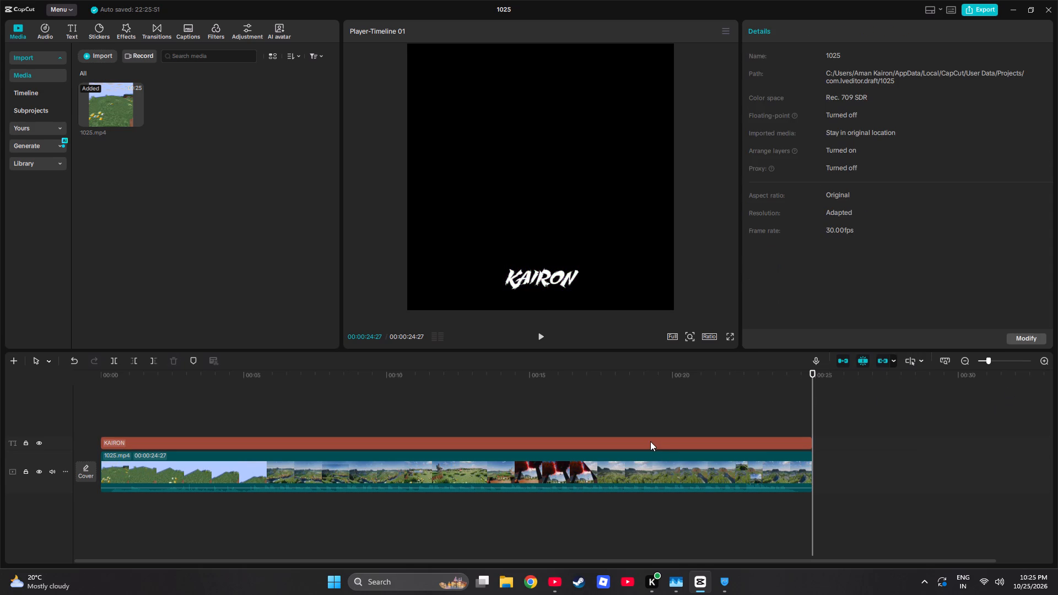
Return to the YouTube tutorial and replay it from about 0:18 to 0:22 to study how the glow is applied.
click(550, 576)
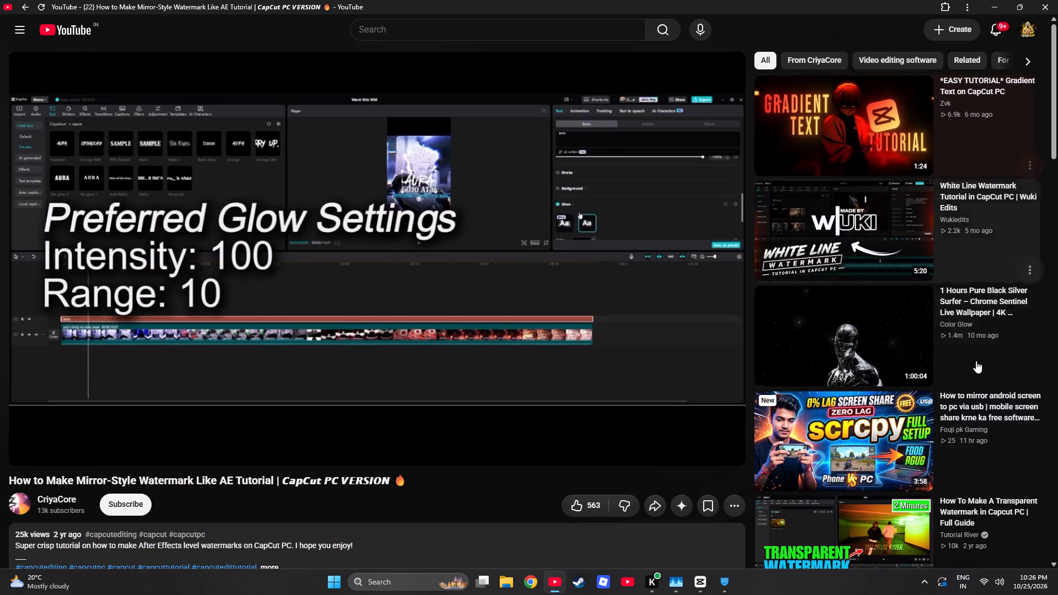
drag(157, 432, 156, 432)
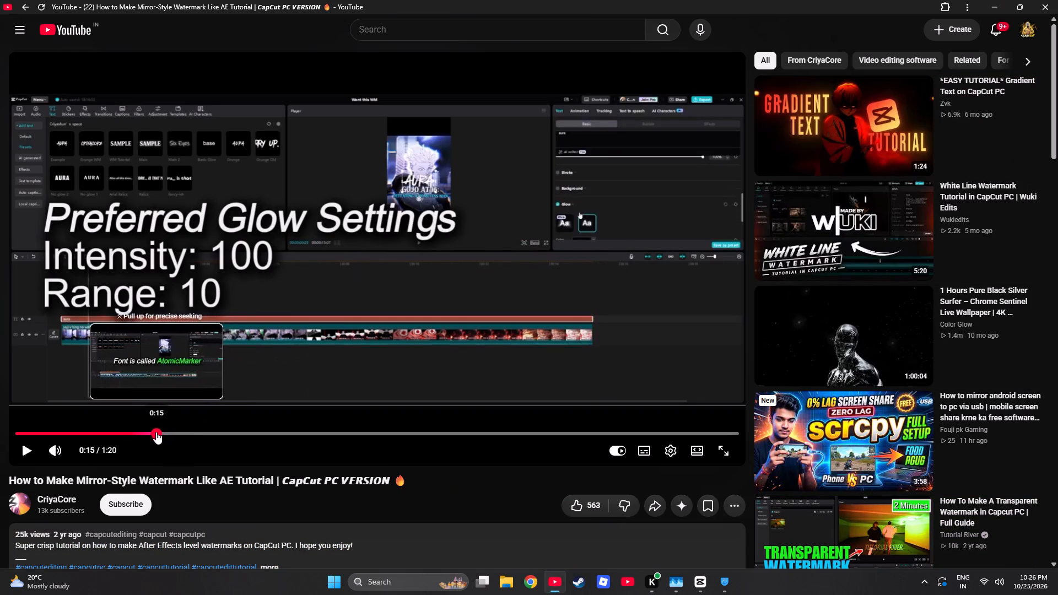
drag(156, 432, 181, 433)
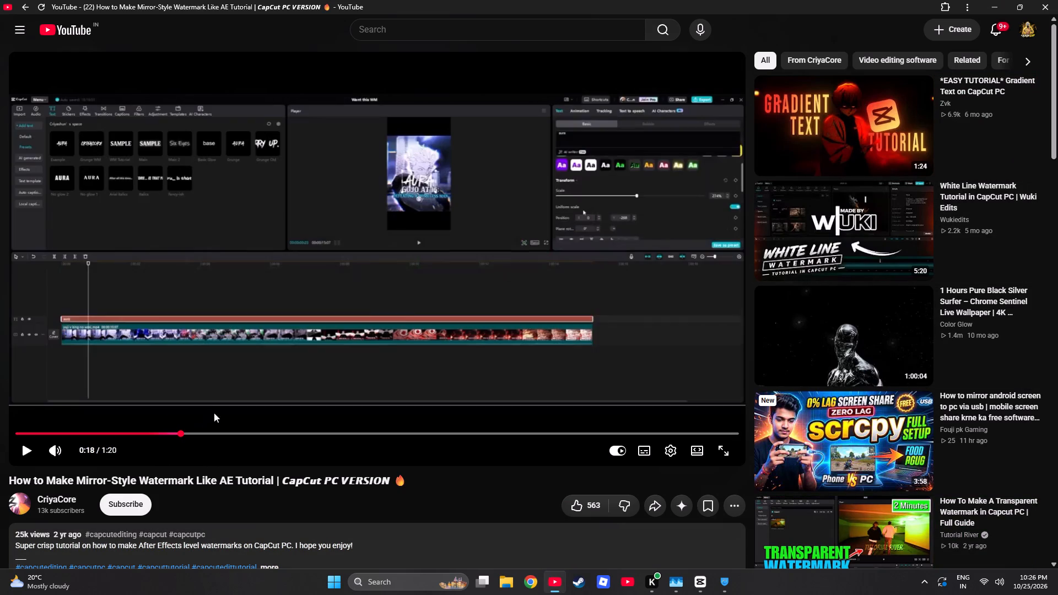
click(311, 349)
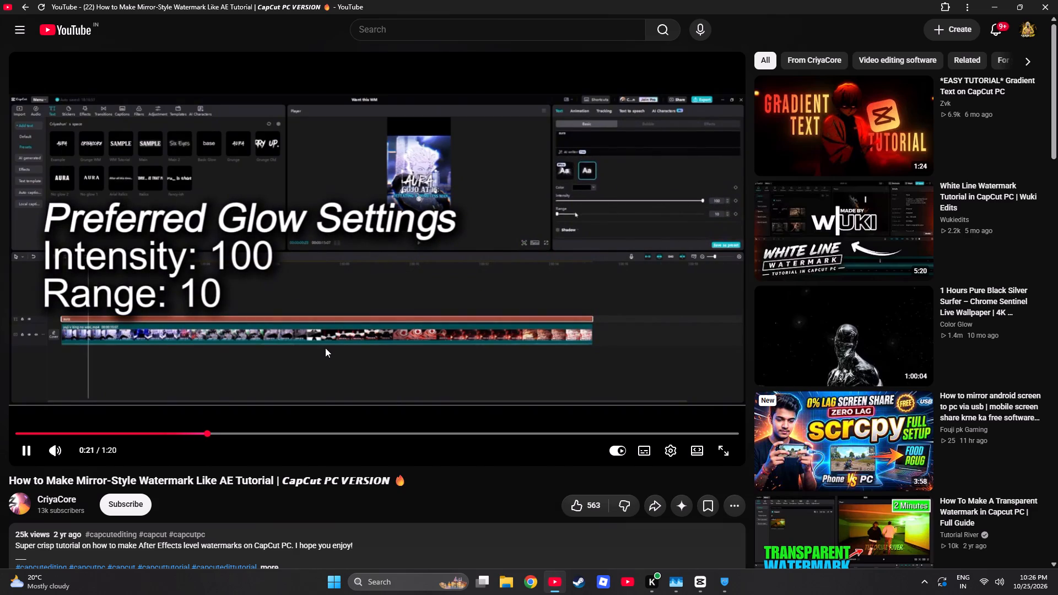
click(326, 348)
Switch to CapCut and search the text effects for "glow" with the KAIRON text selected.
click(692, 574)
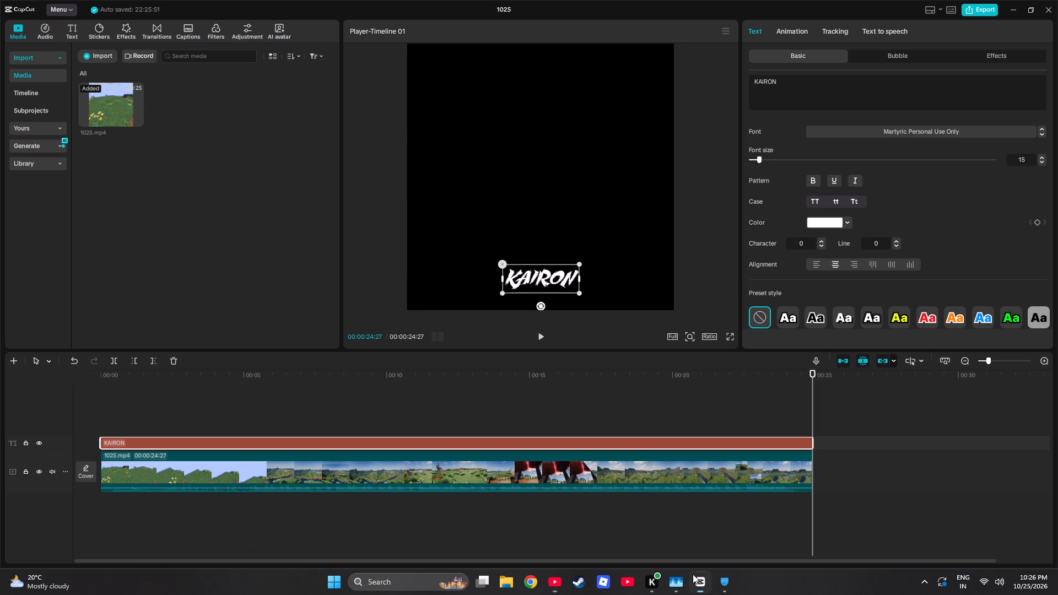
click(963, 53)
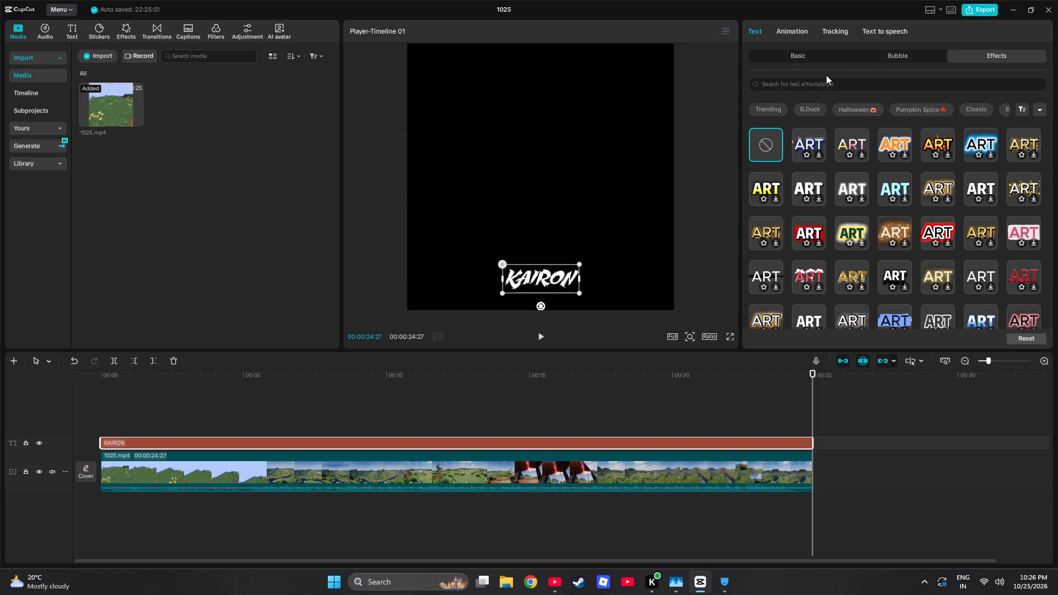
click(825, 82)
text(glow)
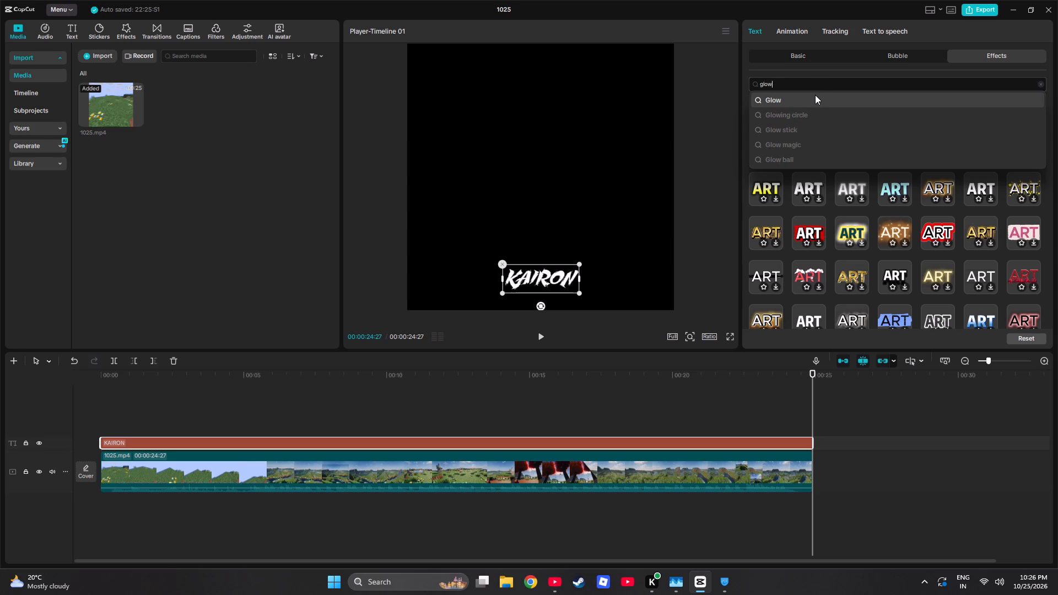
key(Return)
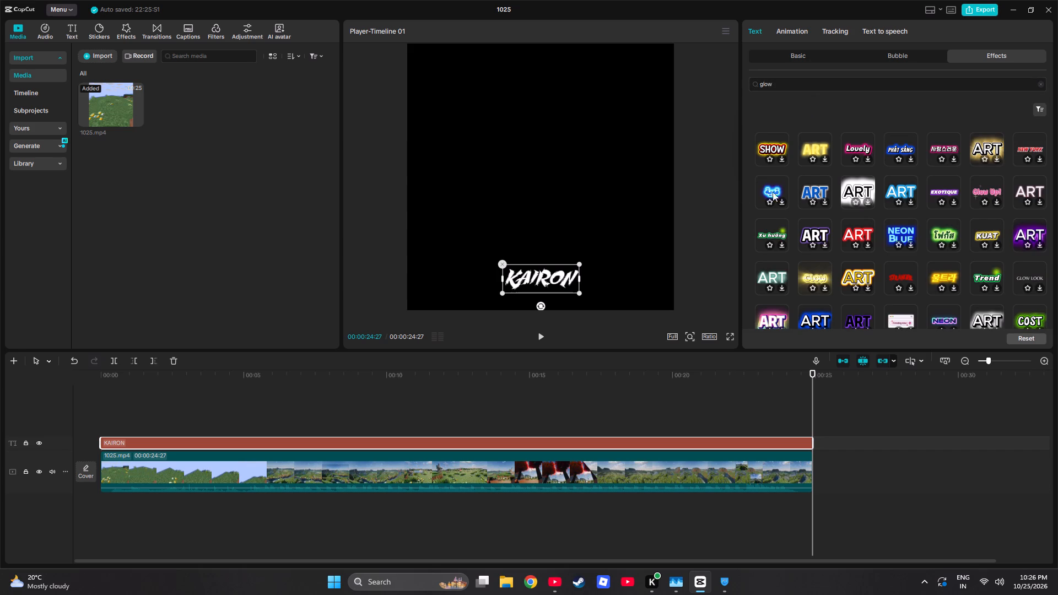
Check the YouTube tutorial around 0:22, and look through the KAIRON text's basic settings in CapCut for the glow option.
click(545, 577)
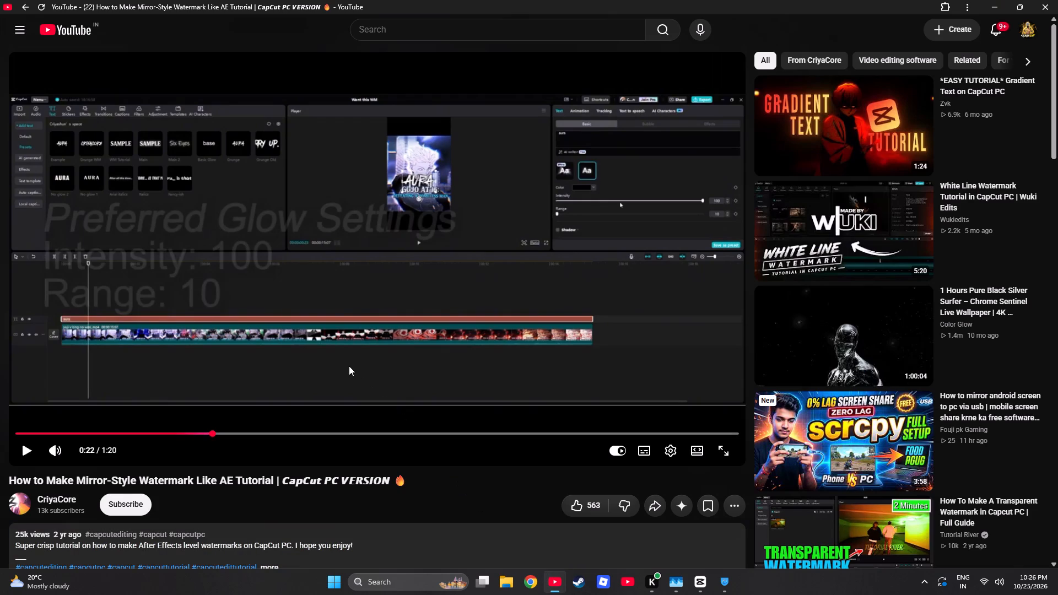
click(349, 366)
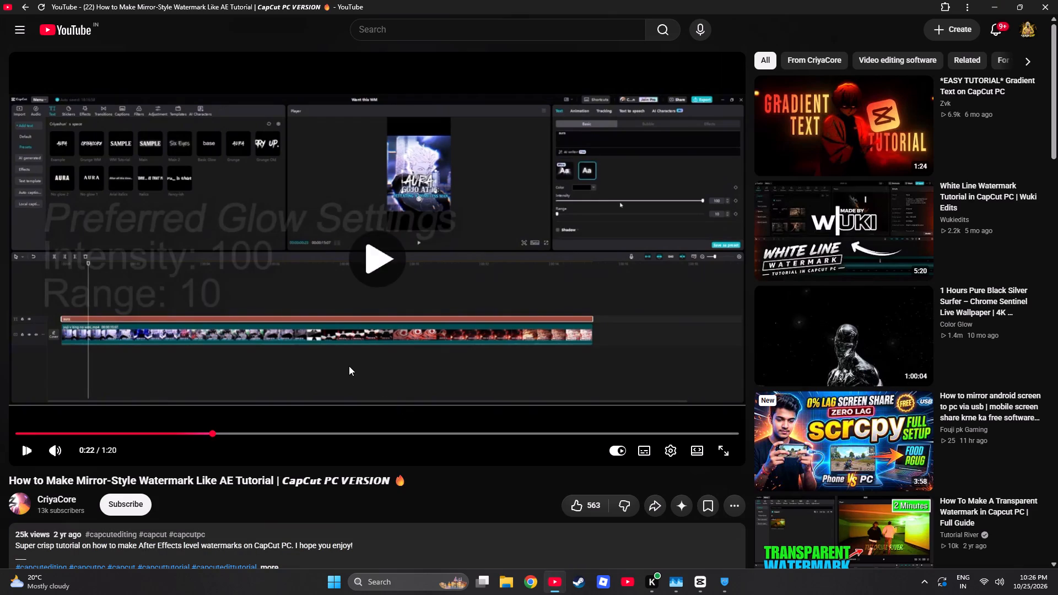
click(353, 367)
click(703, 576)
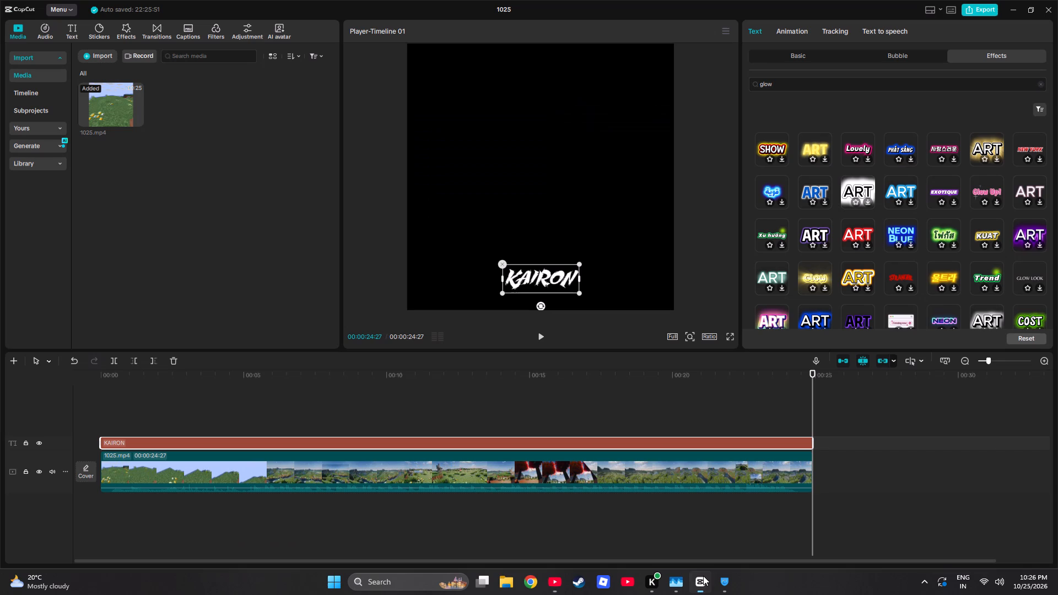
click(797, 55)
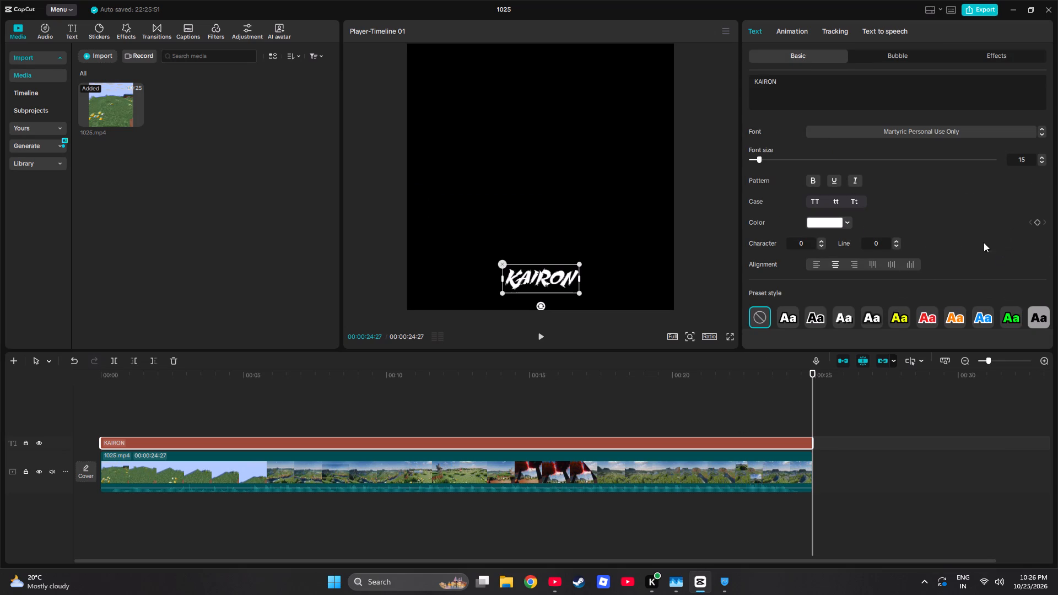
scroll(968, 253, down, 3)
scroll(968, 253, up, 1)
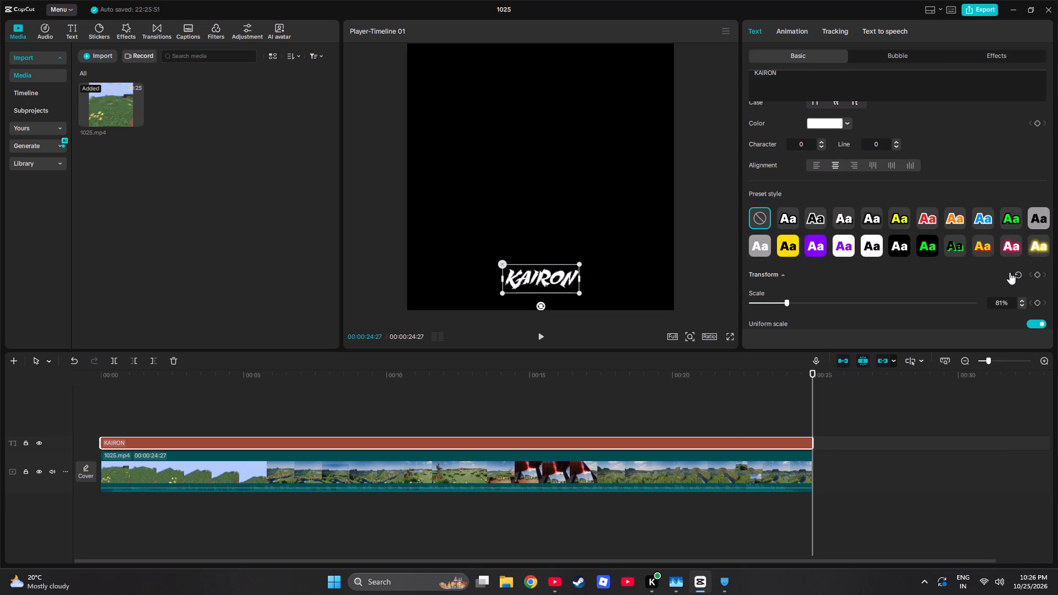
Return to the YouTube tutorial and replay its preferred glow settings section up to about 0:19.
double_click(551, 581)
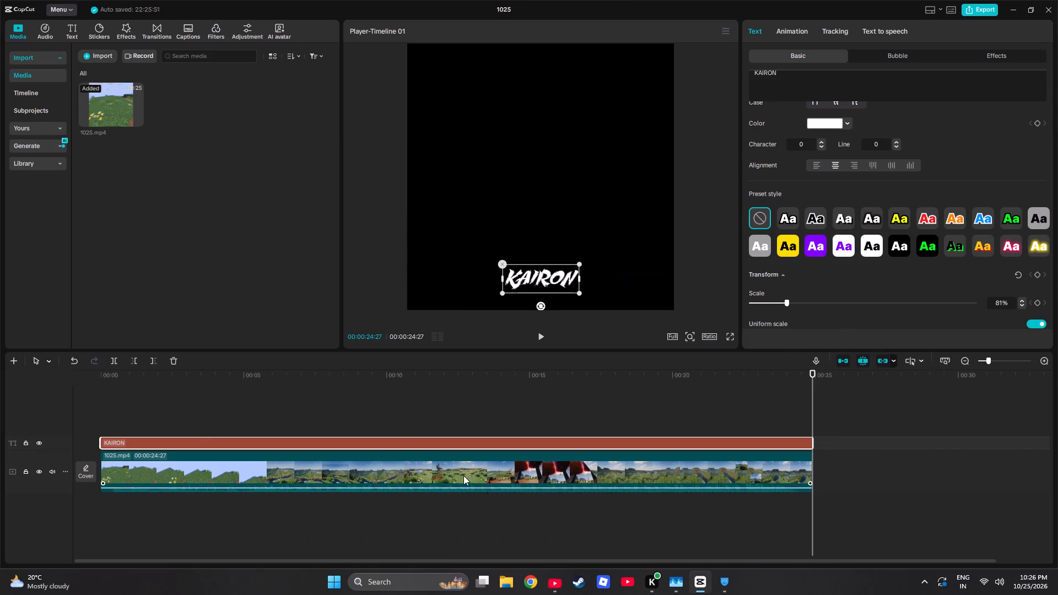
click(553, 576)
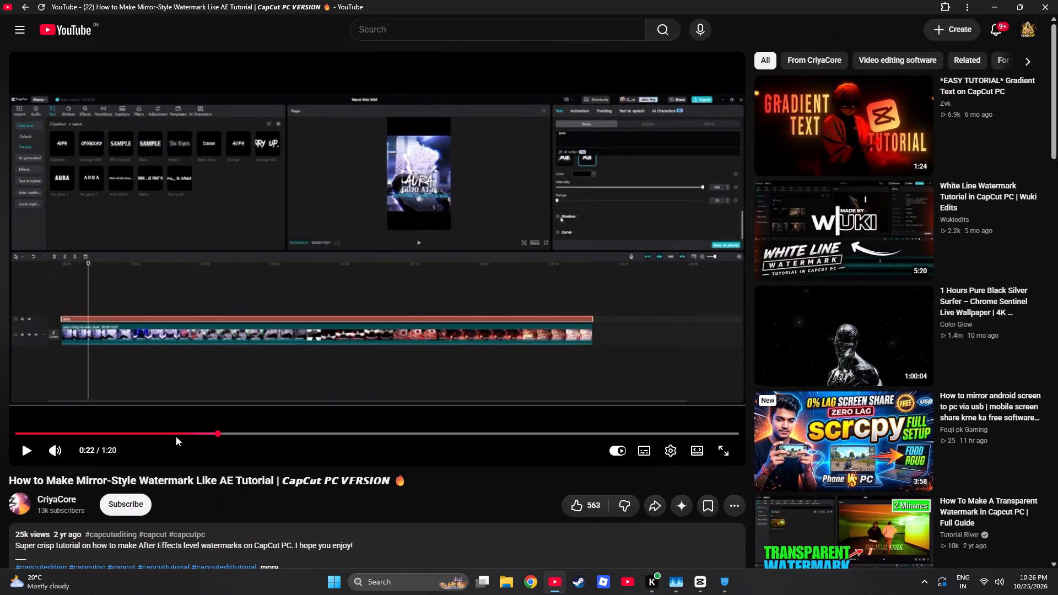
drag(176, 436, 168, 436)
click(176, 436)
click(176, 431)
click(270, 339)
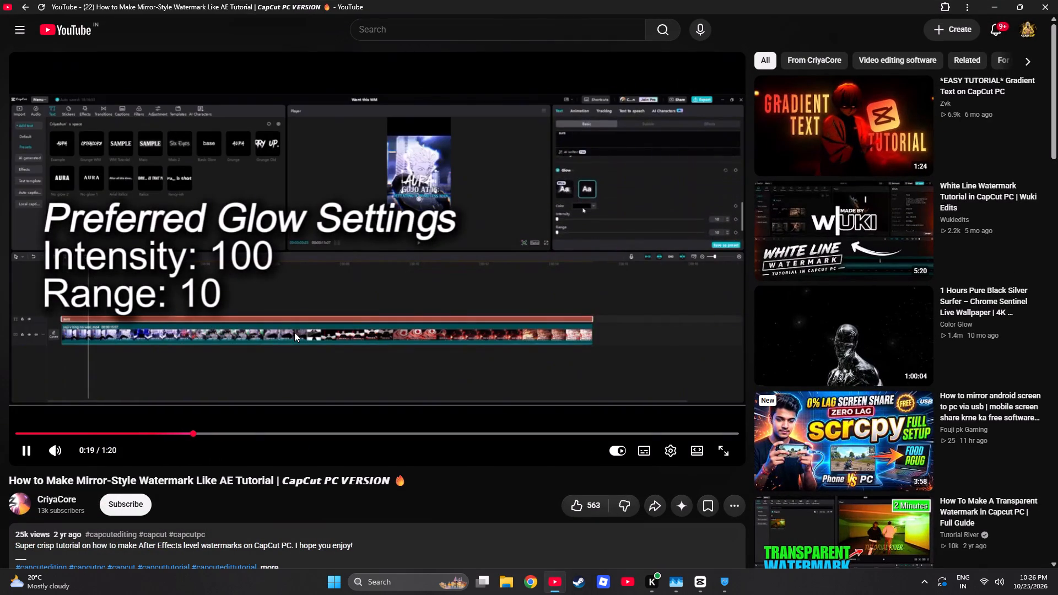
click(294, 332)
Switch to CapCut and enable glow on the KAIRON text with intensity 100 and range 10.
click(694, 576)
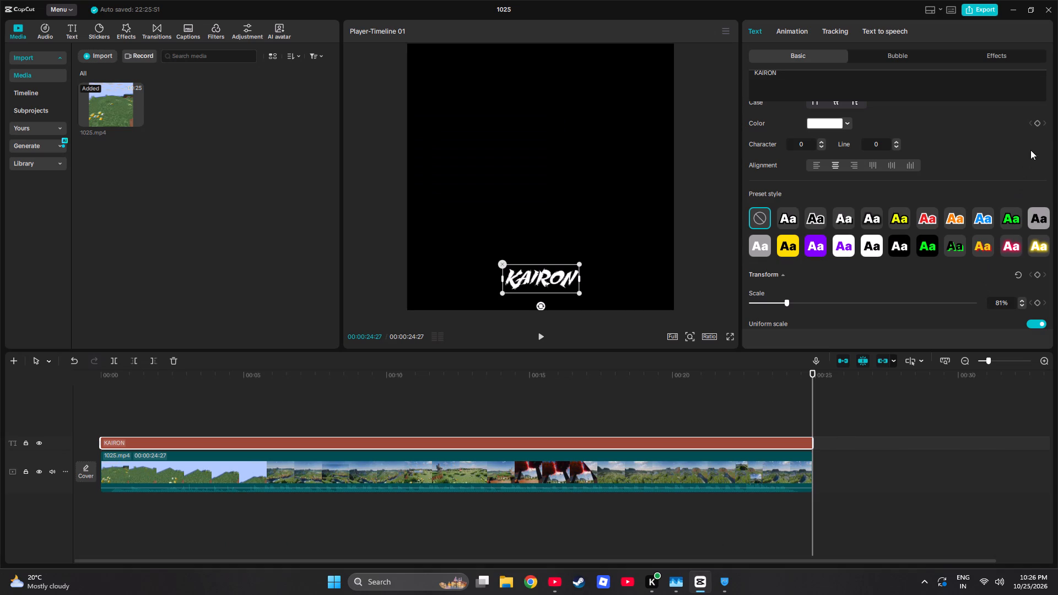
drag(1048, 144, 1055, 264)
click(752, 182)
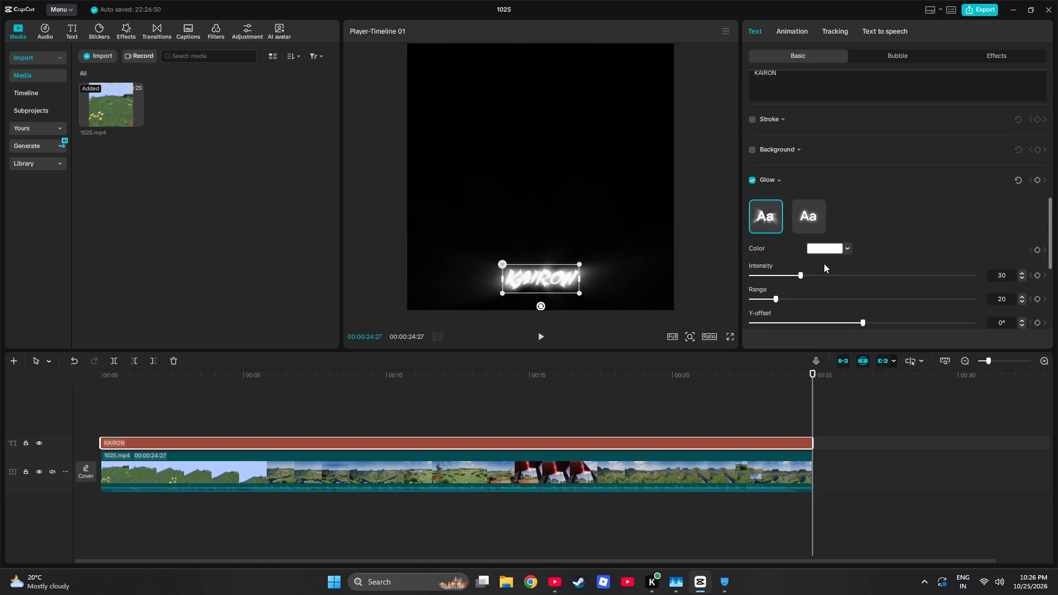
drag(802, 276, 1025, 270)
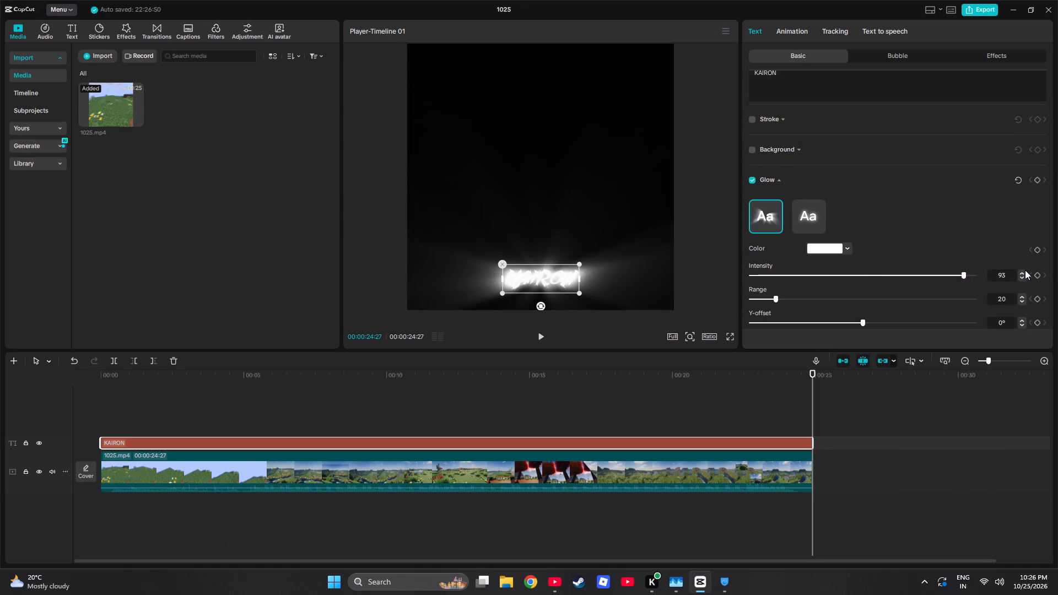
drag(1025, 270, 1026, 270)
drag(778, 300, 657, 308)
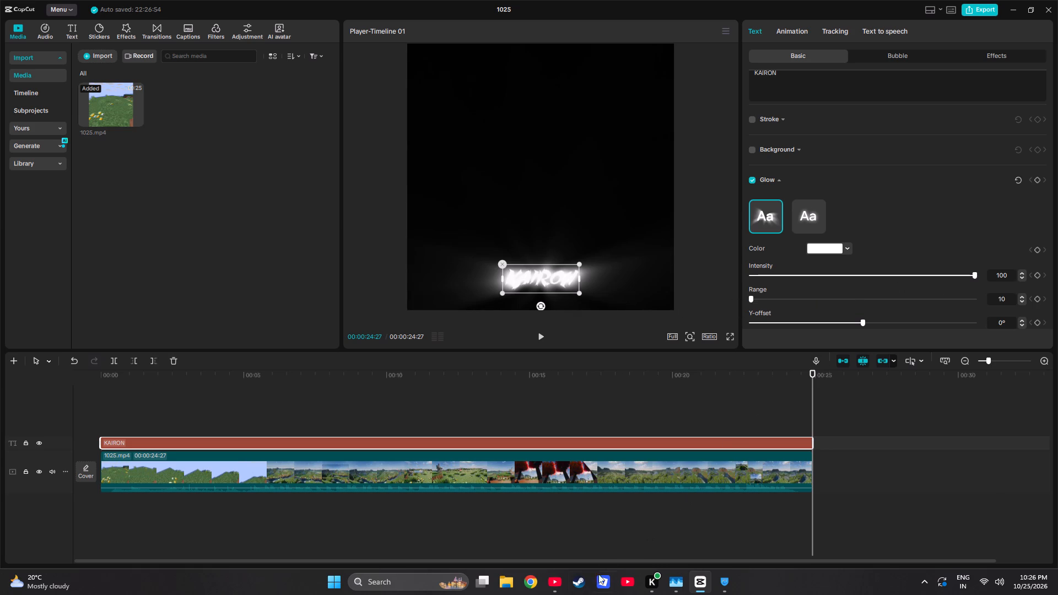
Return to the YouTube tutorial, watch its preferred shadow settings, and replay the section on glow style and settings.
click(552, 577)
click(458, 312)
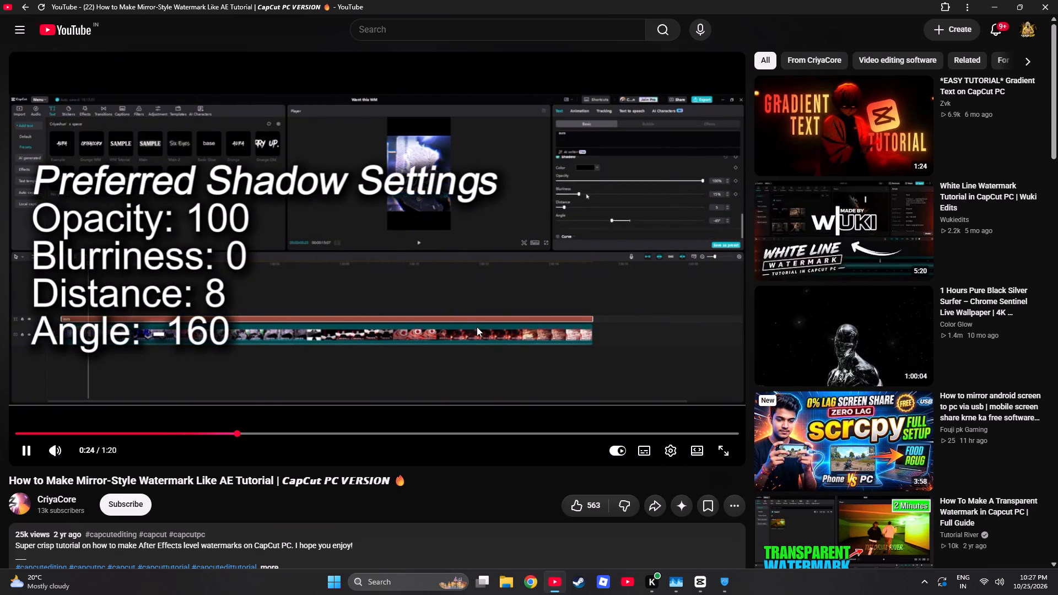
click(477, 327)
click(701, 580)
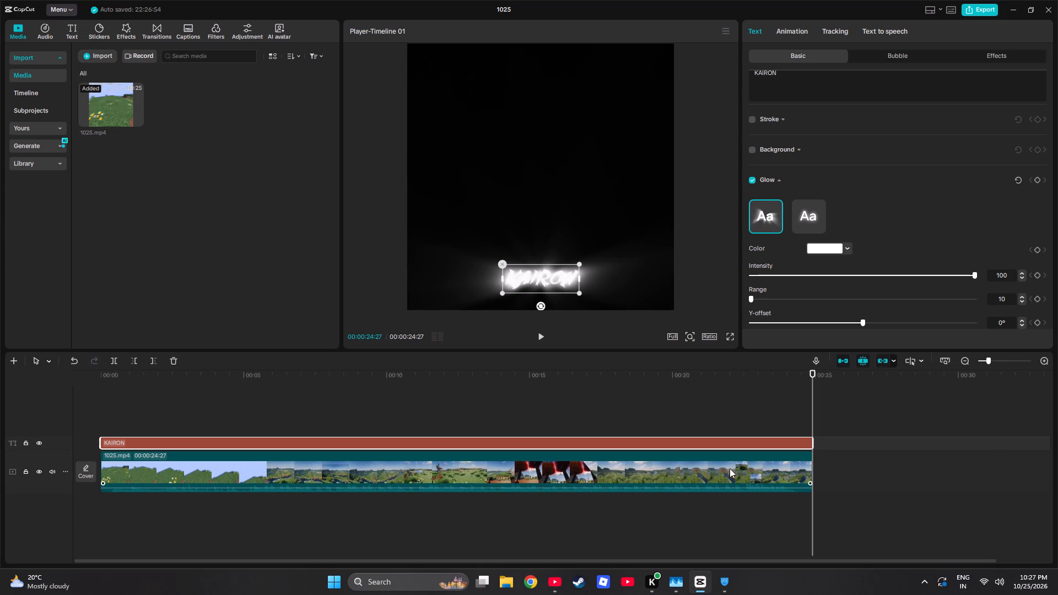
click(559, 578)
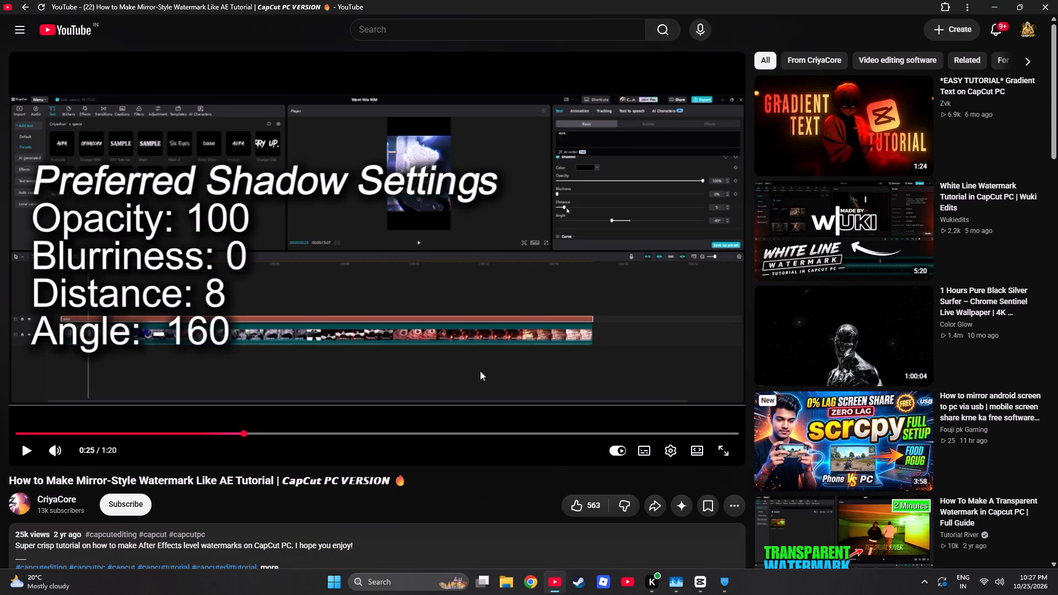
click(480, 371)
drag(235, 434, 171, 434)
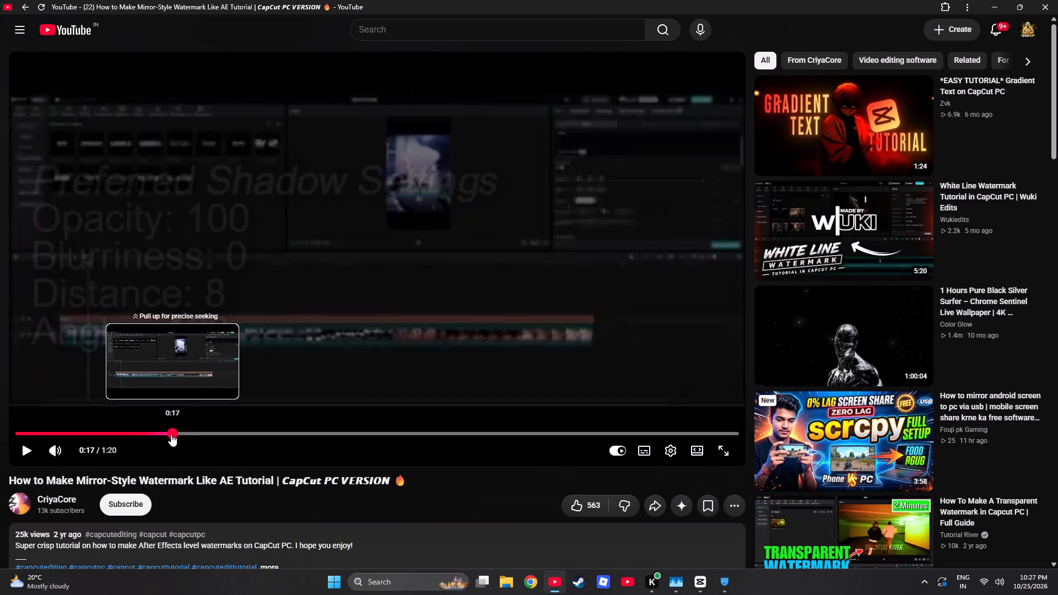
drag(171, 434, 170, 434)
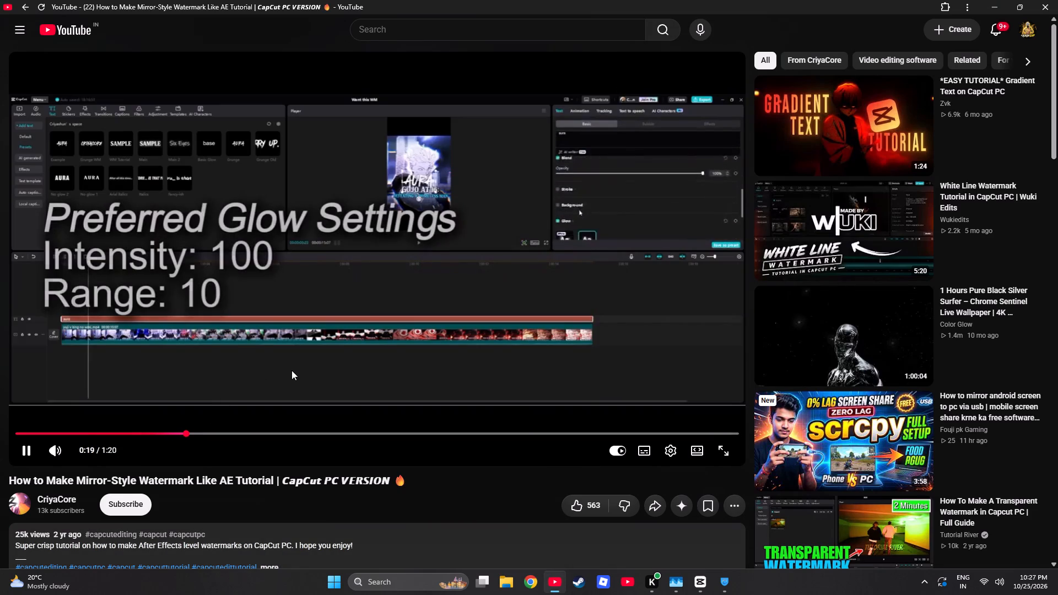
click(315, 369)
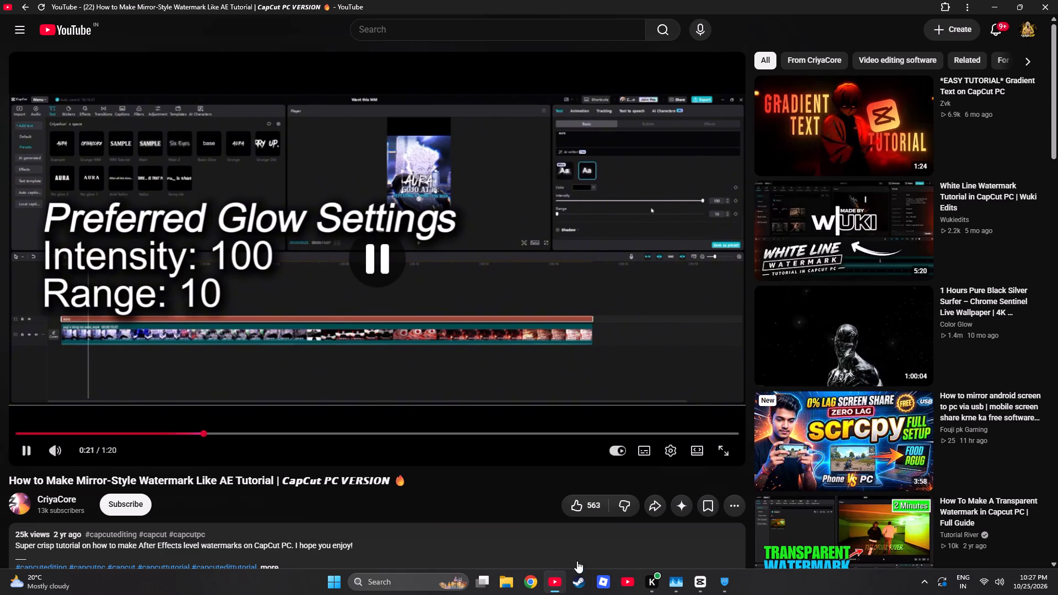
Switch to CapCut and apply the second glow style to the KAIRON text with intensity 100 and range 10.
click(701, 583)
click(802, 213)
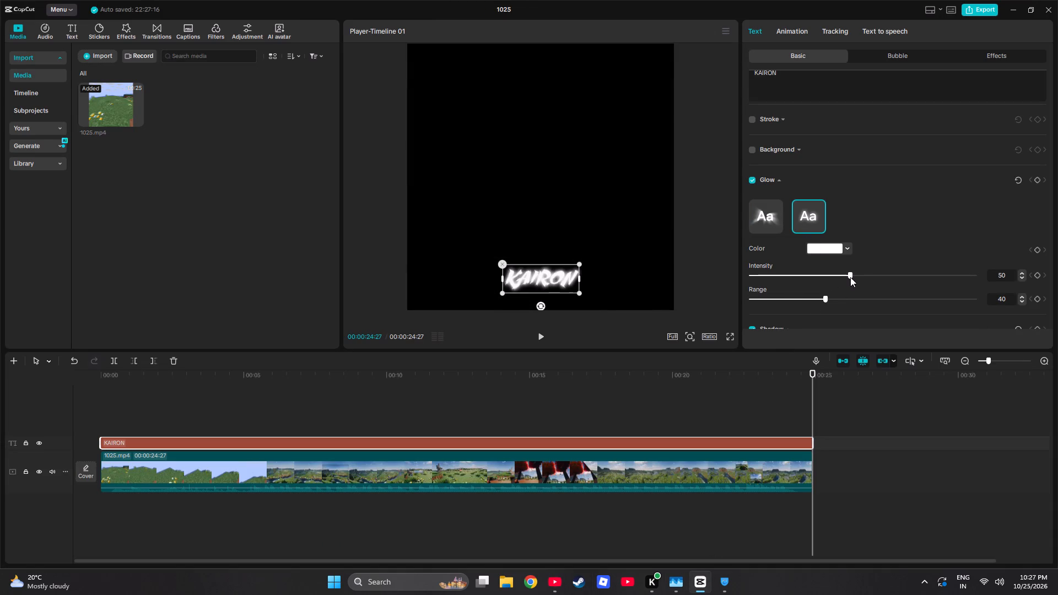
drag(851, 277, 1030, 273)
drag(831, 297, 790, 293)
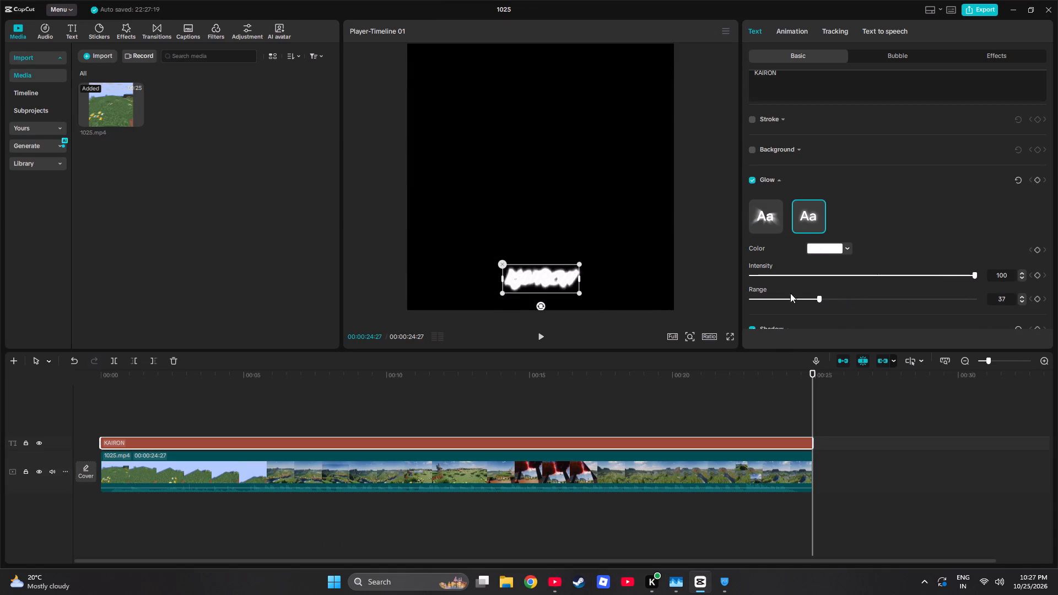
drag(790, 293, 661, 290)
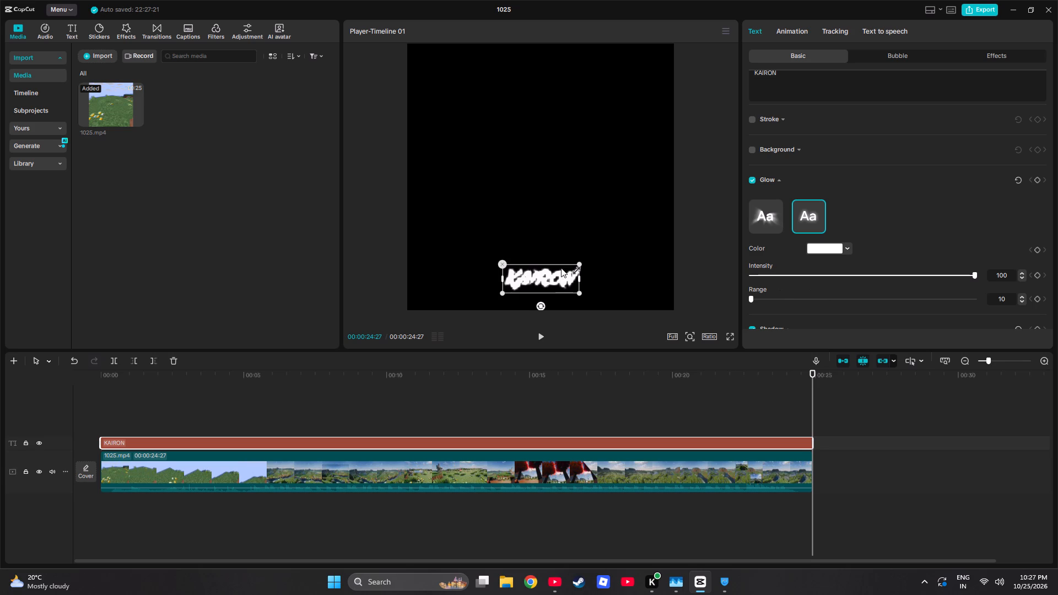
Play the video briefly from about 6 seconds to preview the glowing KAIRON text over the footage.
click(294, 390)
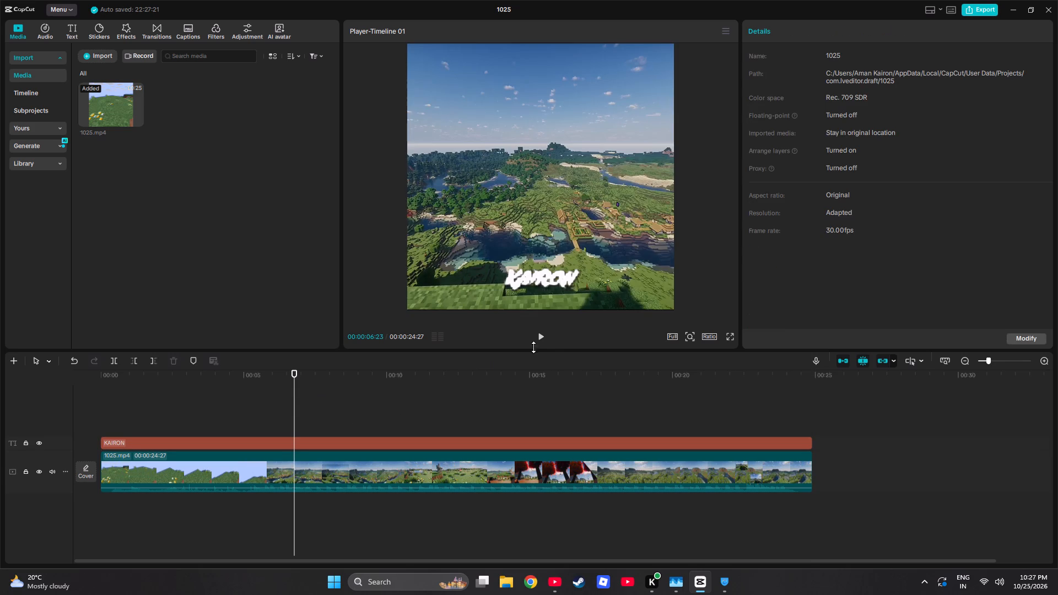
click(544, 340)
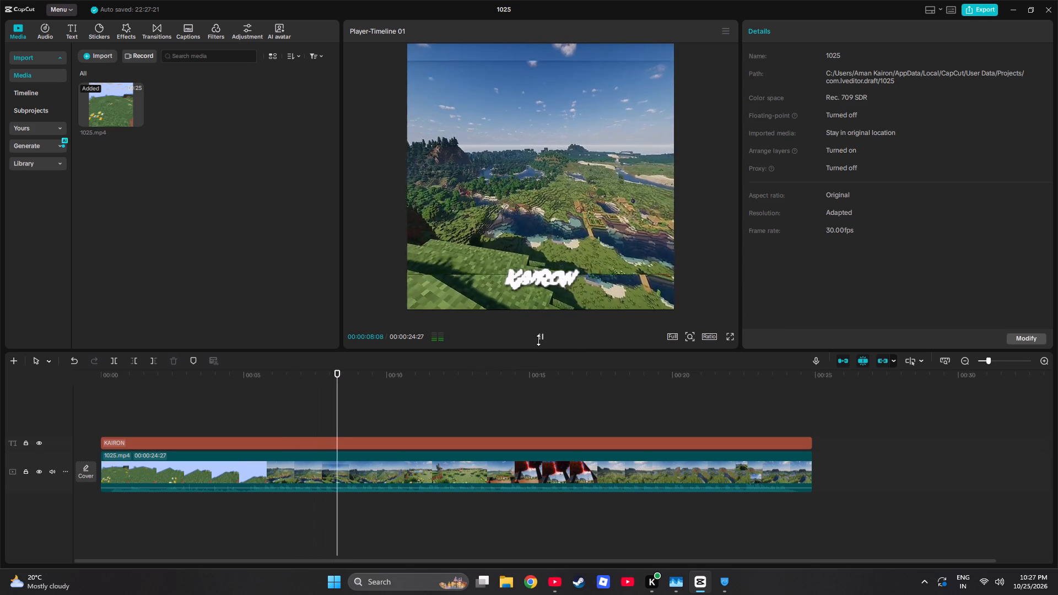
click(538, 340)
Examine the KAIRON text's blend and glow settings, and compare them with the YouTube tutorial's glow settings.
click(681, 439)
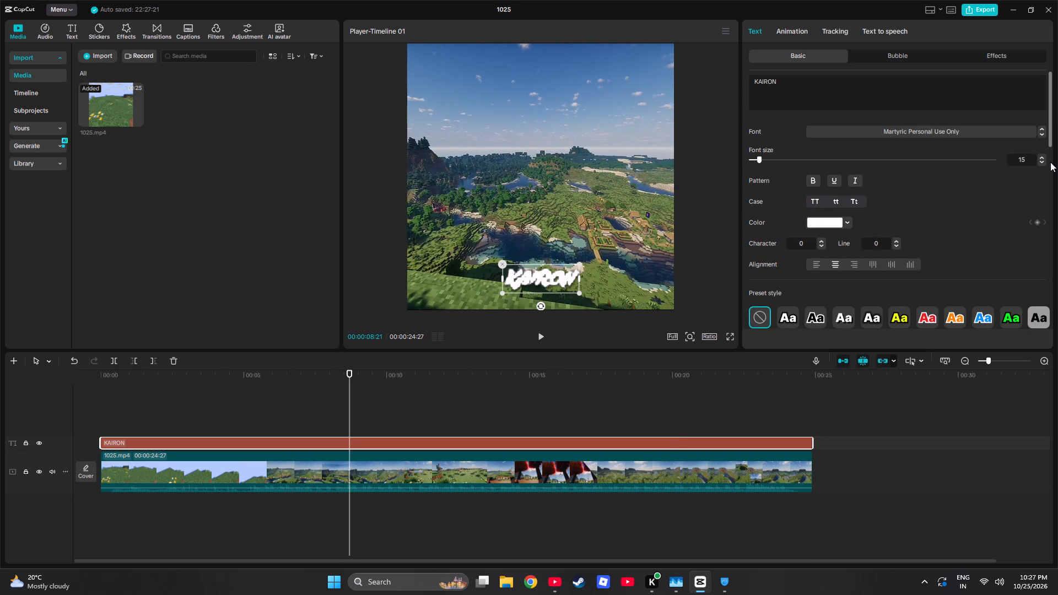
drag(1049, 140, 1049, 254)
click(1049, 254)
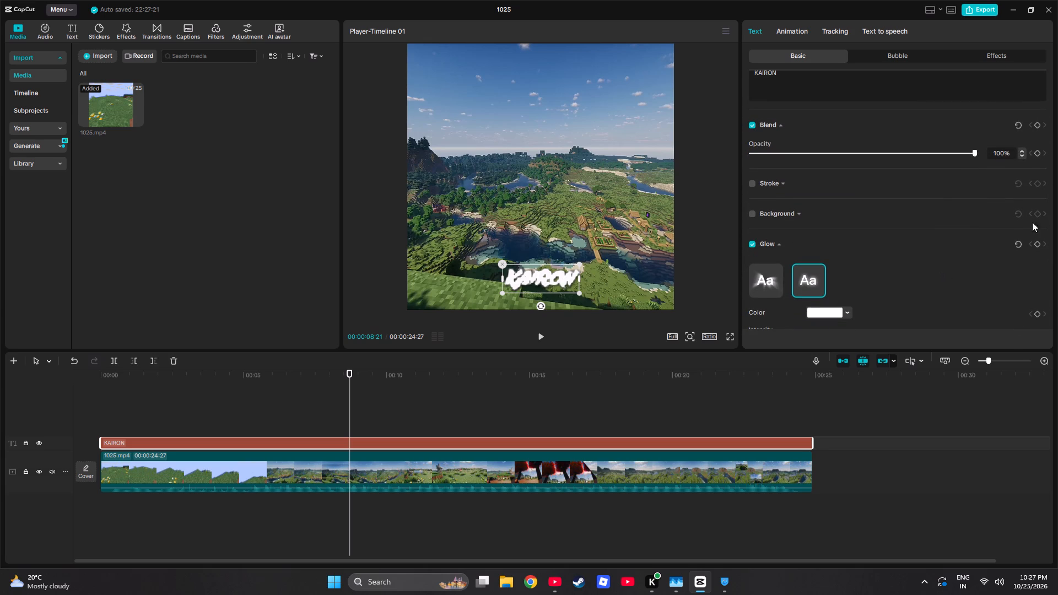
click(594, 442)
scroll(955, 204, up, 1)
scroll(955, 204, down, 1)
scroll(955, 204, up, 1)
scroll(955, 204, down, 1)
scroll(955, 204, up, 3)
click(554, 589)
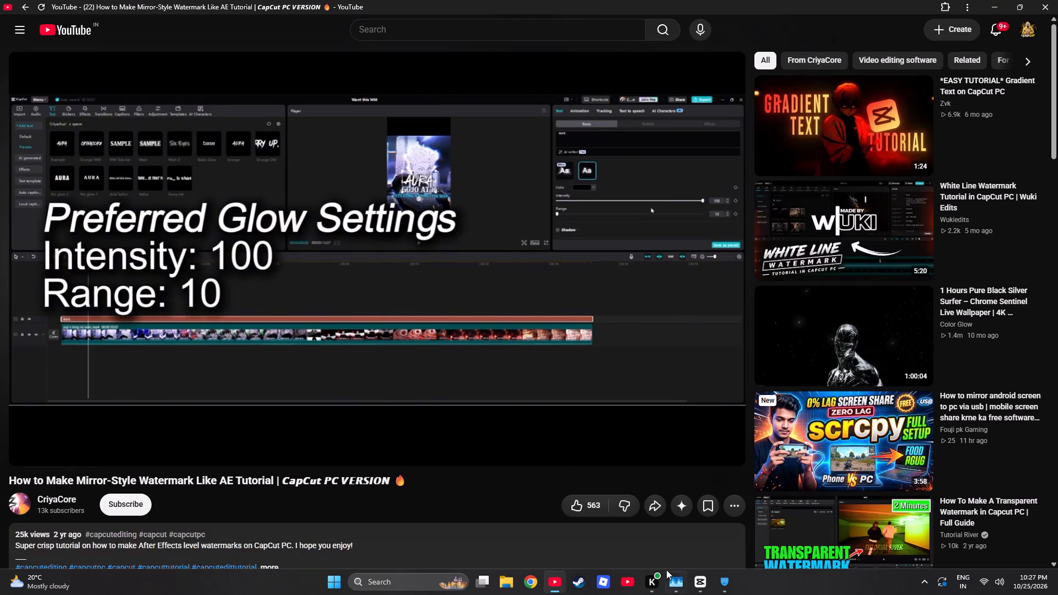
Switch to CapCut and change the KAIRON text's glow colour to black, 000000.
click(698, 582)
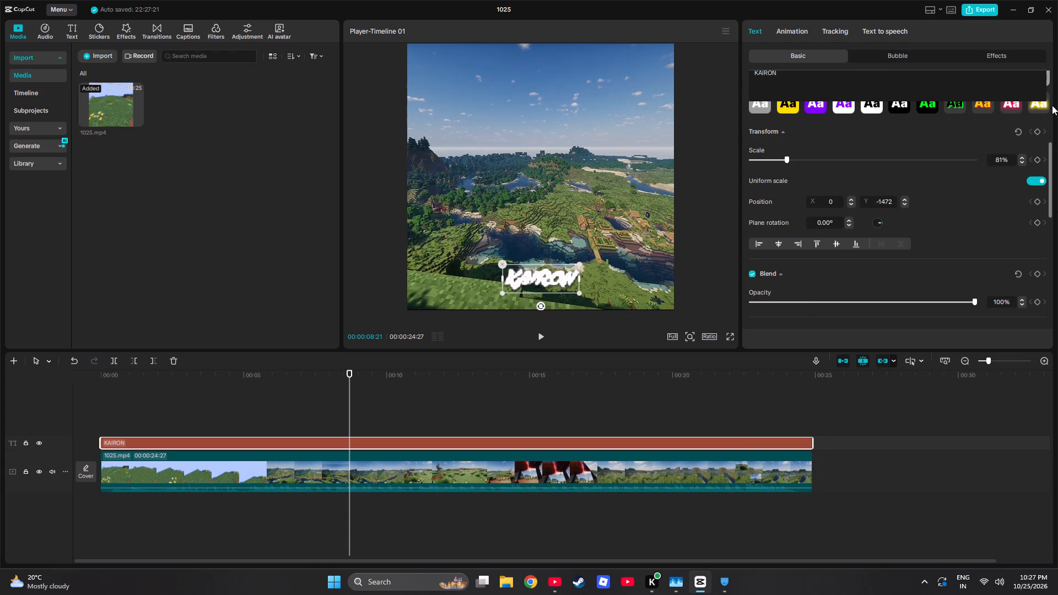
drag(1048, 156, 1041, 244)
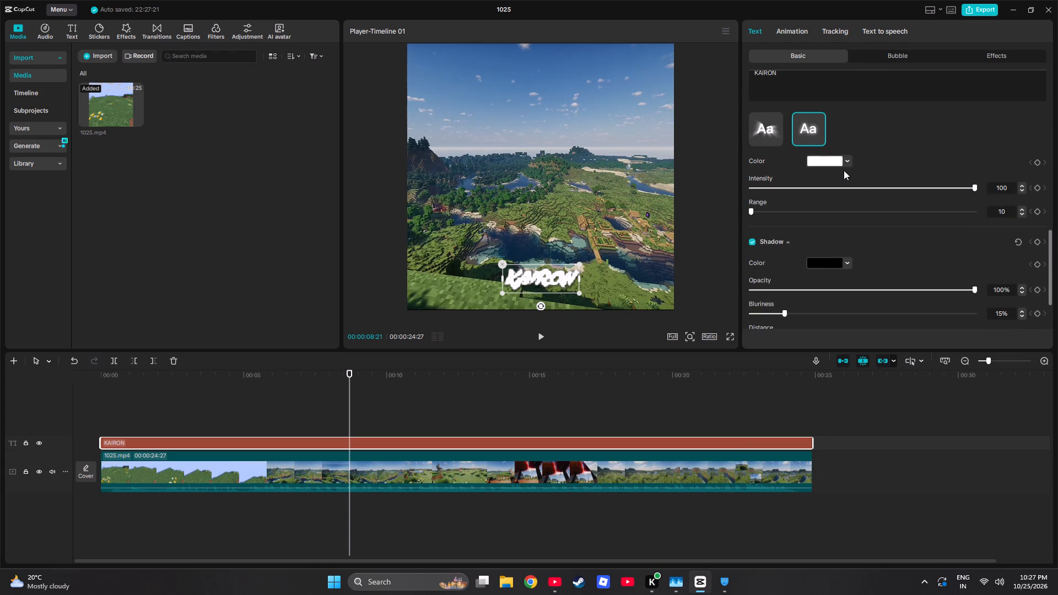
click(841, 163)
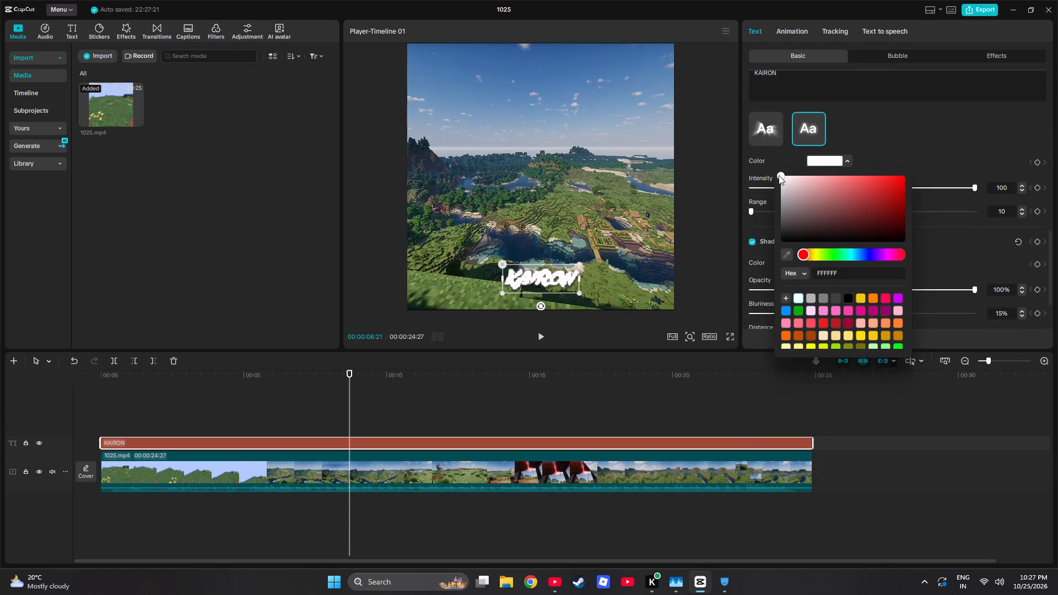
drag(779, 175, 780, 271)
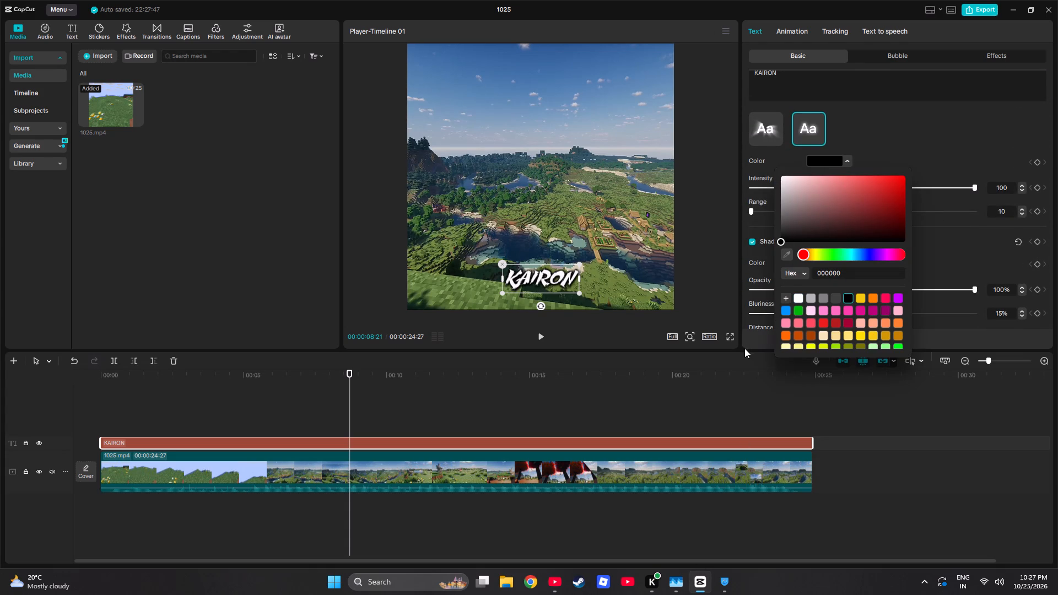
click(742, 396)
Compare the KAIRON text's glow settings with the YouTube tutorial, and play the tutorial on to its preferred shadow settings.
click(557, 441)
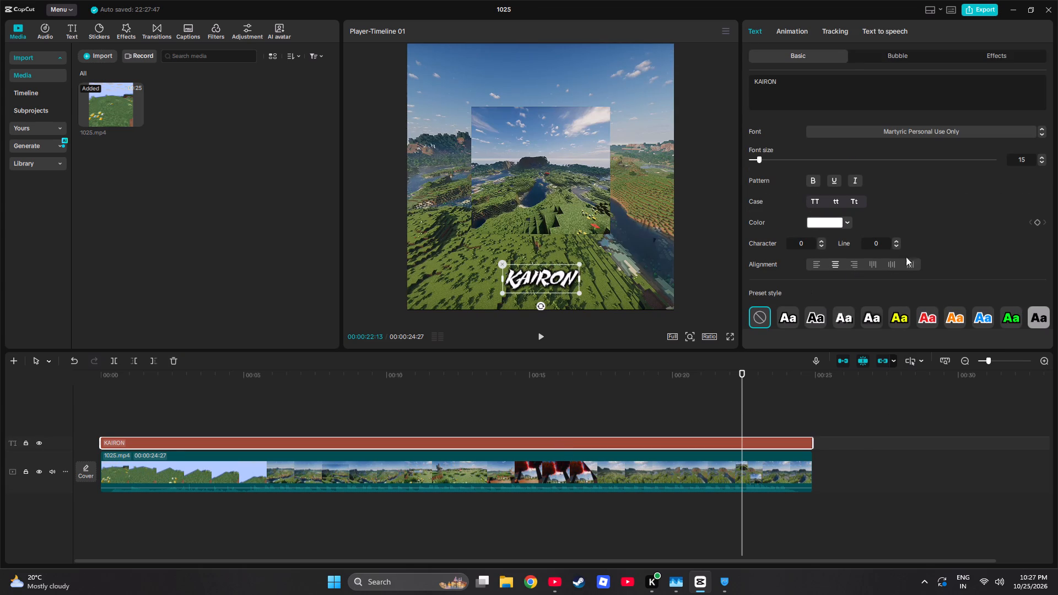
drag(1053, 133, 1050, 180)
drag(1049, 136, 1041, 293)
click(554, 583)
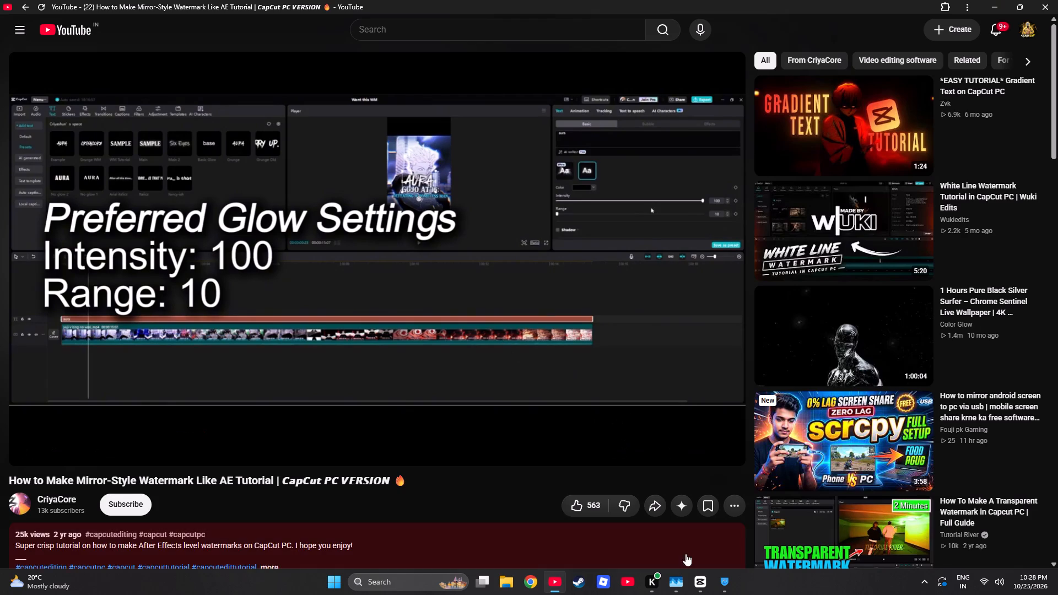
click(697, 585)
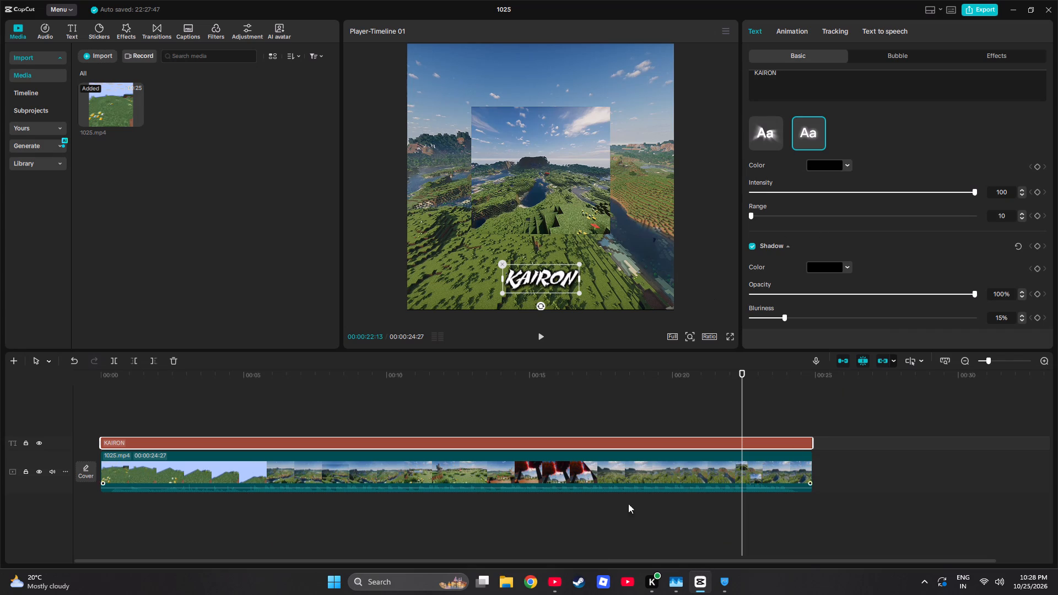
click(562, 593)
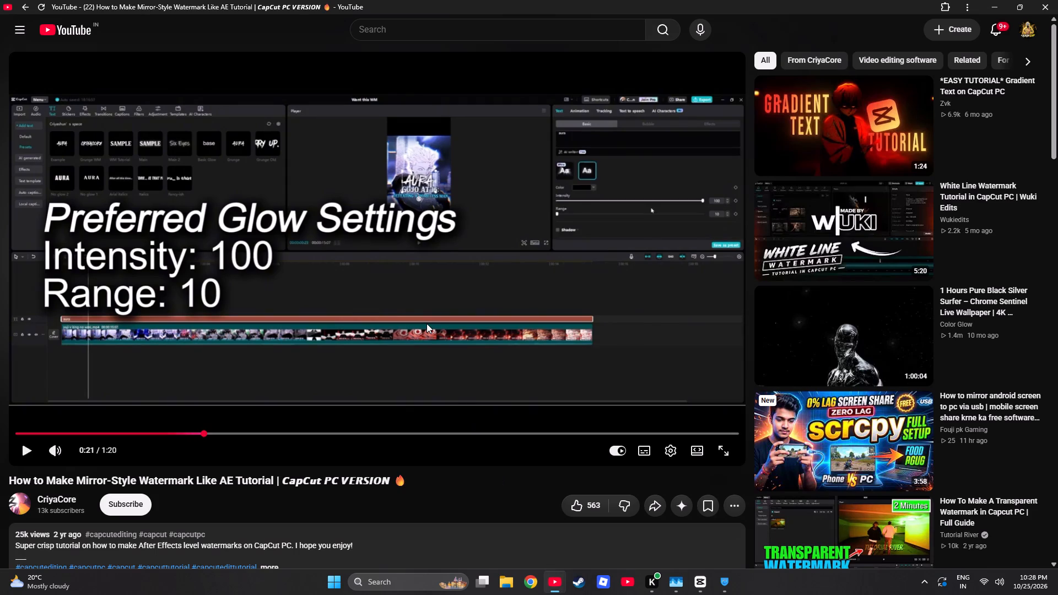
click(426, 323)
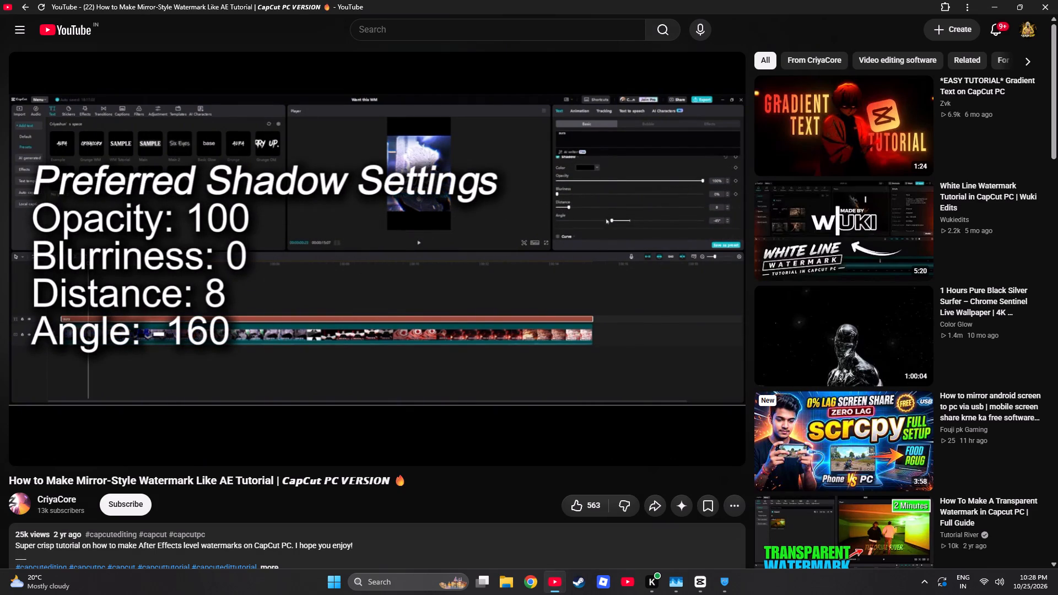
click(425, 323)
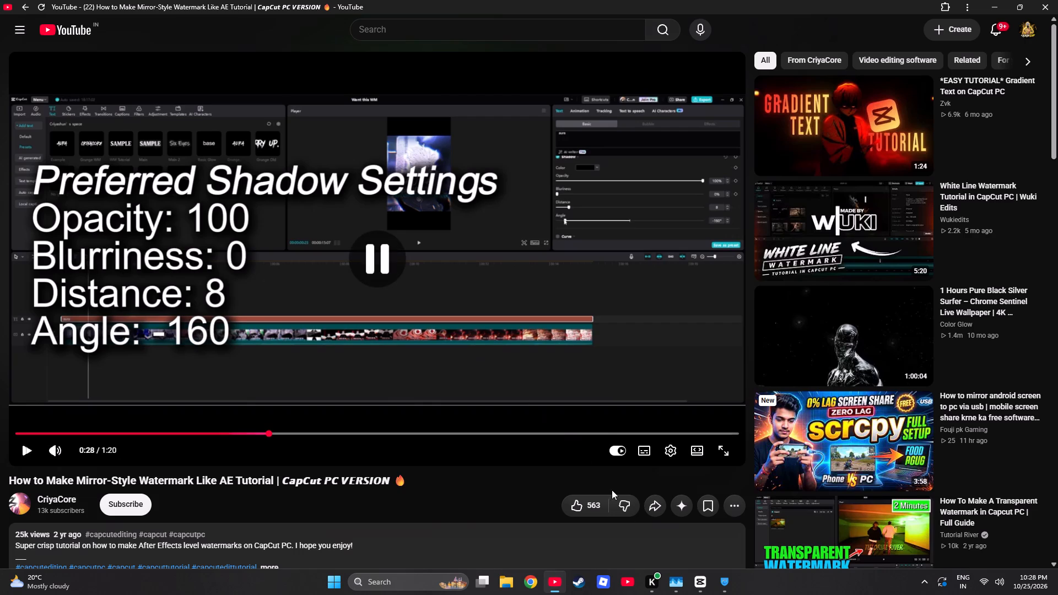
Switch to CapCut and set the KAIRON text's shadow to blurriness 0%, distance 8 and angle -160°.
click(704, 585)
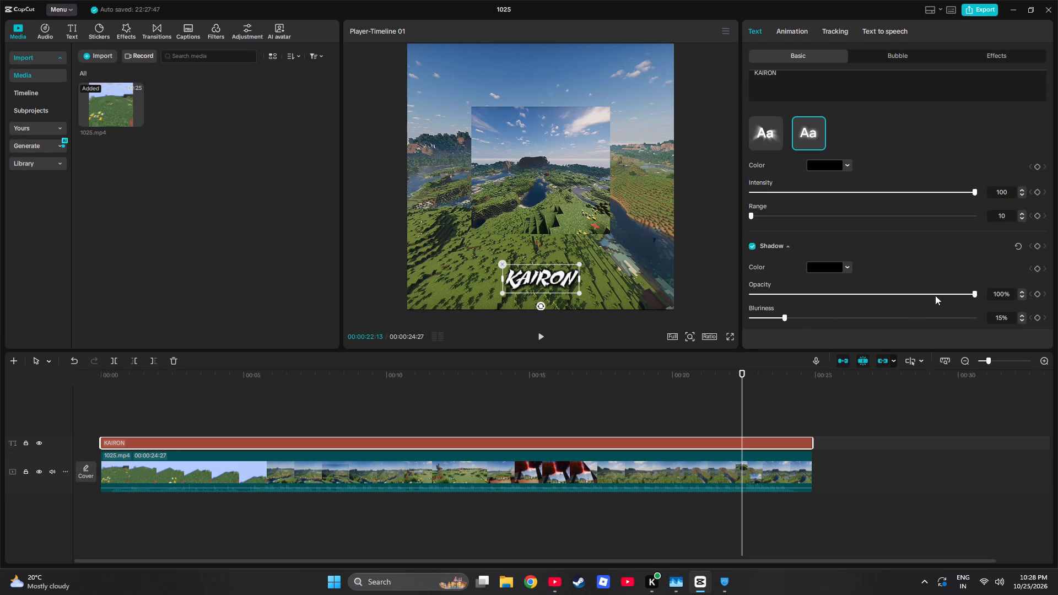
click(562, 585)
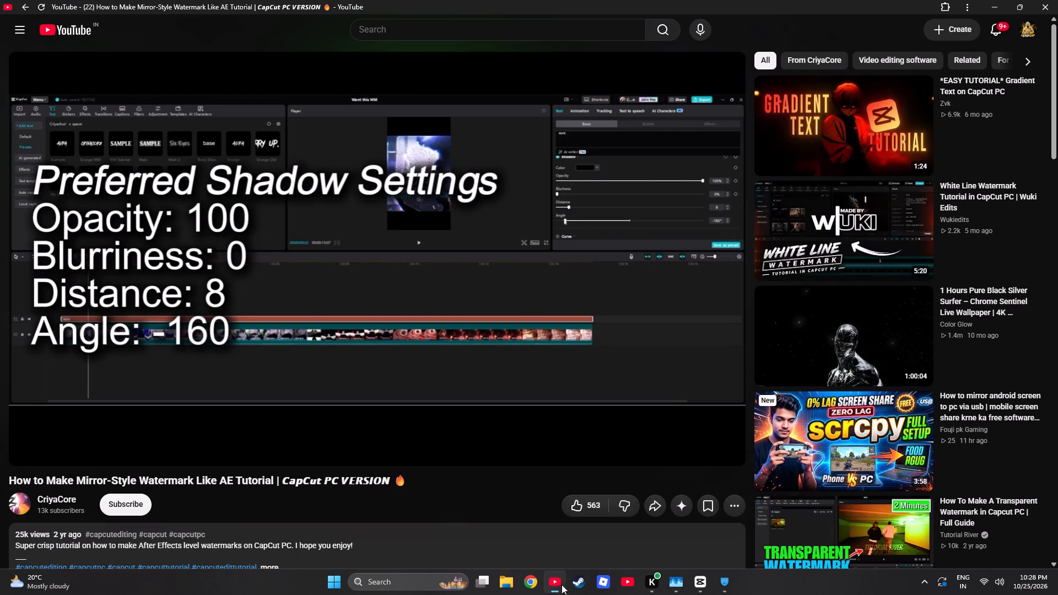
click(699, 578)
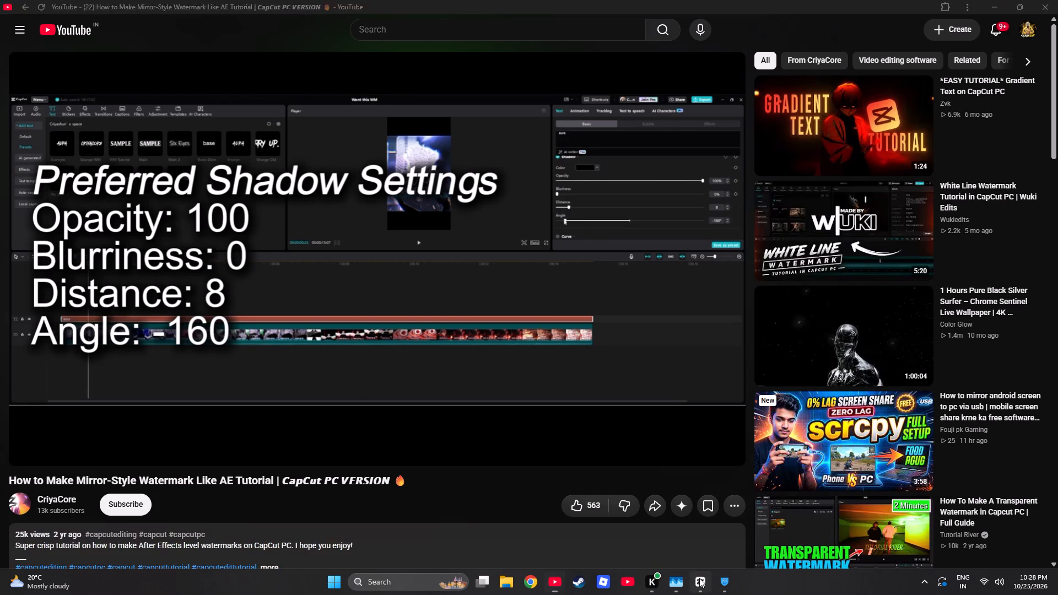
drag(783, 316, 717, 318)
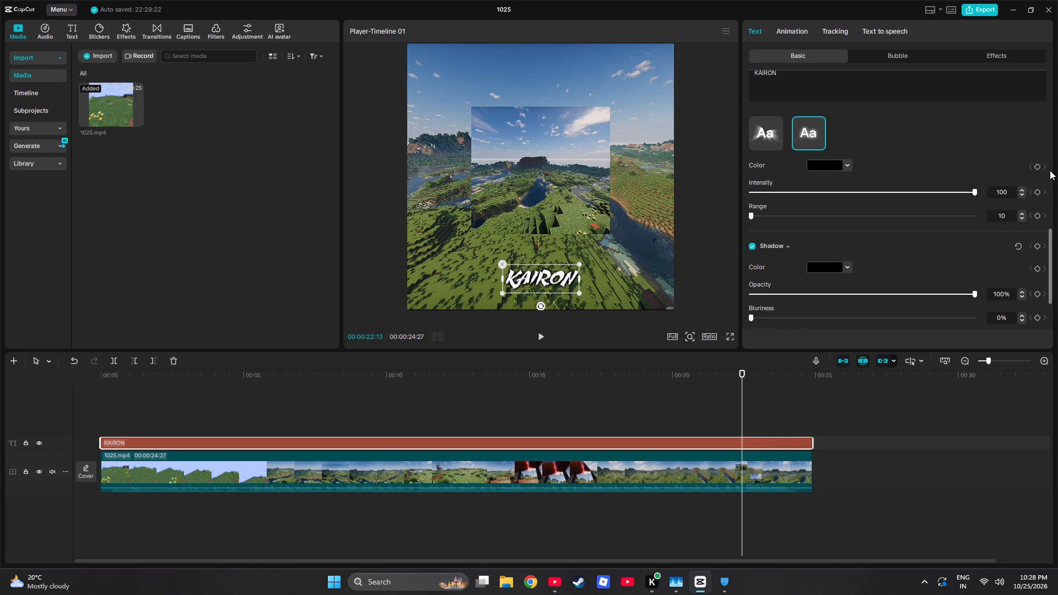
drag(1050, 248, 1051, 275)
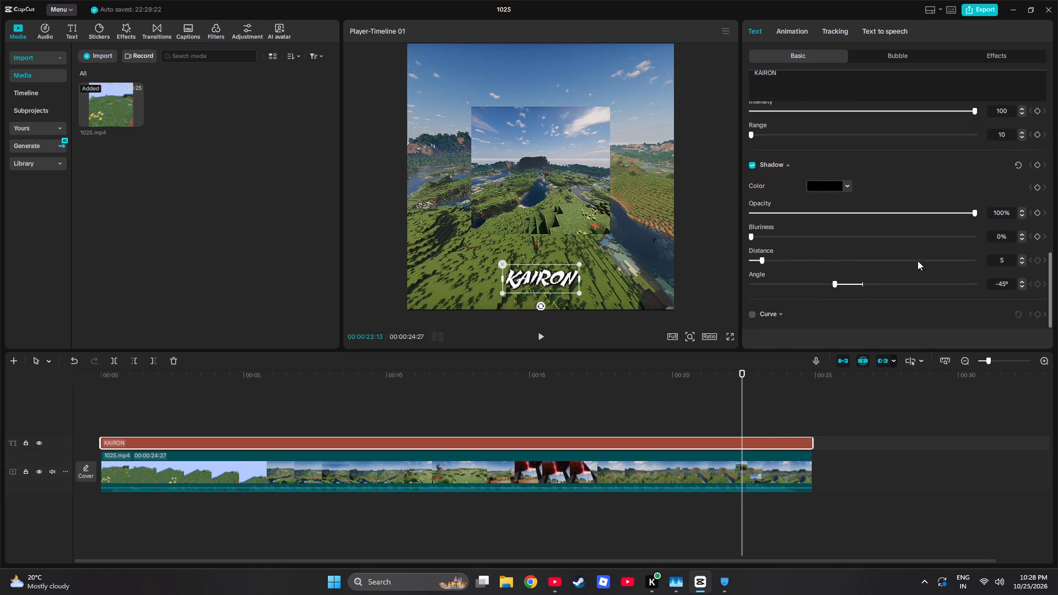
triple_click(1021, 256)
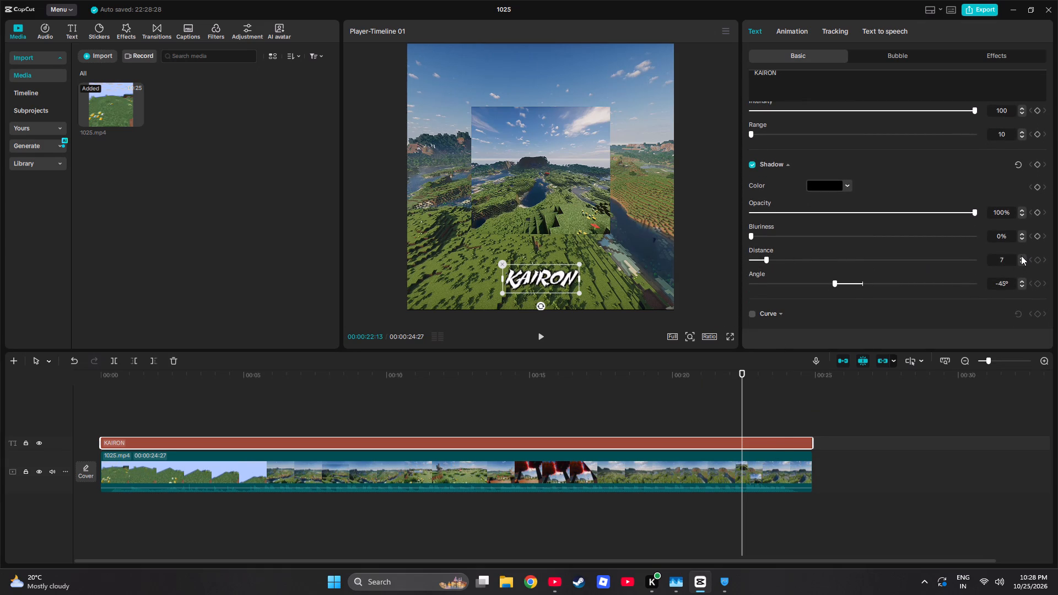
click(1021, 256)
click(1021, 256)
double_click(1022, 262)
click(1007, 282)
key(BackSpace)
key(BackSpace)
text(160)
scroll(1012, 281, up, 4)
scroll(1012, 281, down, 2)
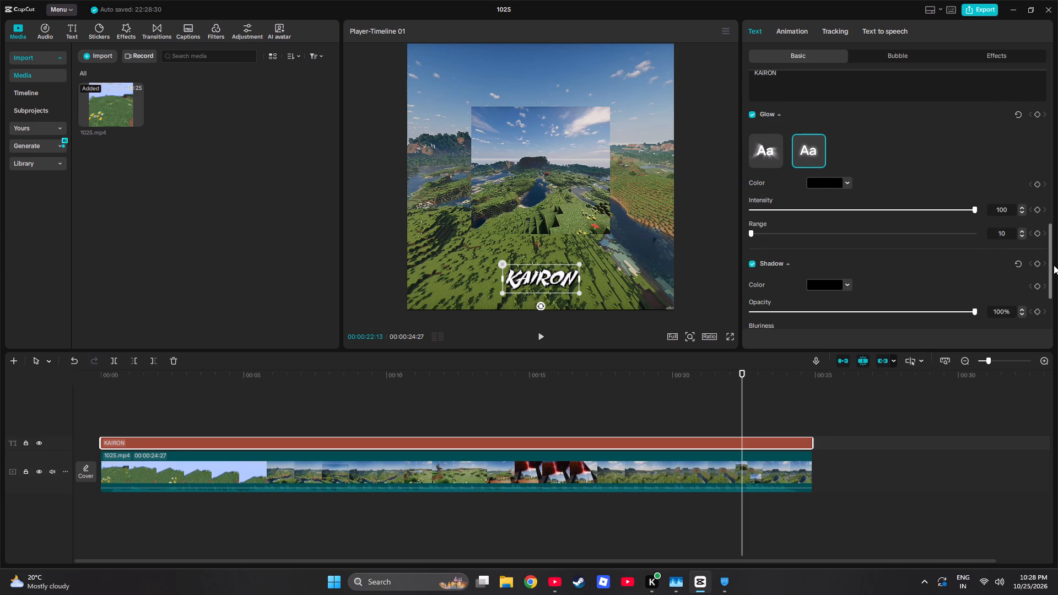
drag(1051, 272, 1049, 344)
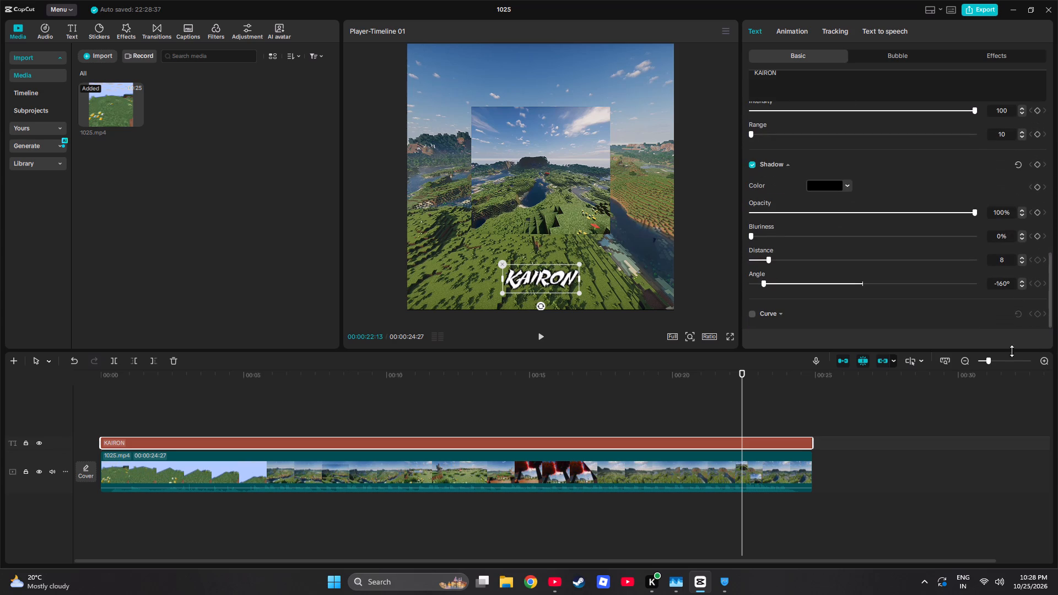
Switch to the YouTube tutorial and watch how the green screen image is added to the timeline.
click(555, 583)
click(487, 310)
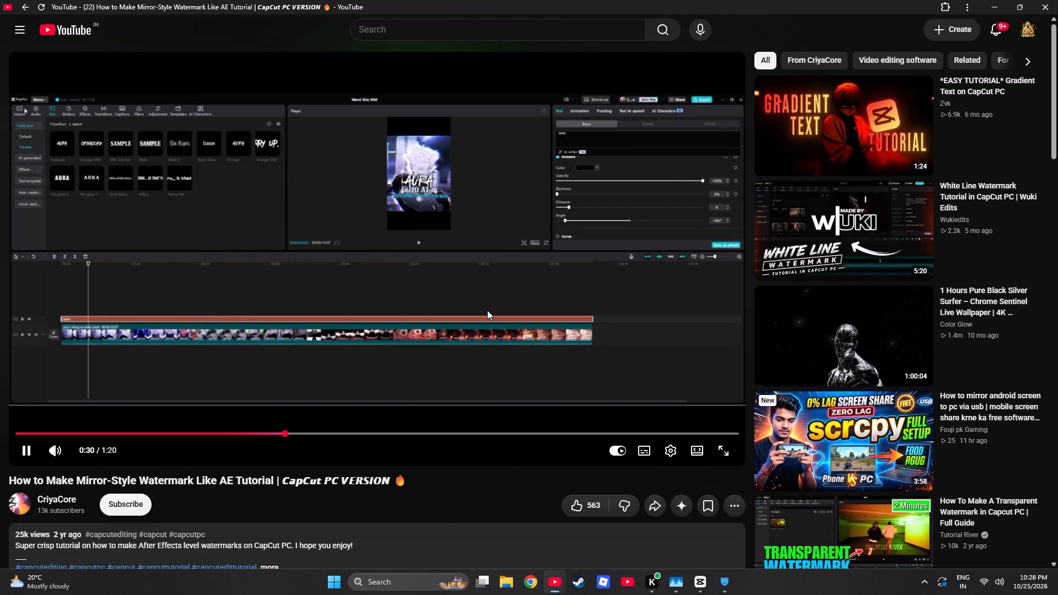
click(487, 310)
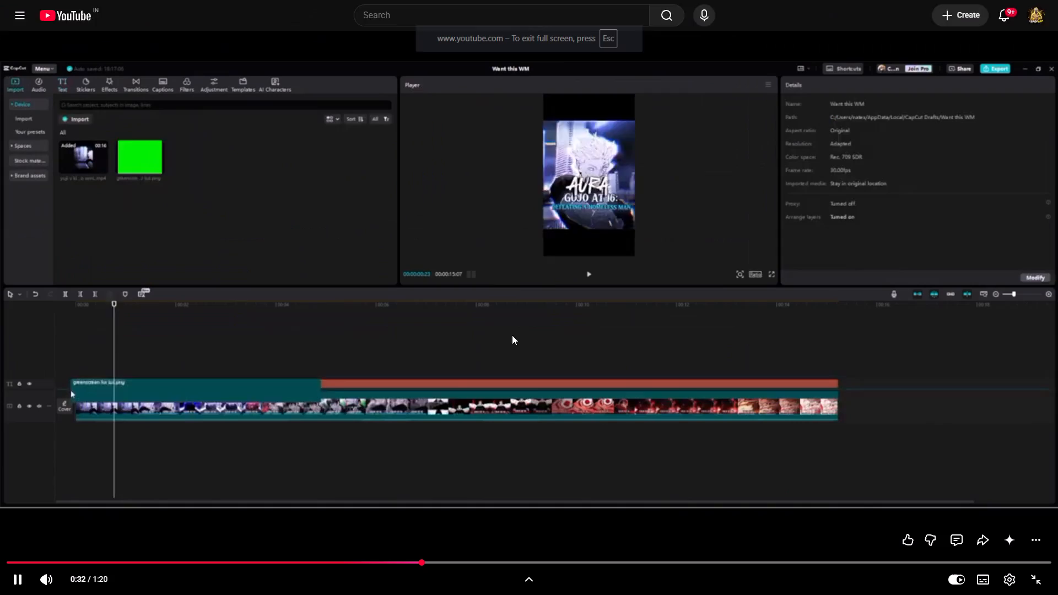
click(1043, 580)
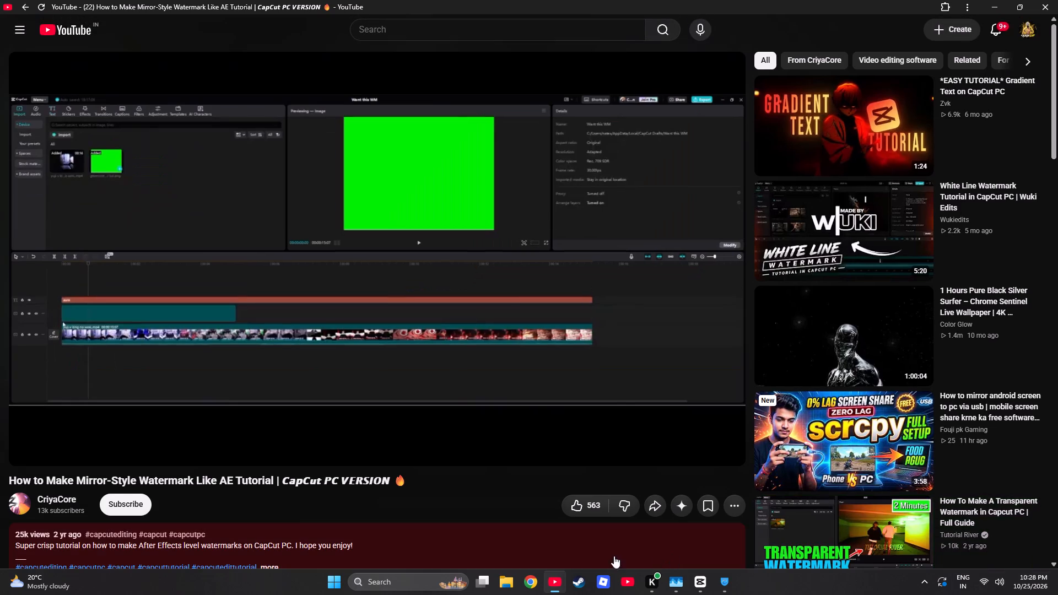
Switch to Google Chrome and search Google for "green screen".
click(533, 578)
click(300, 31)
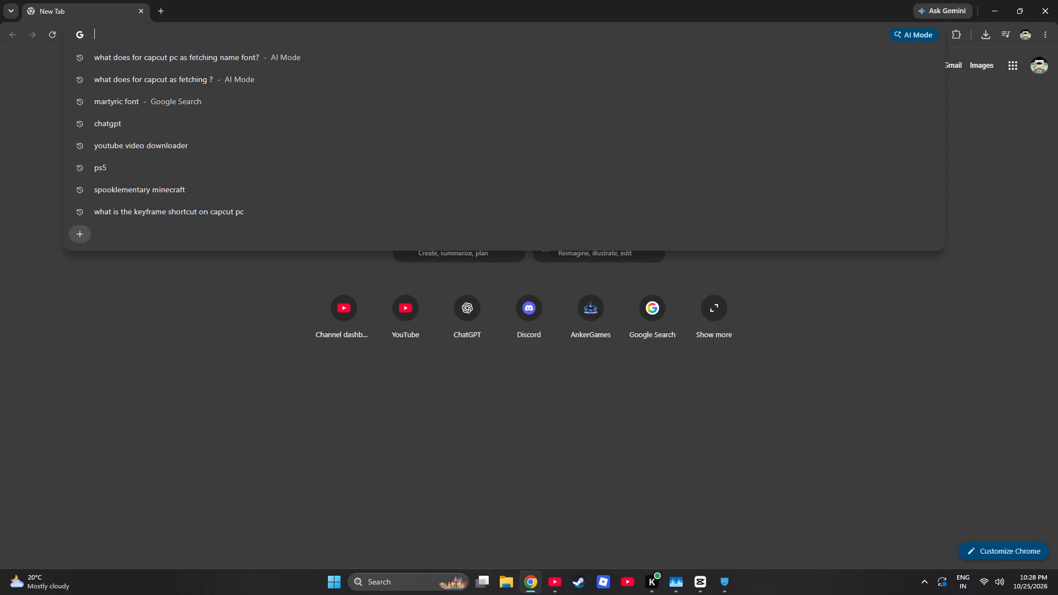
text(gree)
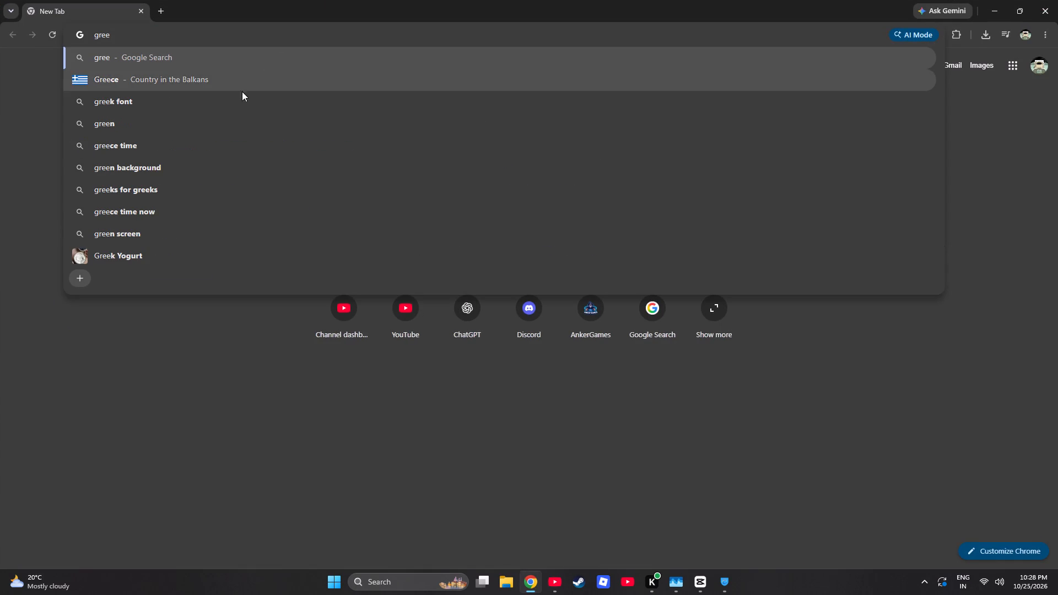
text(n)
key(space)
text(sc)
key(r)
text(ee)
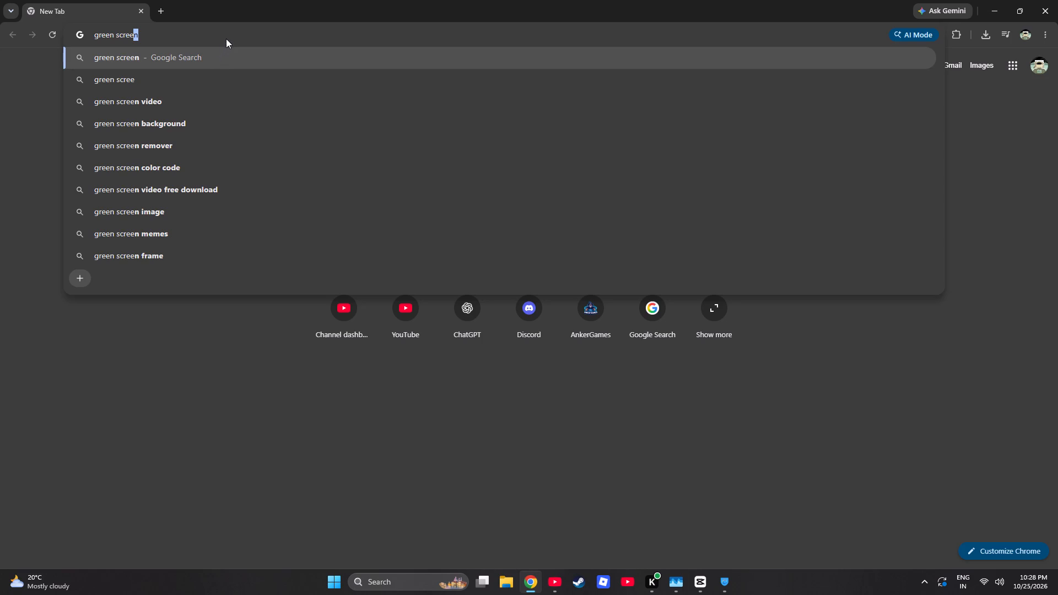
click(226, 38)
key(Return)
Open the White Screen site from the image results, download its 1080p green background image, and close the browser window.
click(292, 194)
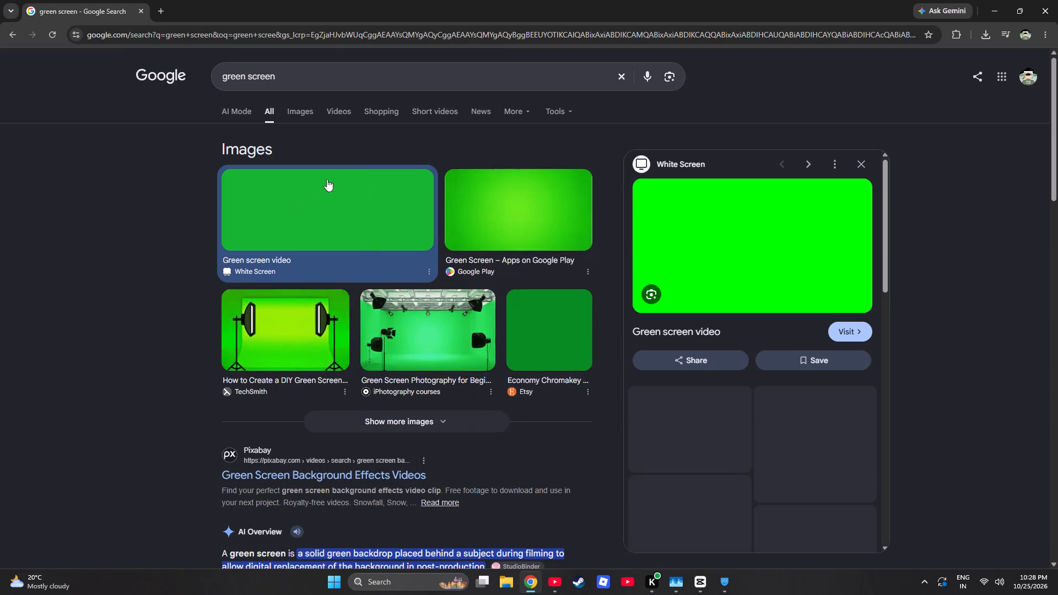
click(724, 236)
right_click(724, 236)
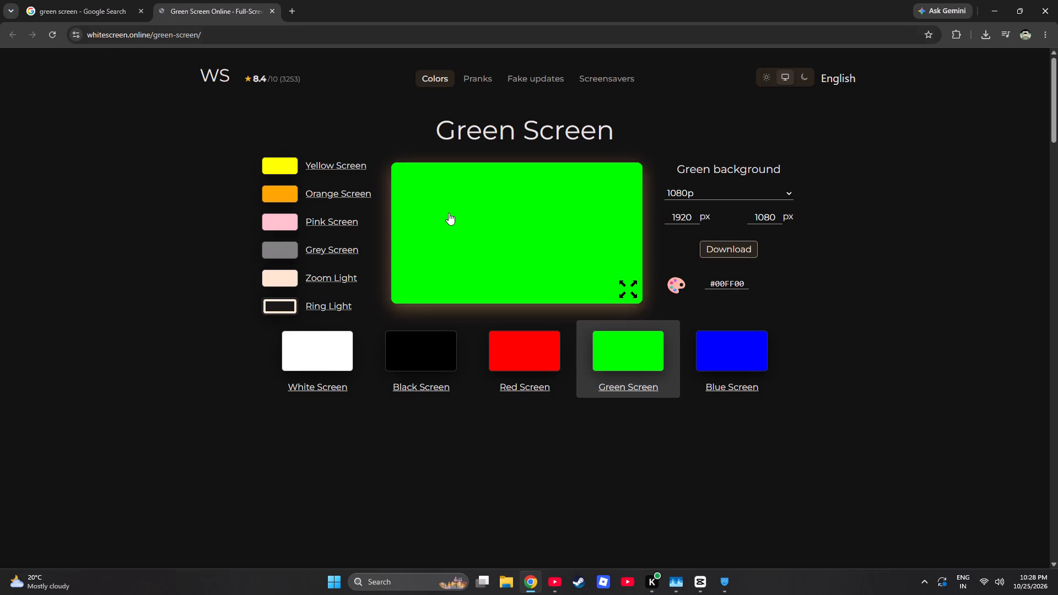
click(733, 249)
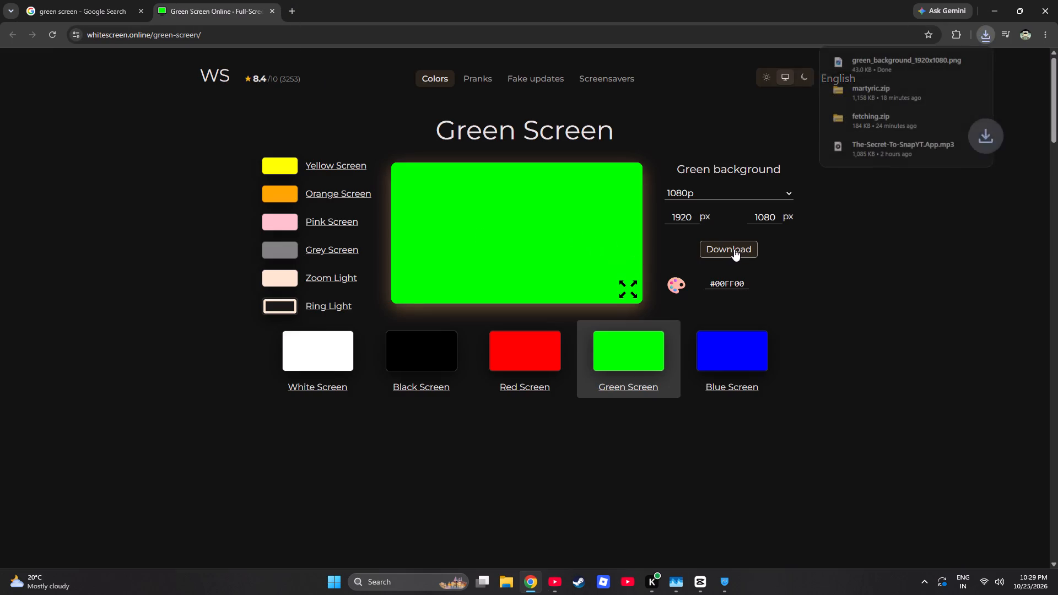
click(1057, 0)
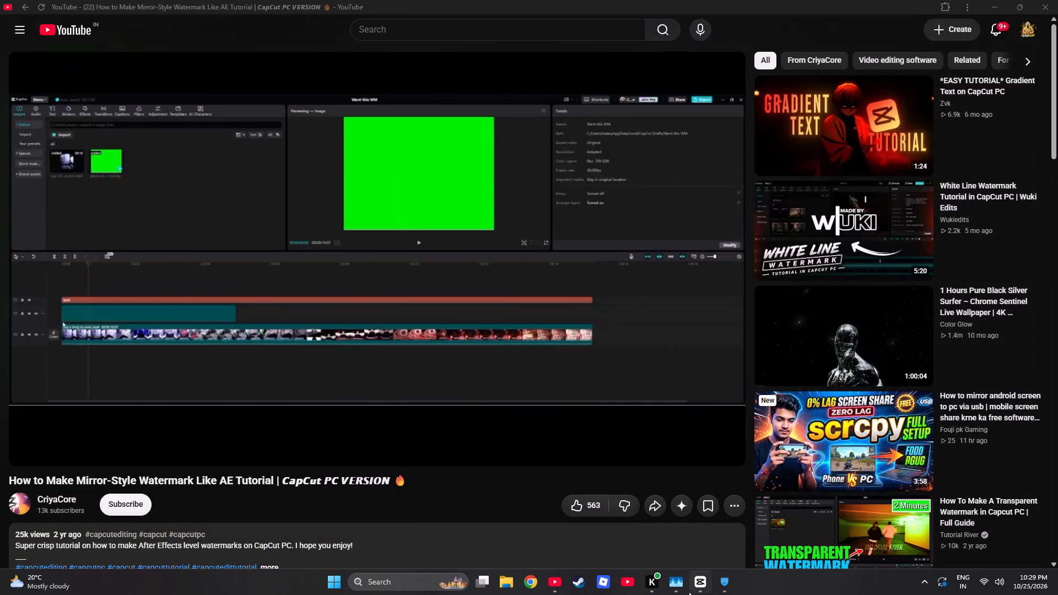
Switch to CapCut and import green_background_1920x1080.png from the Downloads folder into the project media.
click(698, 591)
click(102, 59)
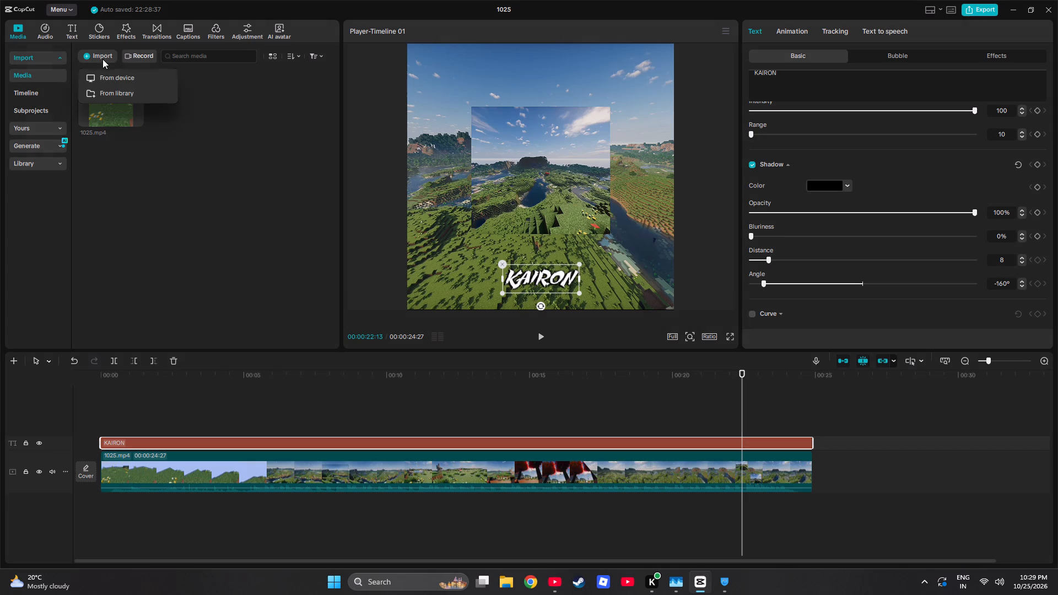
click(100, 74)
click(52, 159)
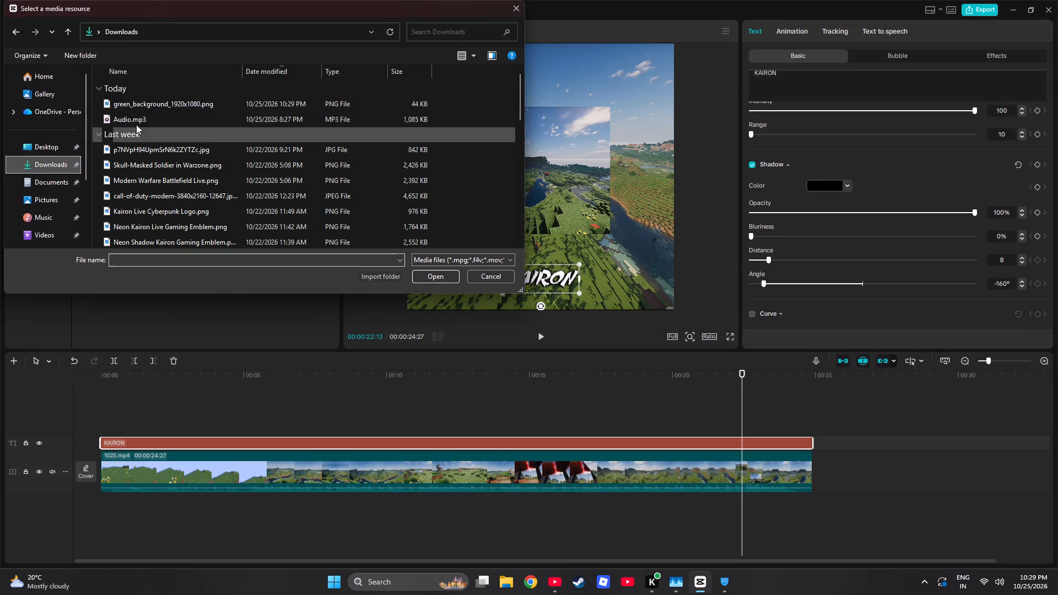
click(156, 107)
click(450, 282)
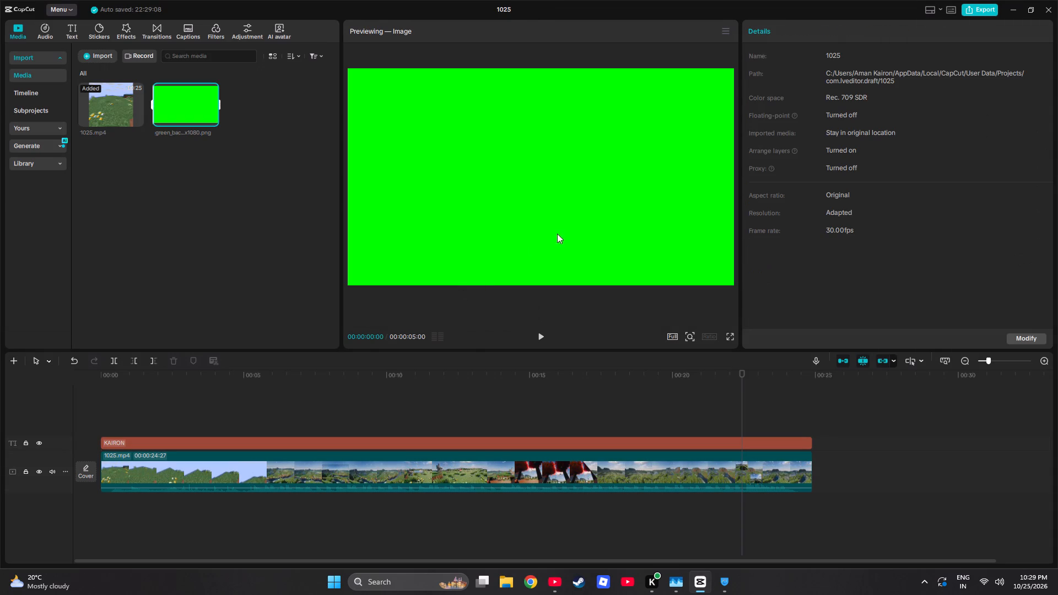
Place the green background at the timeline start on a track above the KAIRON text and extend it to the video's end.
drag(179, 103, 109, 435)
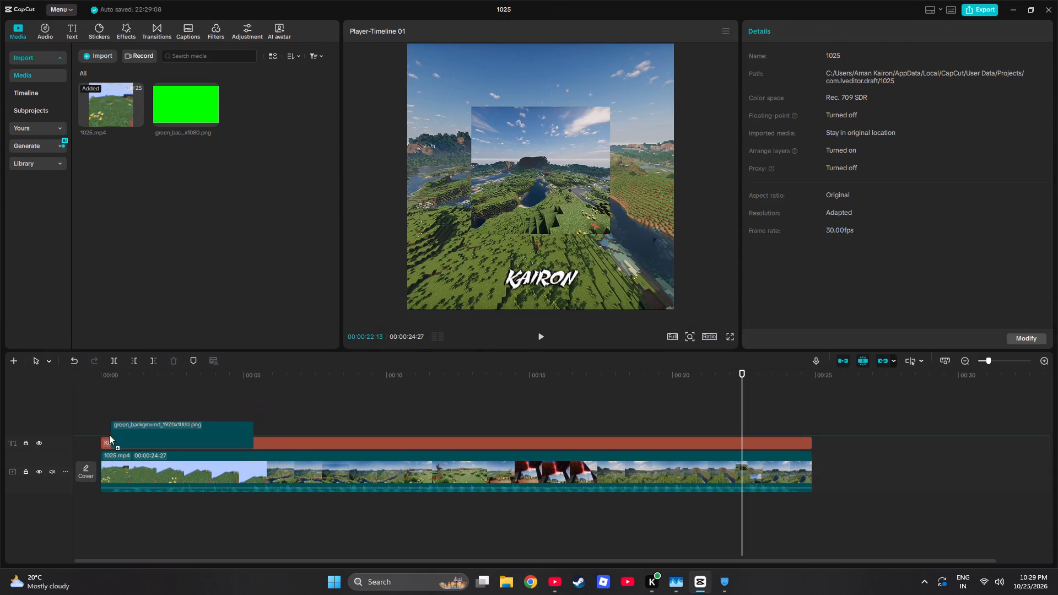
drag(109, 435, 104, 427)
drag(244, 427, 277, 429)
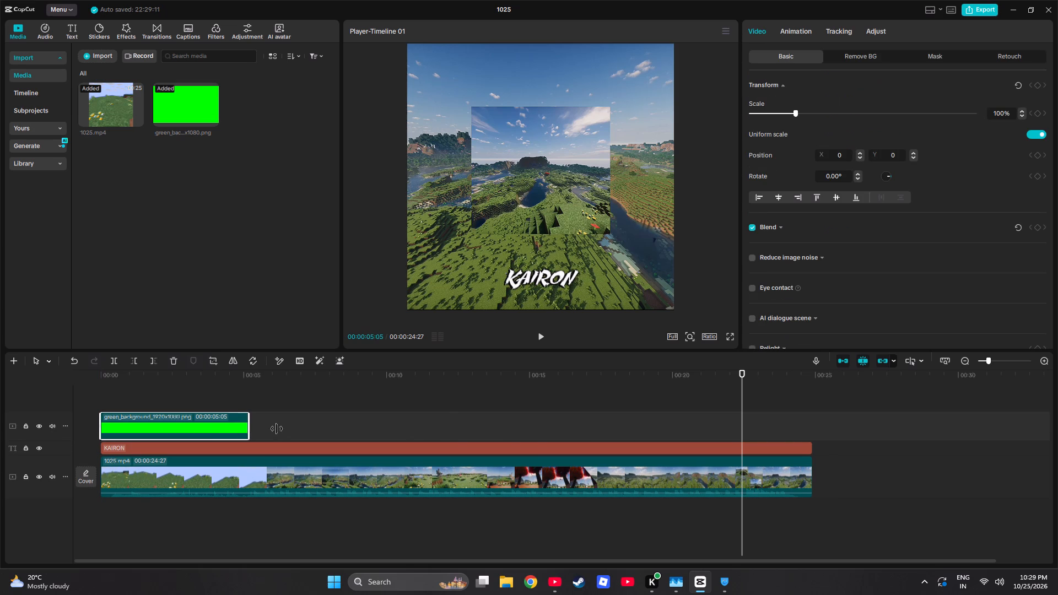
drag(277, 429, 811, 444)
Move the green background down in the frame to about X -44, Y -900, covering the KAIRON text area.
drag(576, 205, 573, 268)
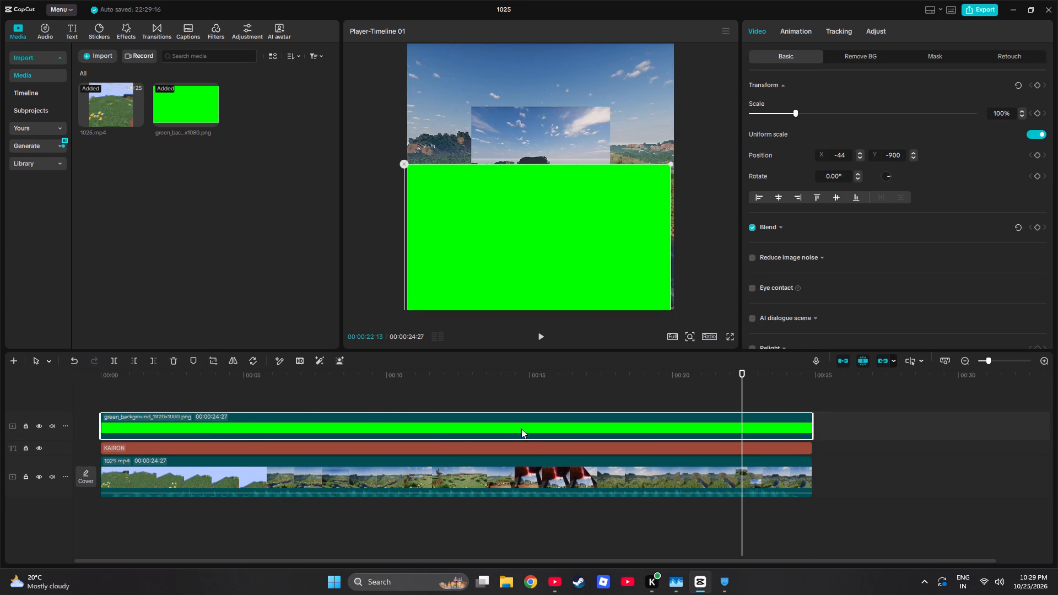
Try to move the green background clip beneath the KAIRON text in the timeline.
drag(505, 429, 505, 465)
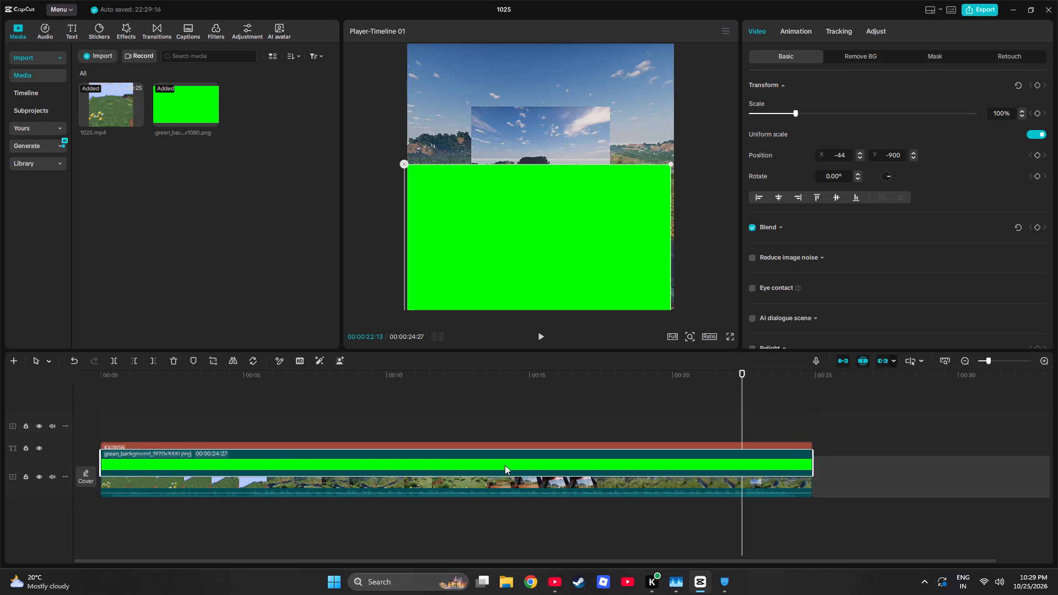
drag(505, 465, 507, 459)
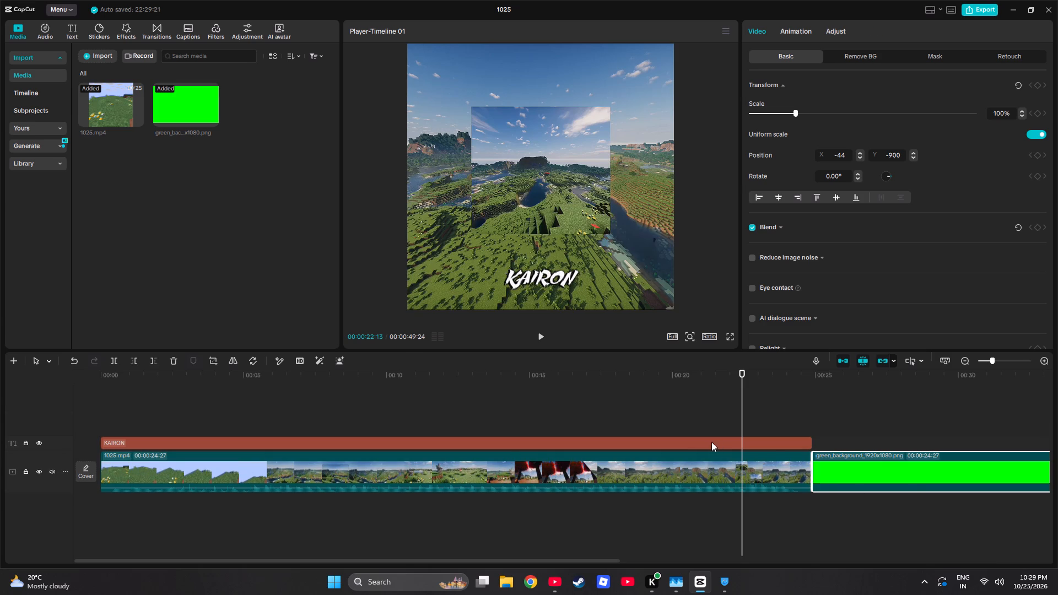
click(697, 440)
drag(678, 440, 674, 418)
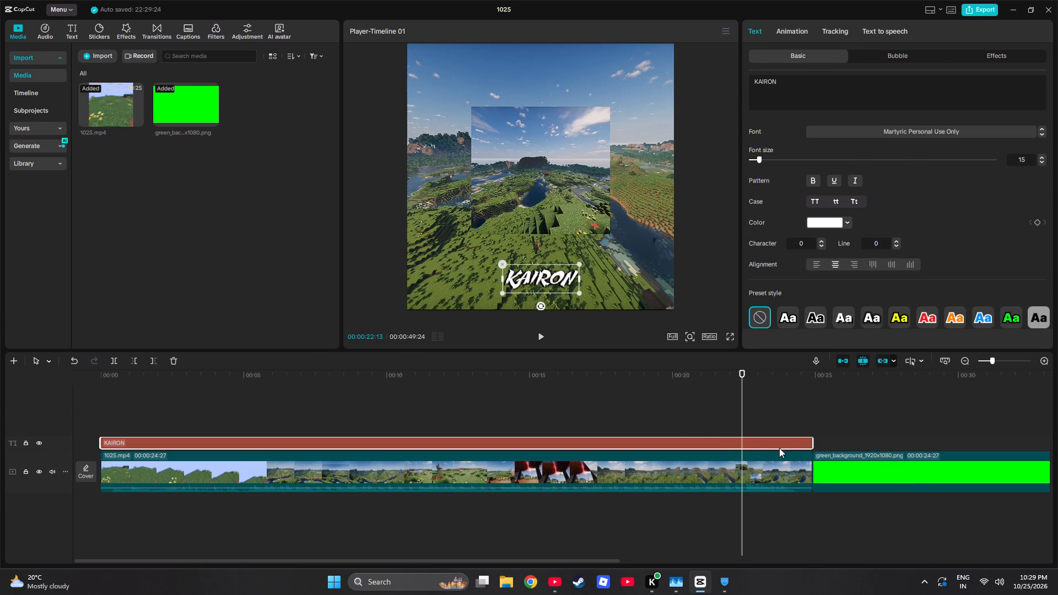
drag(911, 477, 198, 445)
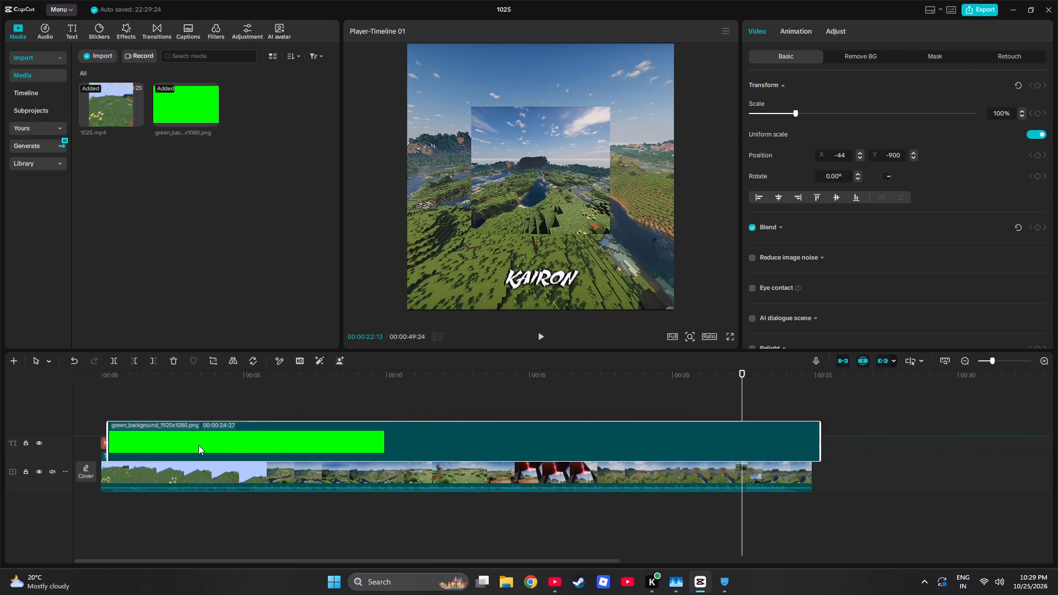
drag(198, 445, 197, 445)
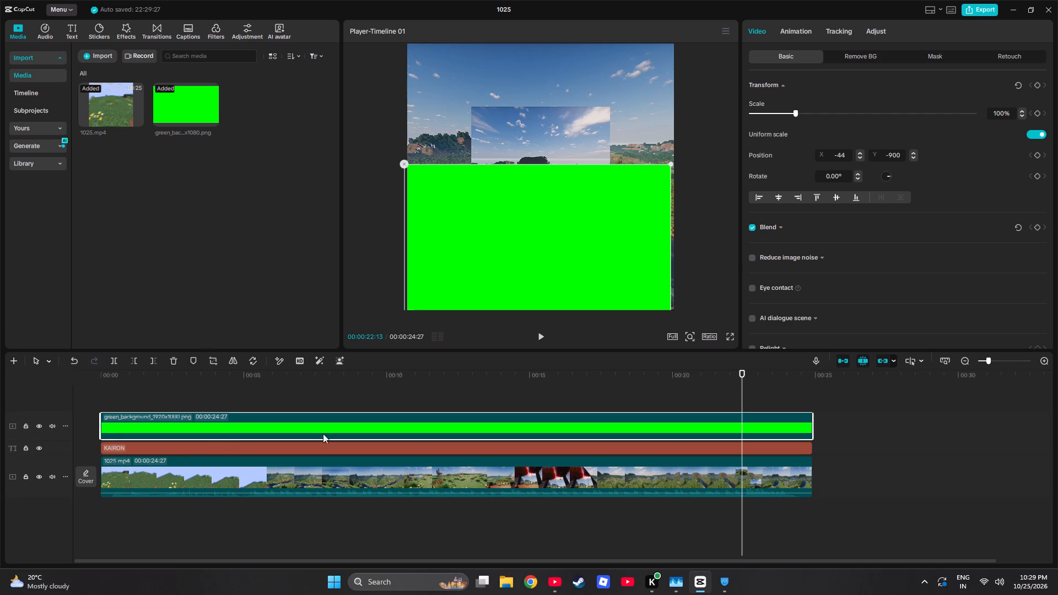
Check the layer order in the YouTube tutorial, and place the KAIRON text in CapCut above the green background, aligned to the timeline start.
click(558, 582)
click(442, 323)
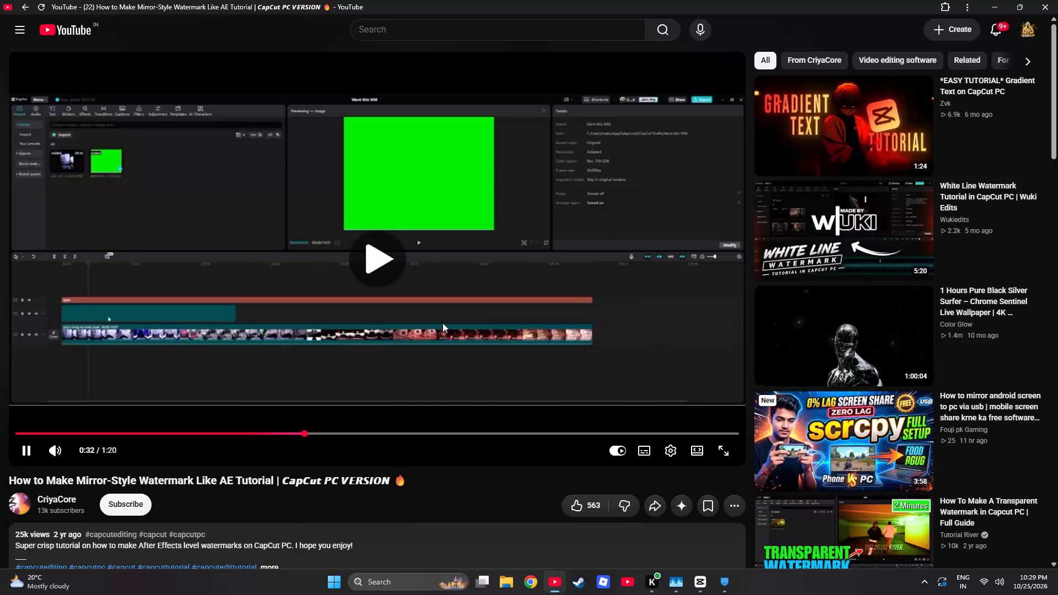
click(442, 323)
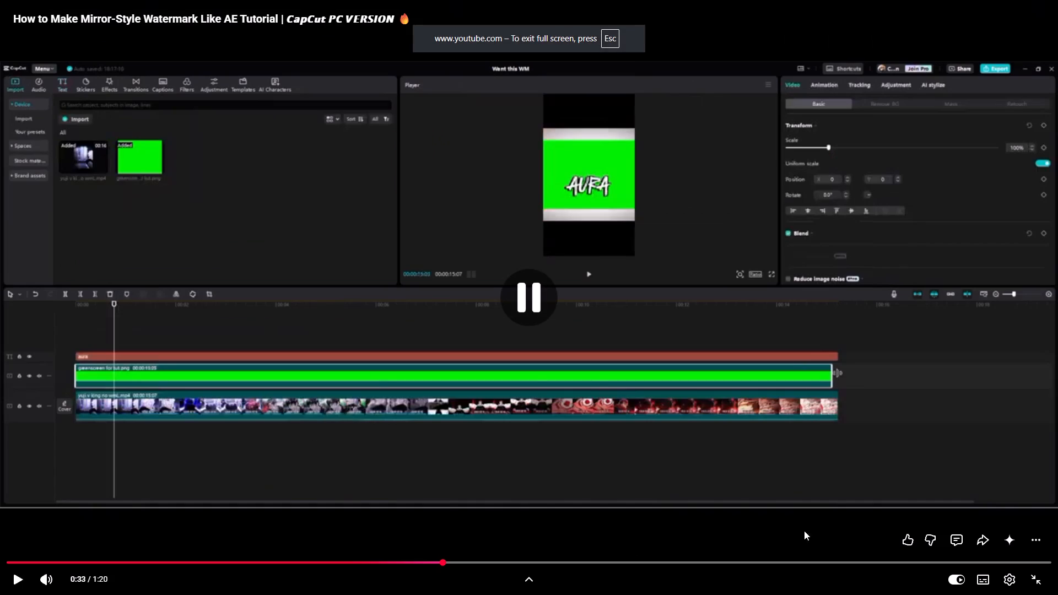
click(1038, 580)
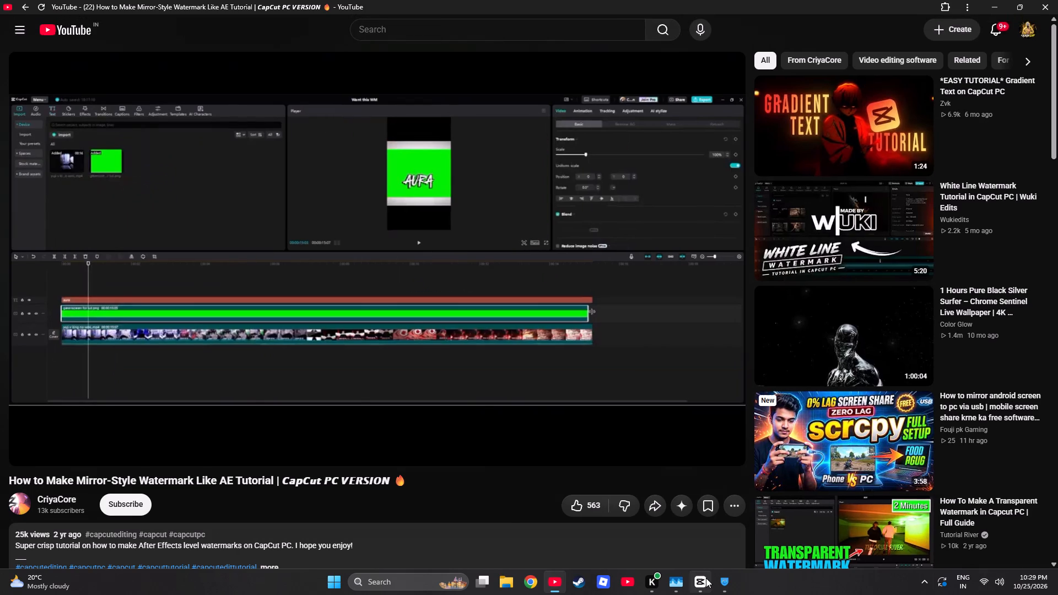
click(706, 578)
drag(12, 420, 12, 442)
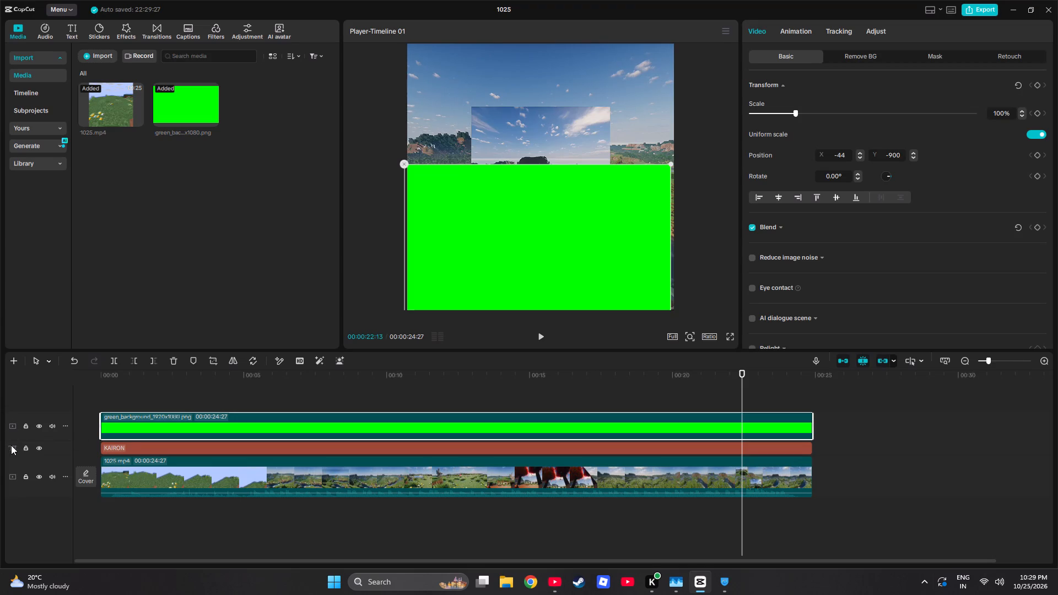
drag(11, 446, 14, 420)
drag(136, 447, 147, 408)
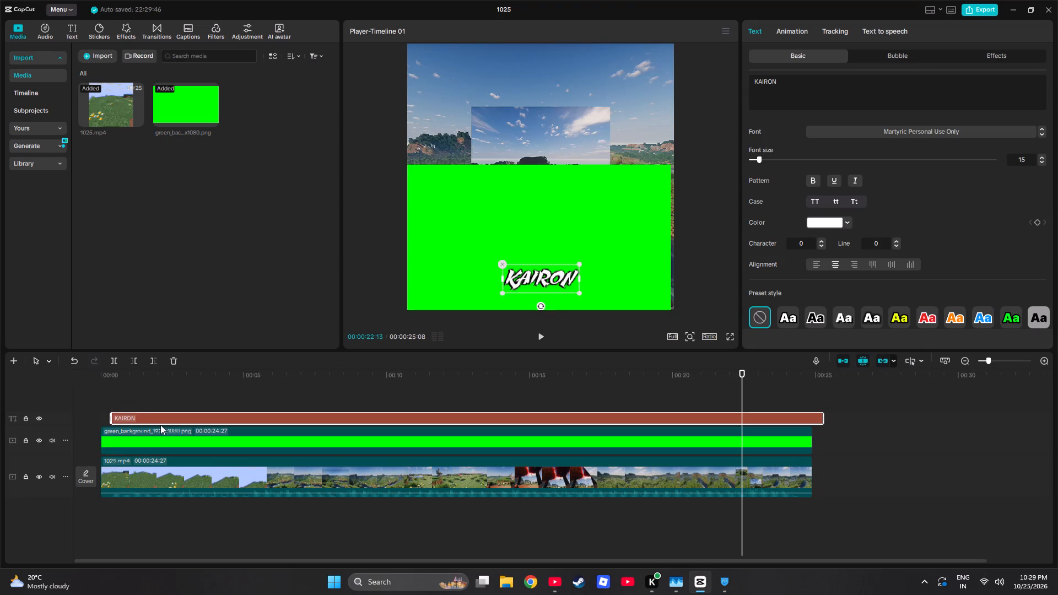
click(159, 421)
drag(154, 420, 151, 420)
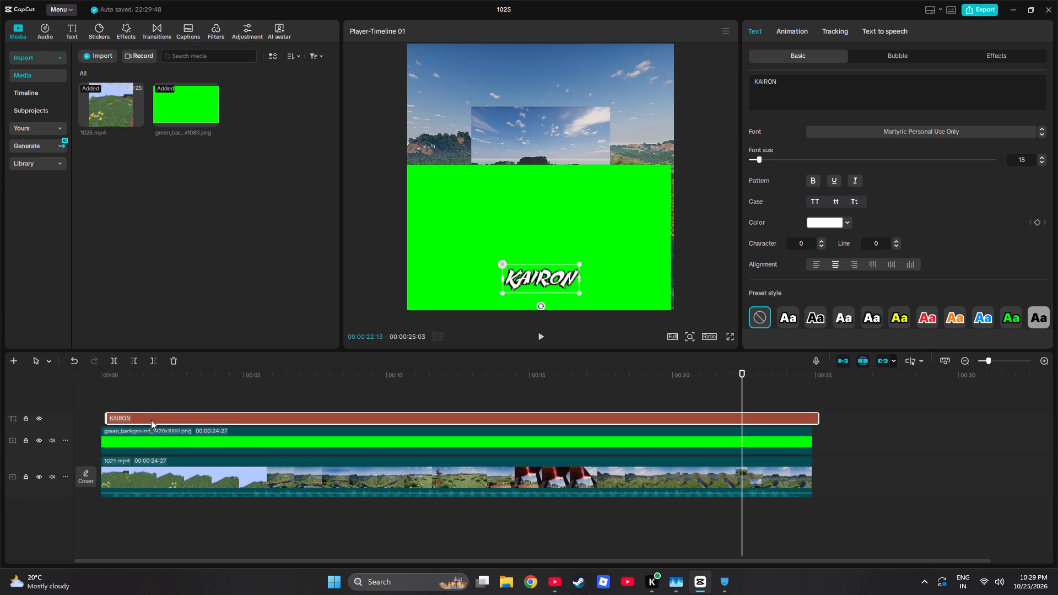
drag(151, 420, 149, 420)
Center the green background horizontally and lower it behind the KAIRON text to about X 0, Y -1492.
click(307, 405)
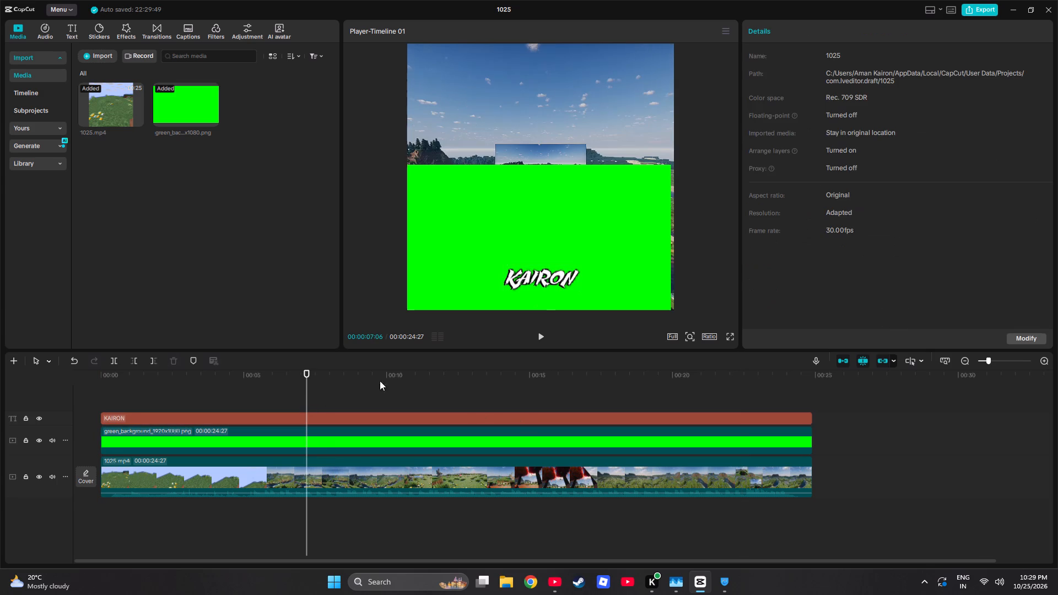
click(613, 255)
drag(614, 255, 622, 267)
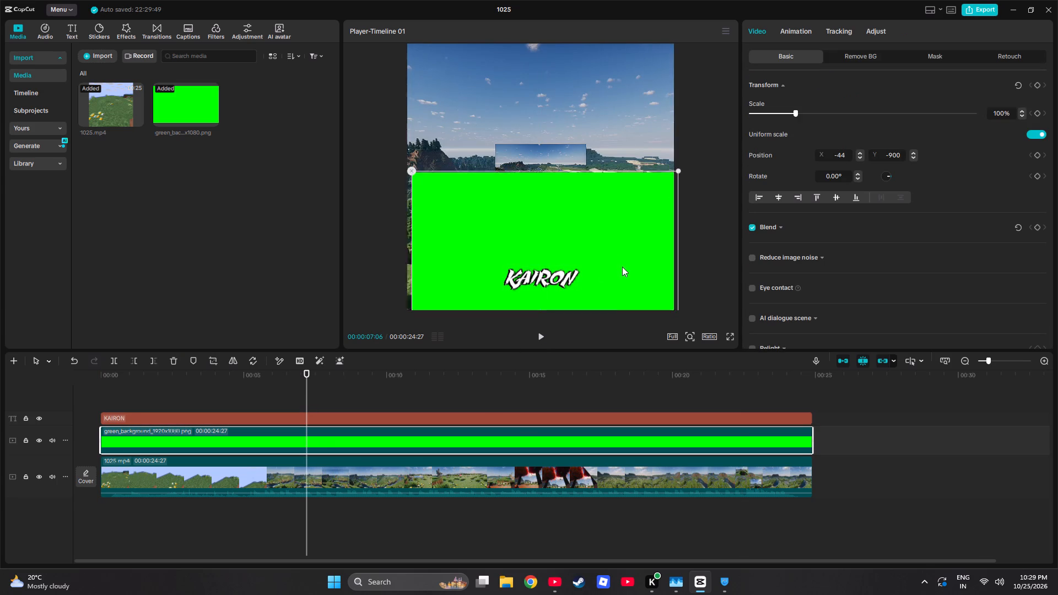
drag(622, 267, 614, 298)
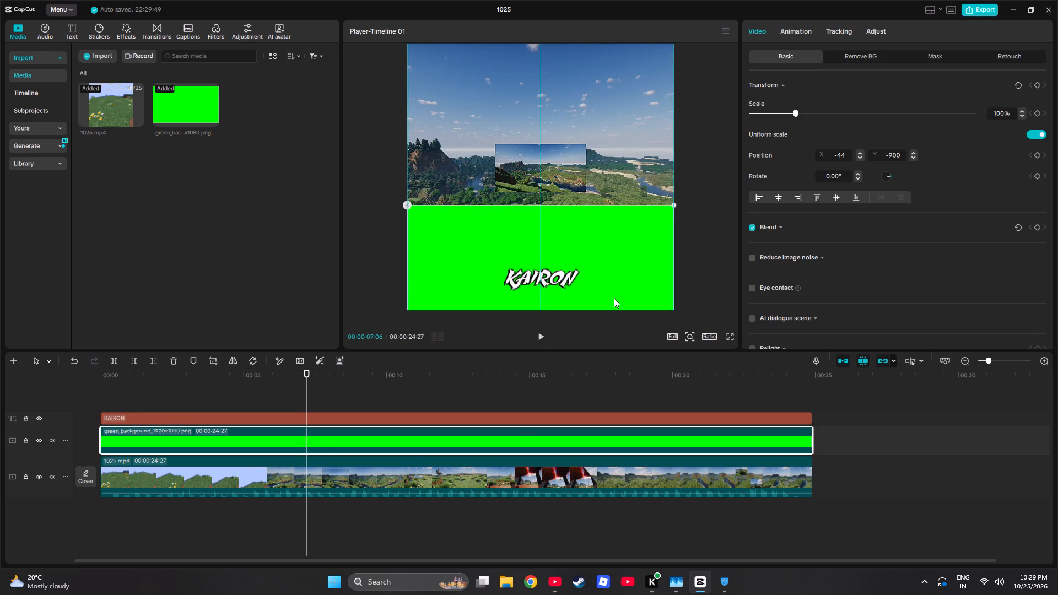
drag(614, 298, 614, 306)
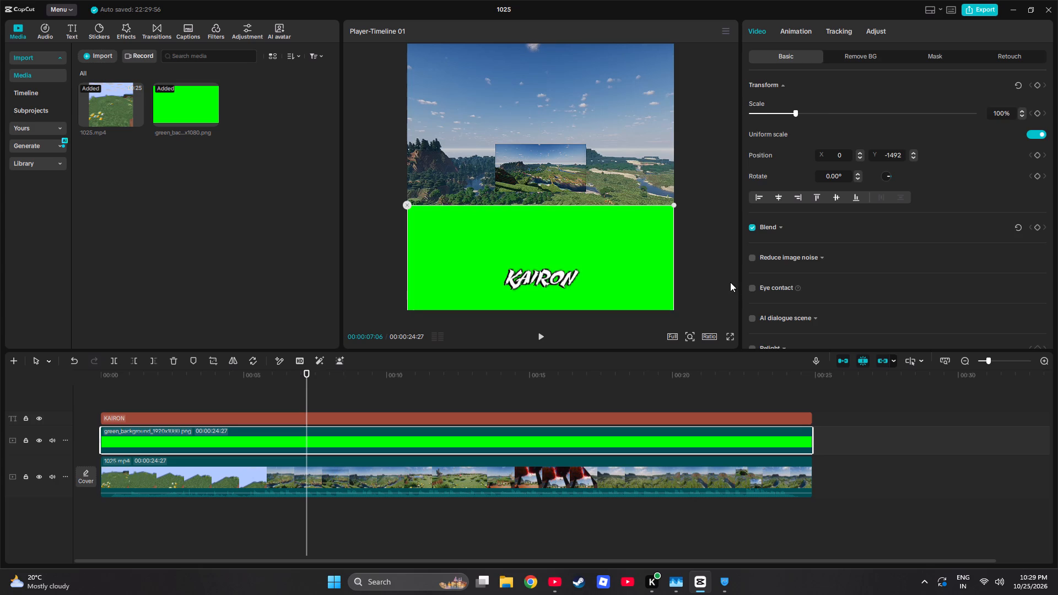
click(730, 282)
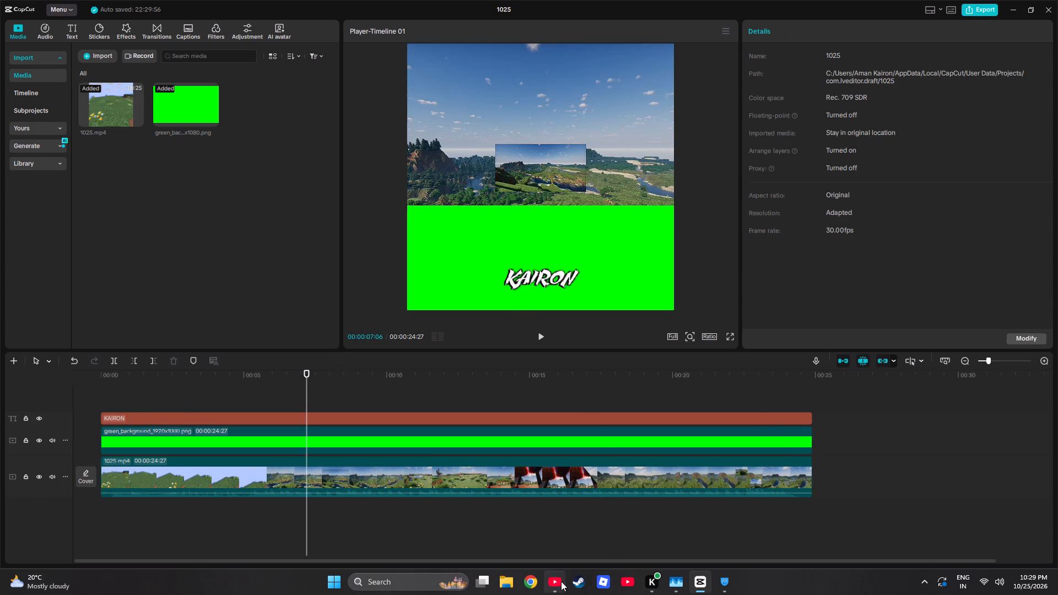
Review the tutorial's grouping part, combine the KAIRON text and green background into a compound clip in CapCut, and preview it briefly.
click(561, 581)
click(427, 248)
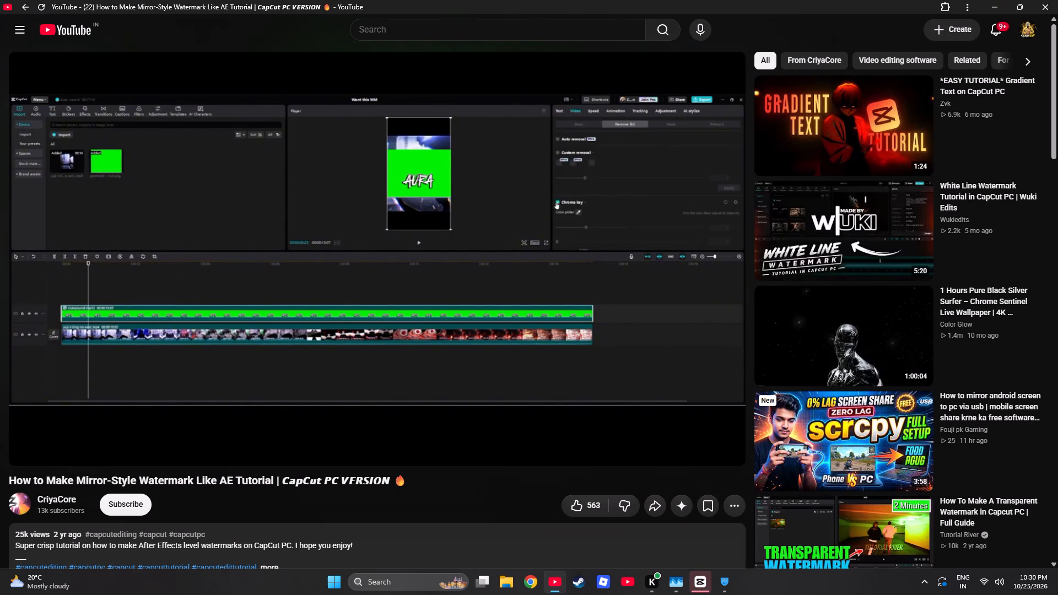
click(435, 258)
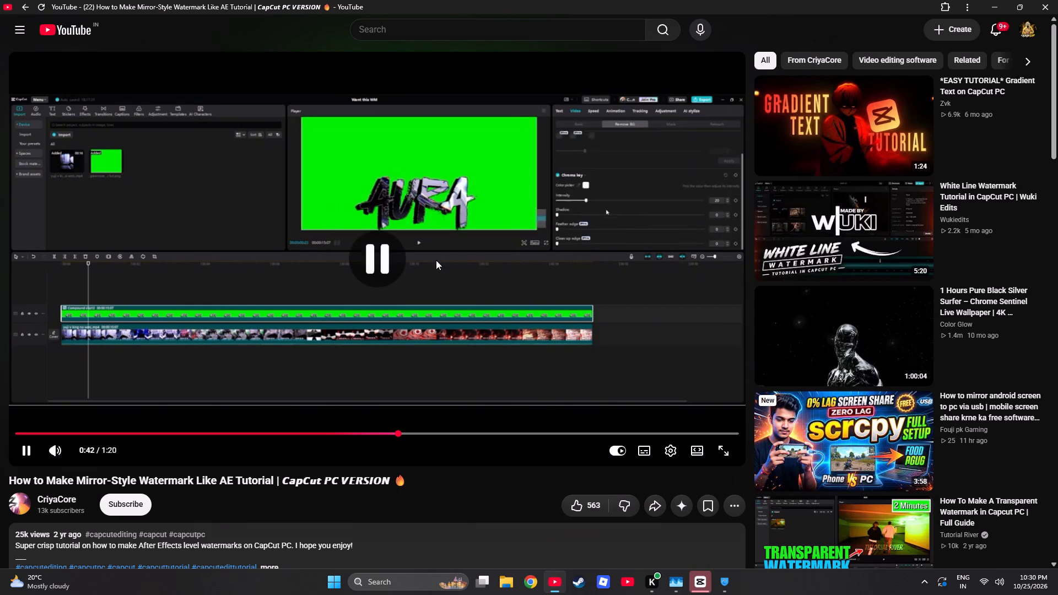
click(331, 430)
click(374, 356)
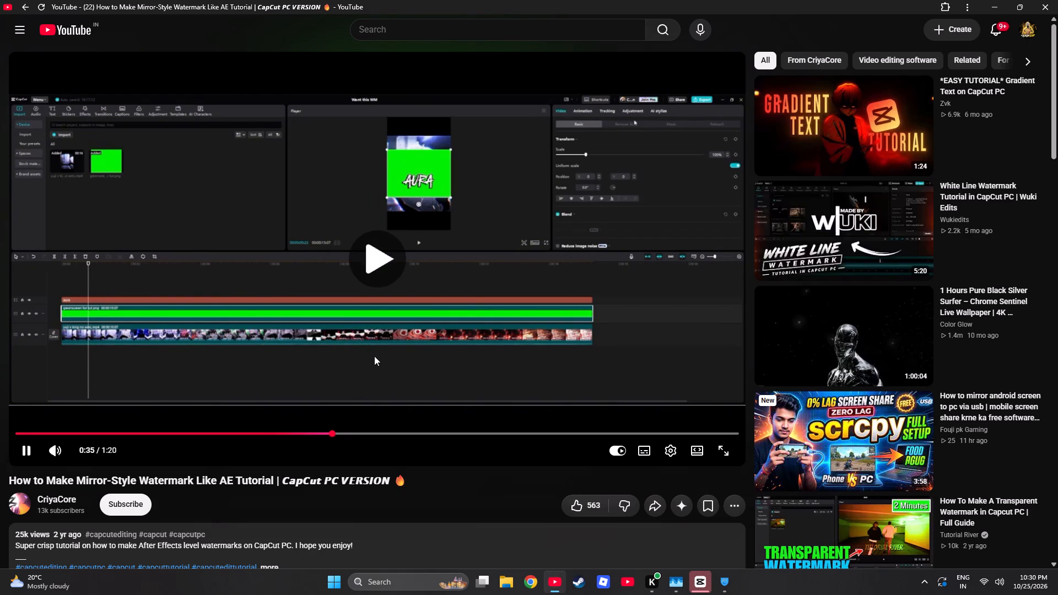
click(375, 354)
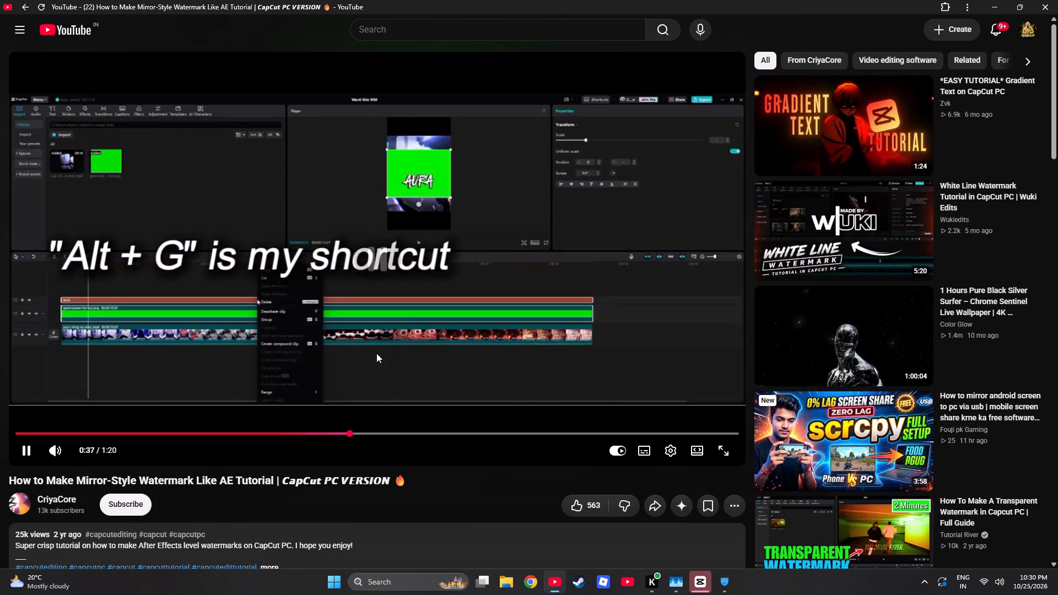
click(700, 572)
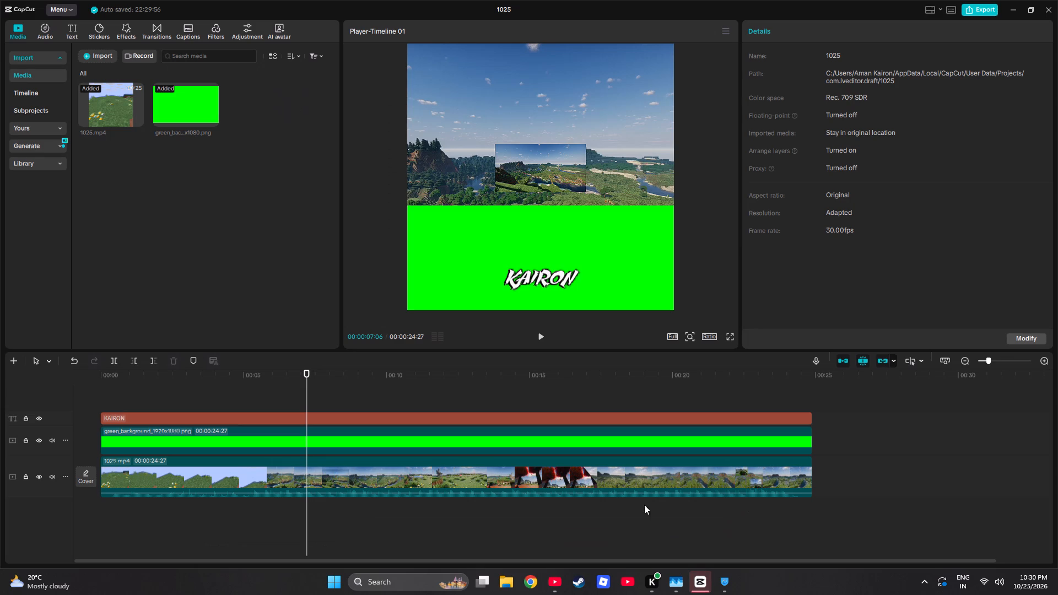
drag(238, 394, 257, 434)
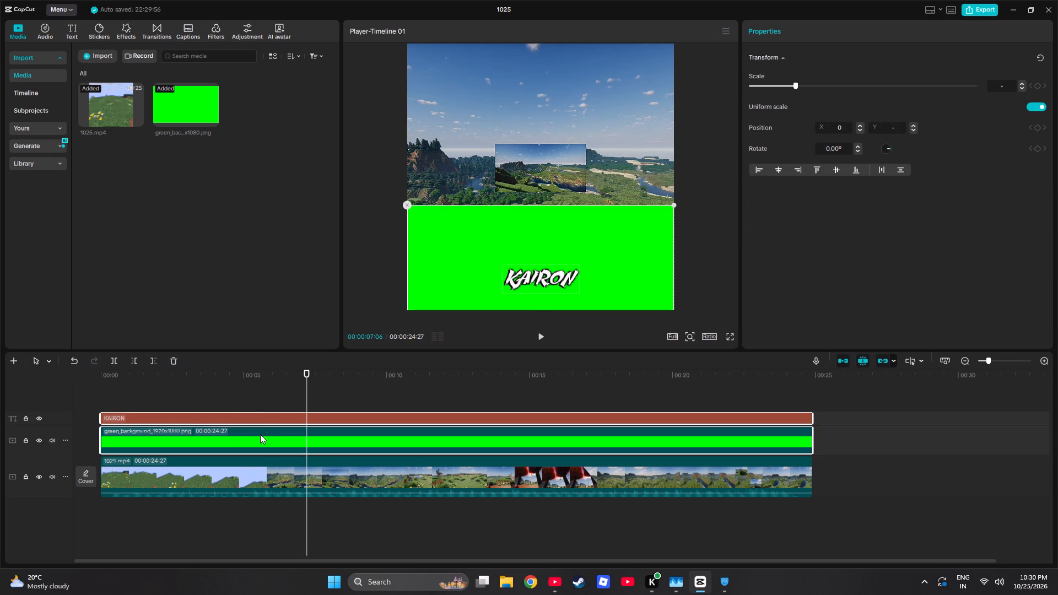
key(alt+g)
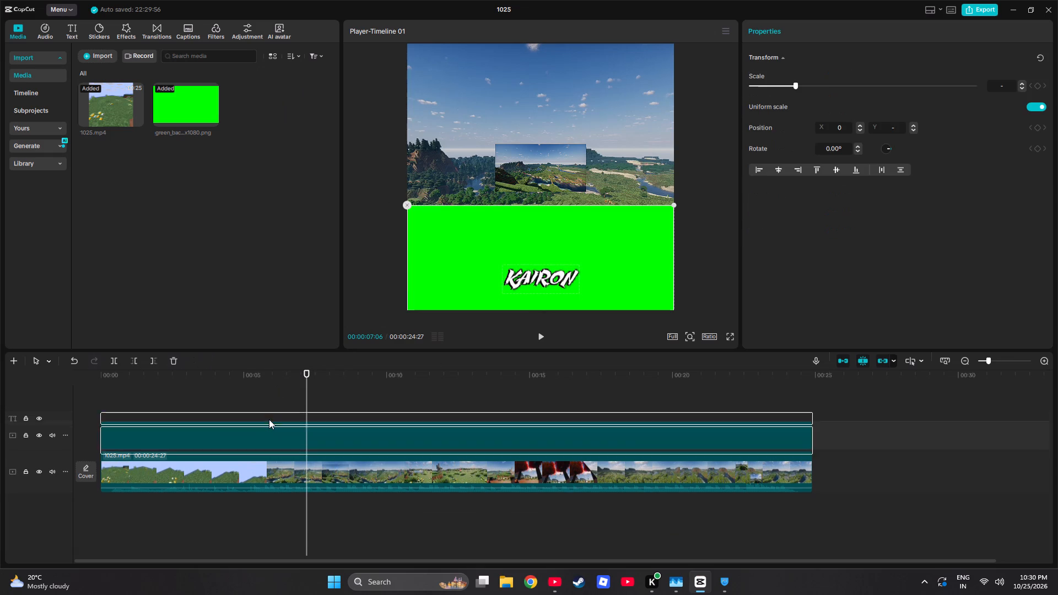
click(126, 399)
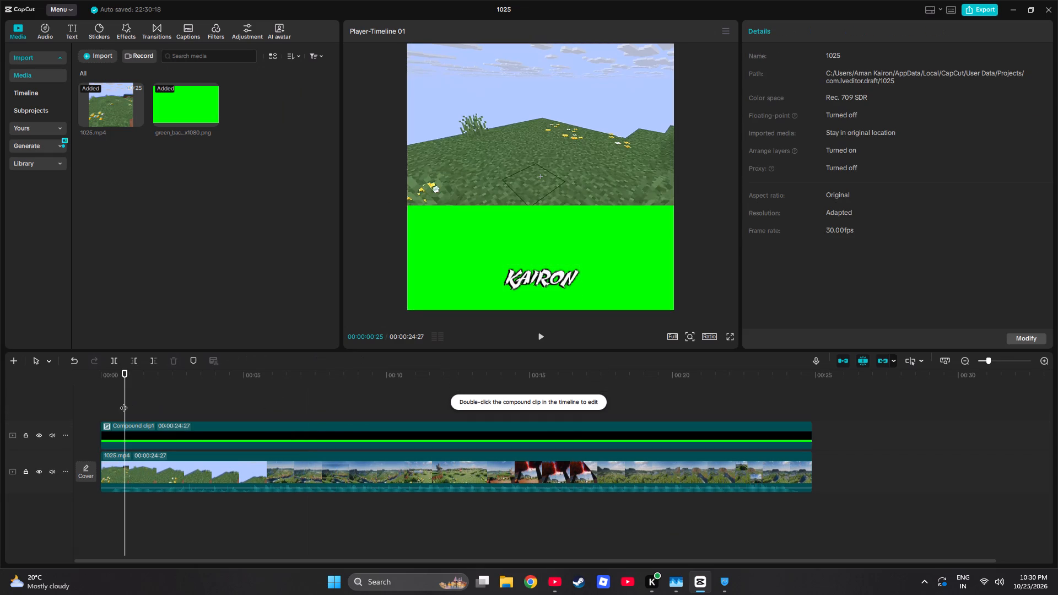
key(space)
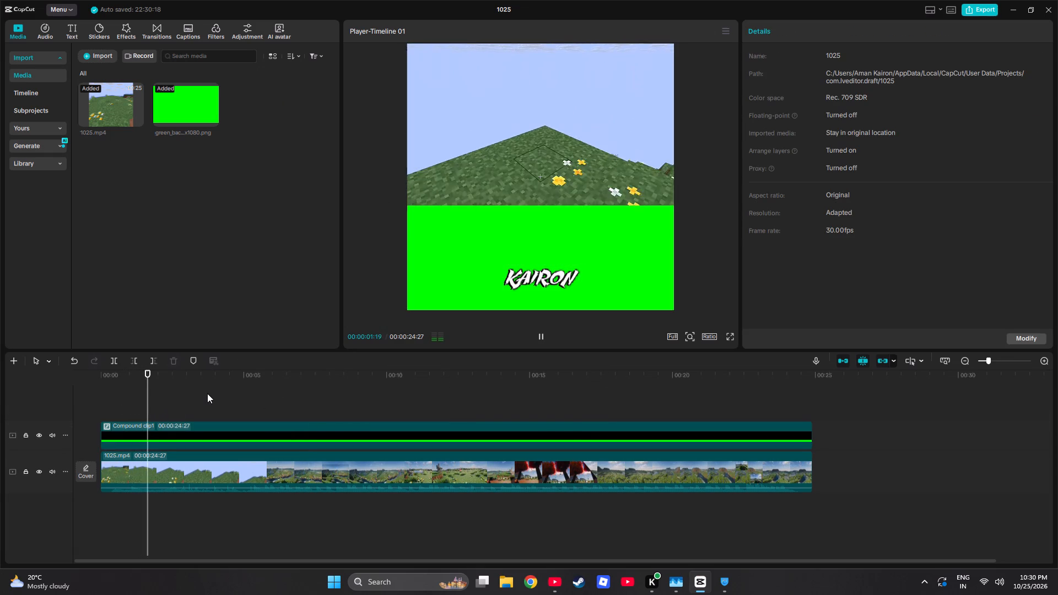
click(209, 393)
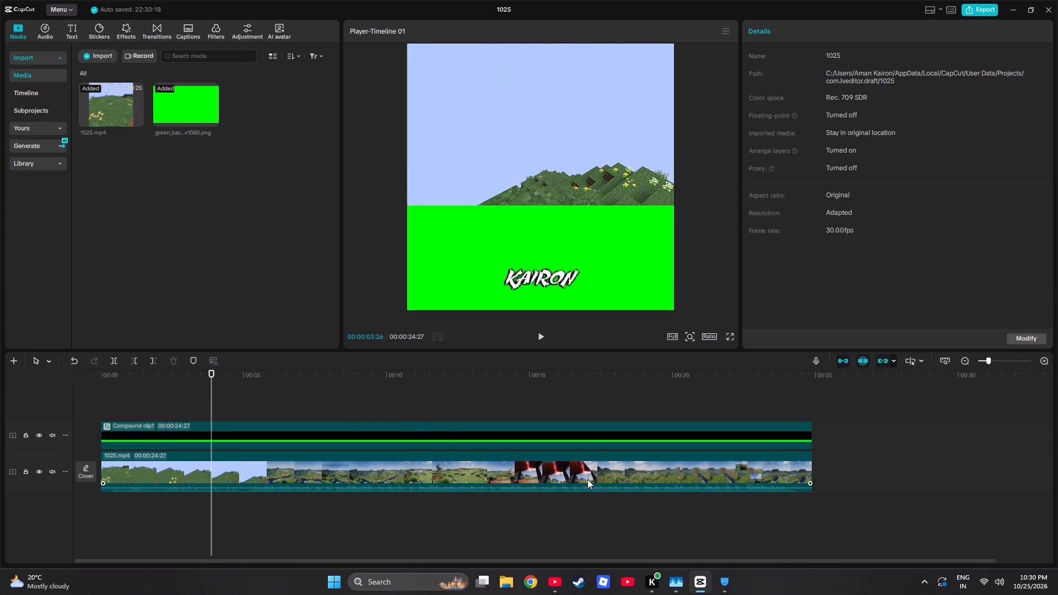
Watch the tutorial's chroma key part, and enable Chroma key in the Remove BG settings of the compound clip in CapCut.
click(550, 574)
click(451, 377)
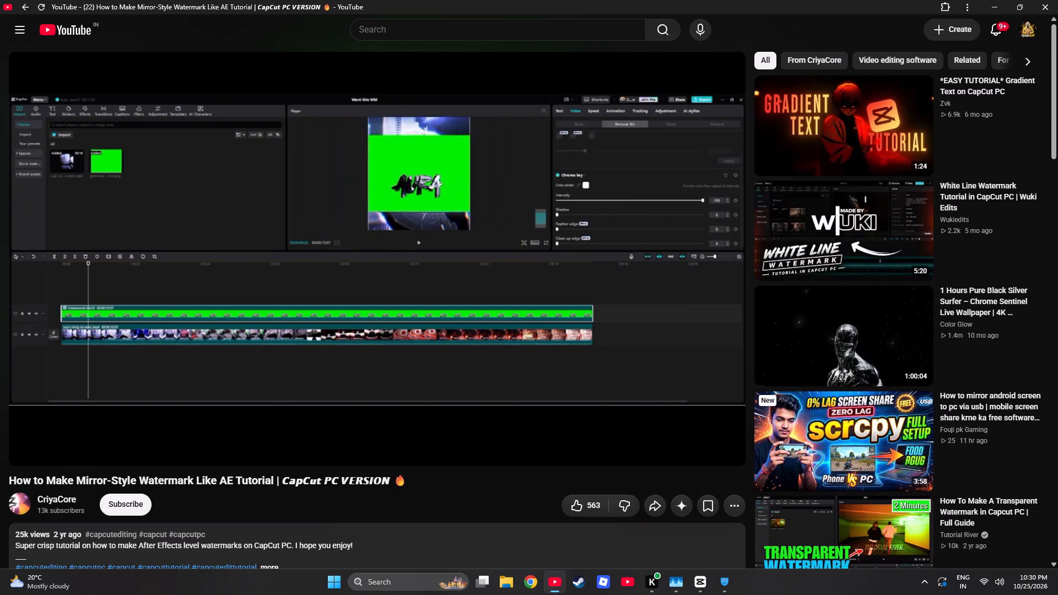
click(392, 377)
click(703, 576)
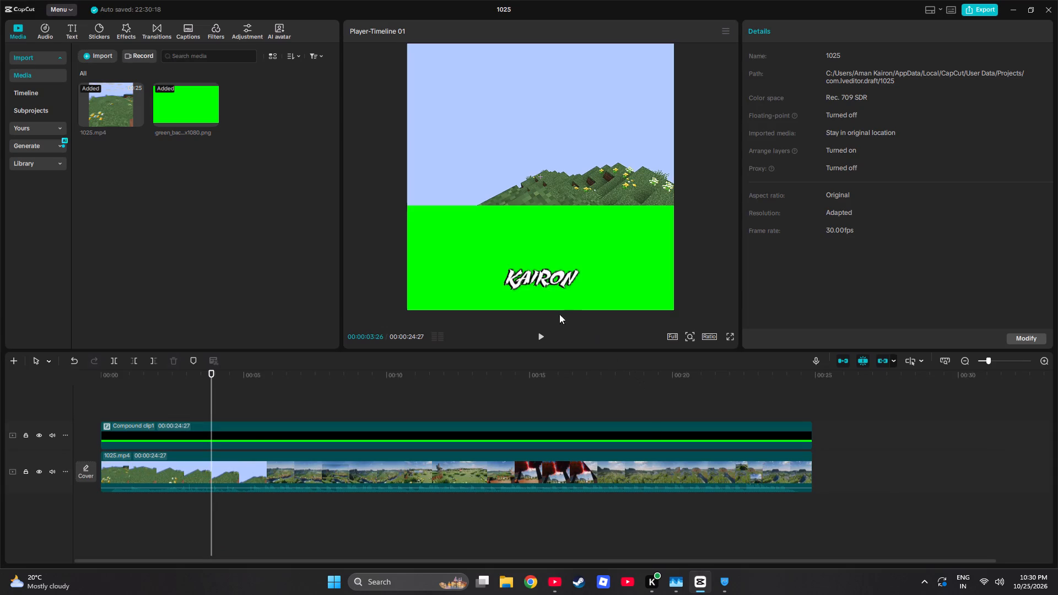
click(262, 427)
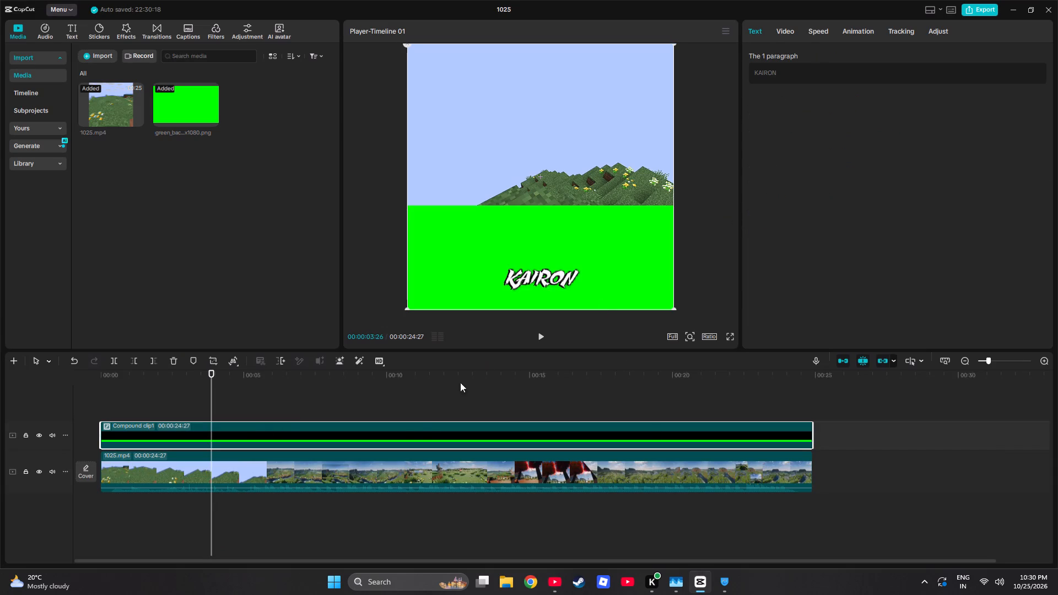
click(532, 272)
click(404, 439)
click(779, 36)
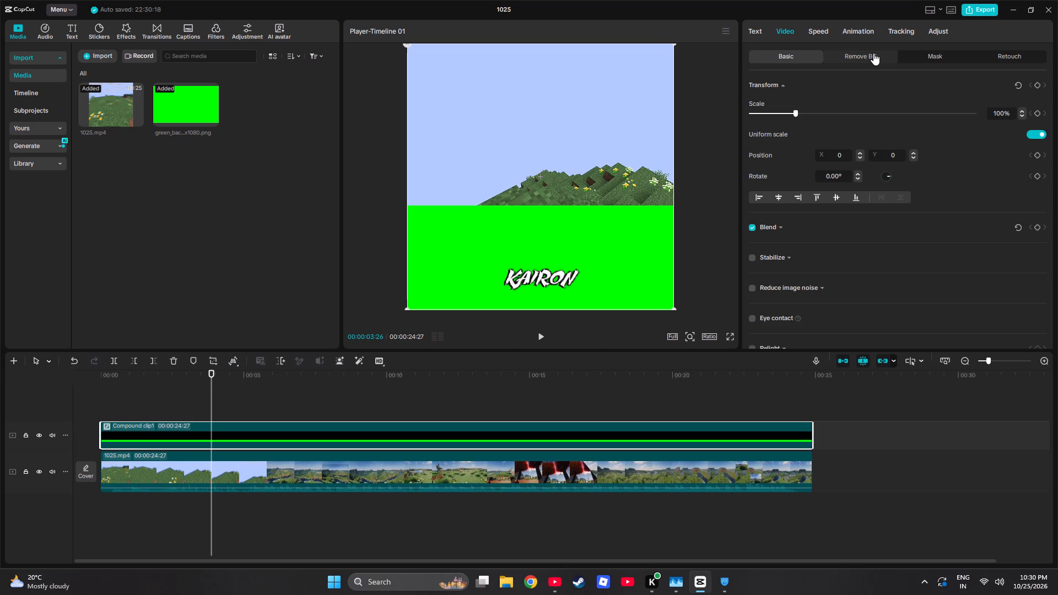
click(873, 53)
click(757, 110)
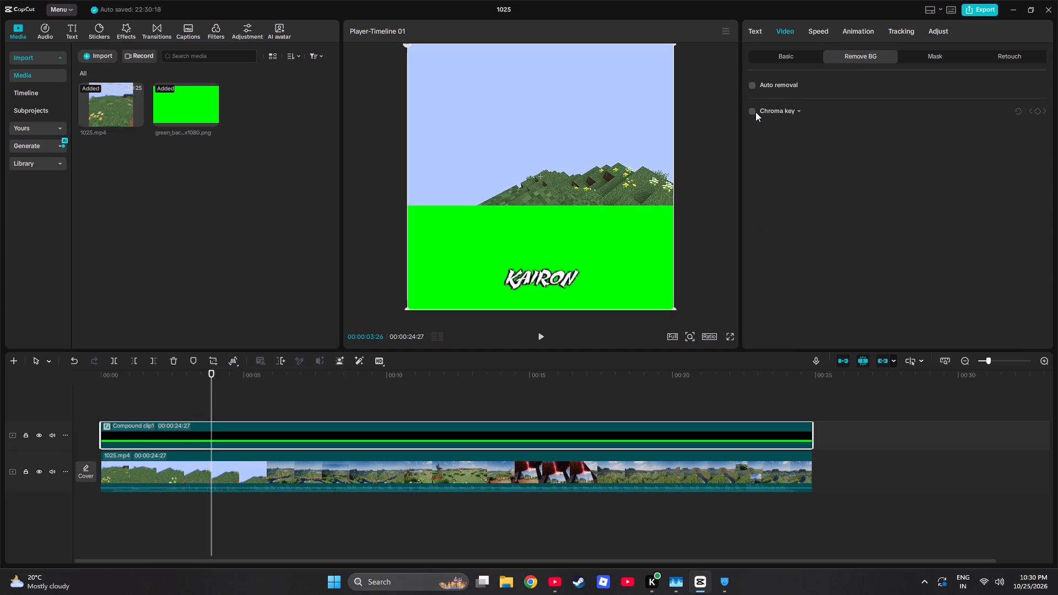
click(755, 112)
click(753, 112)
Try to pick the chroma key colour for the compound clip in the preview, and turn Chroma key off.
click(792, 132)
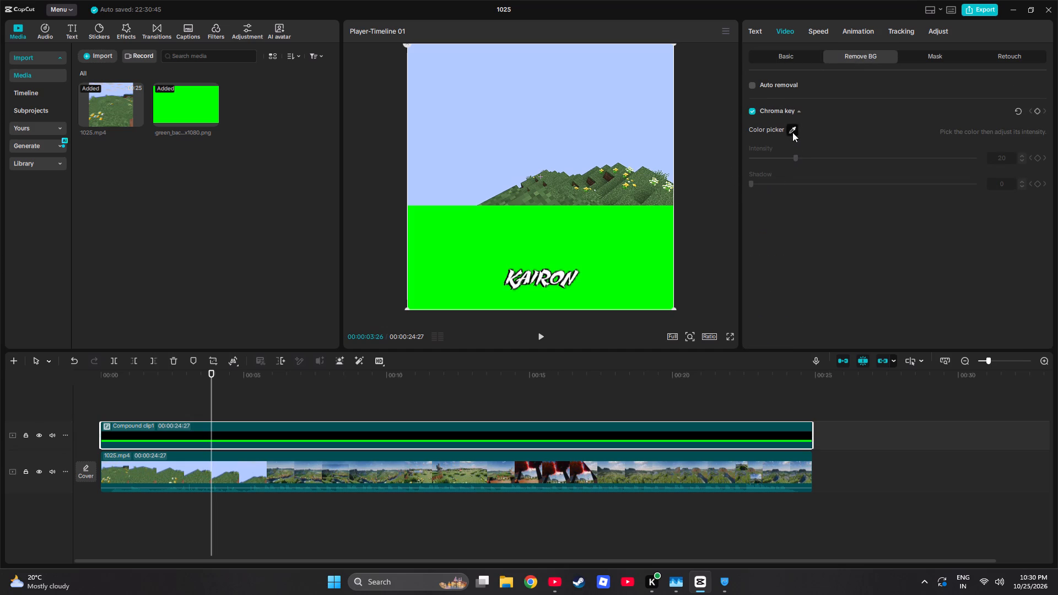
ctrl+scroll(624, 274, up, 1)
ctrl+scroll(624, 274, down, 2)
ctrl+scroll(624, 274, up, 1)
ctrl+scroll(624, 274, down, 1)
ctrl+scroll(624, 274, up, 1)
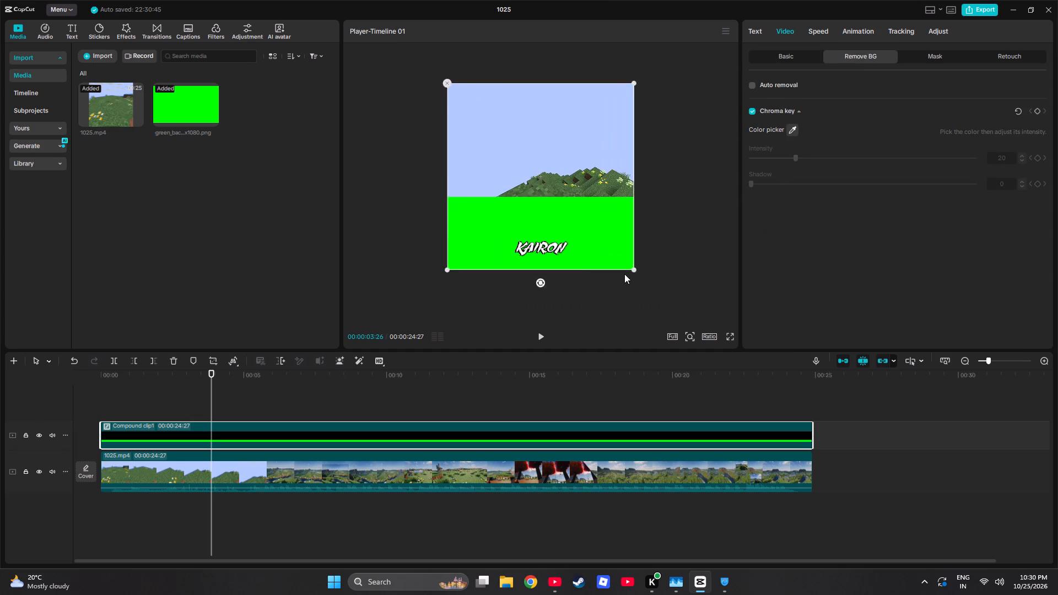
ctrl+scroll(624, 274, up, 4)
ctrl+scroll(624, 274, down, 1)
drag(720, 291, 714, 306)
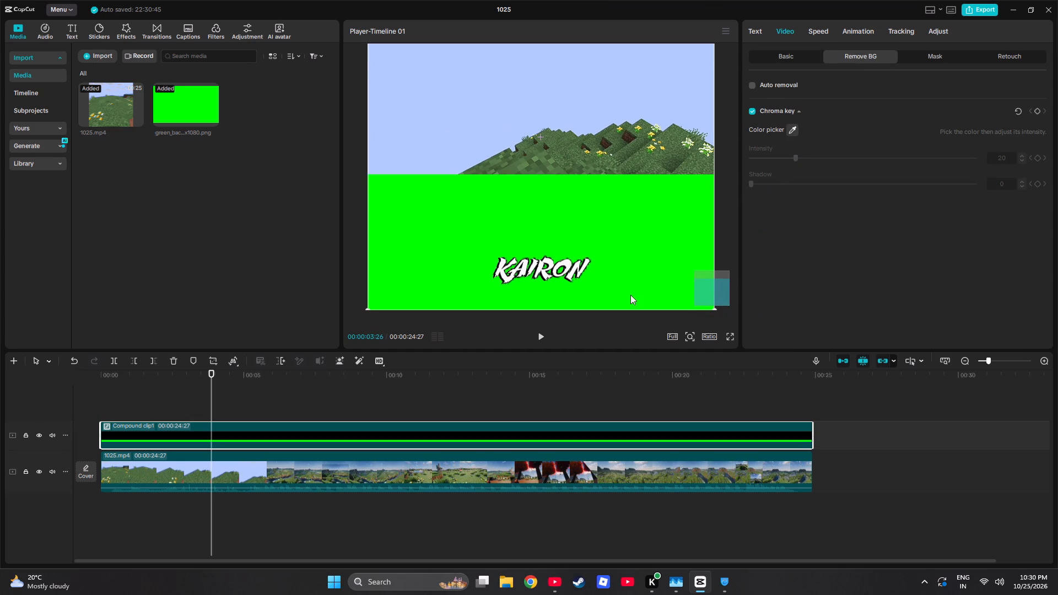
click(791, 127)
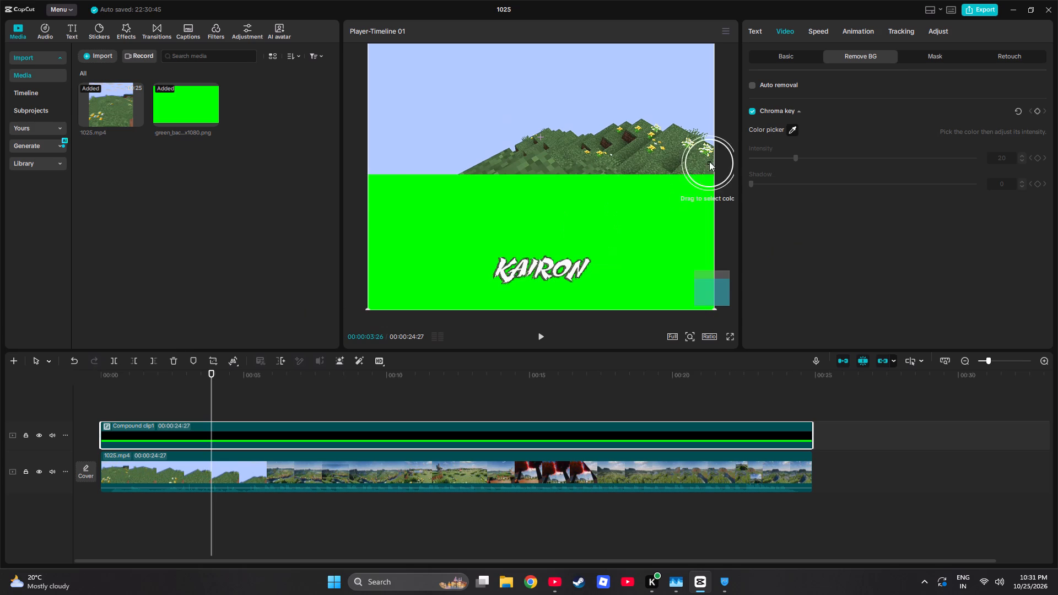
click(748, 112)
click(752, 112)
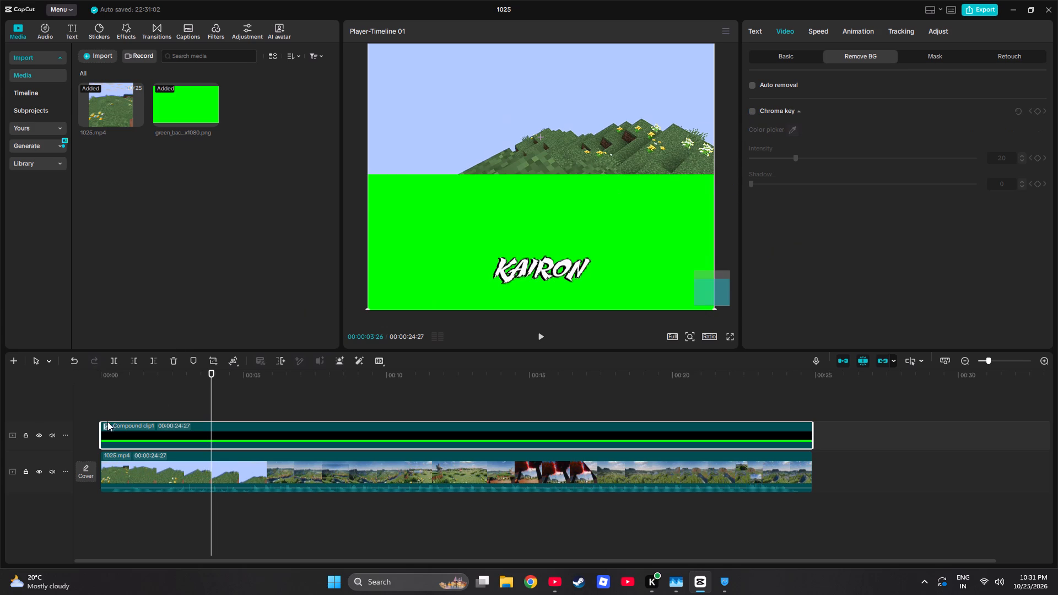
Undo the chroma key changes and the compound clip, back to separate KAIRON text and green background layers.
click(72, 361)
click(72, 361)
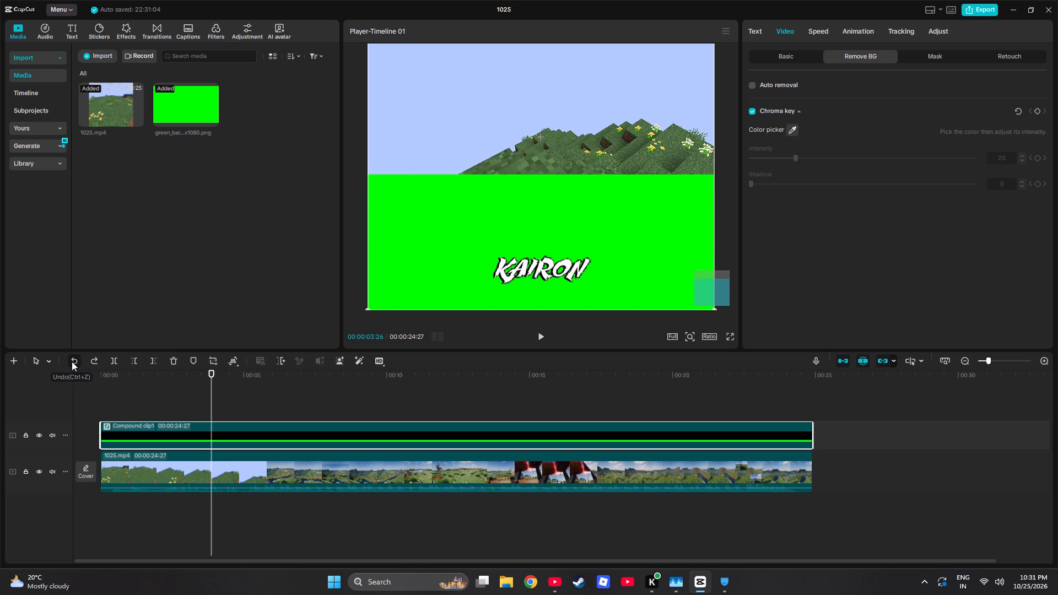
click(72, 361)
click(72, 361)
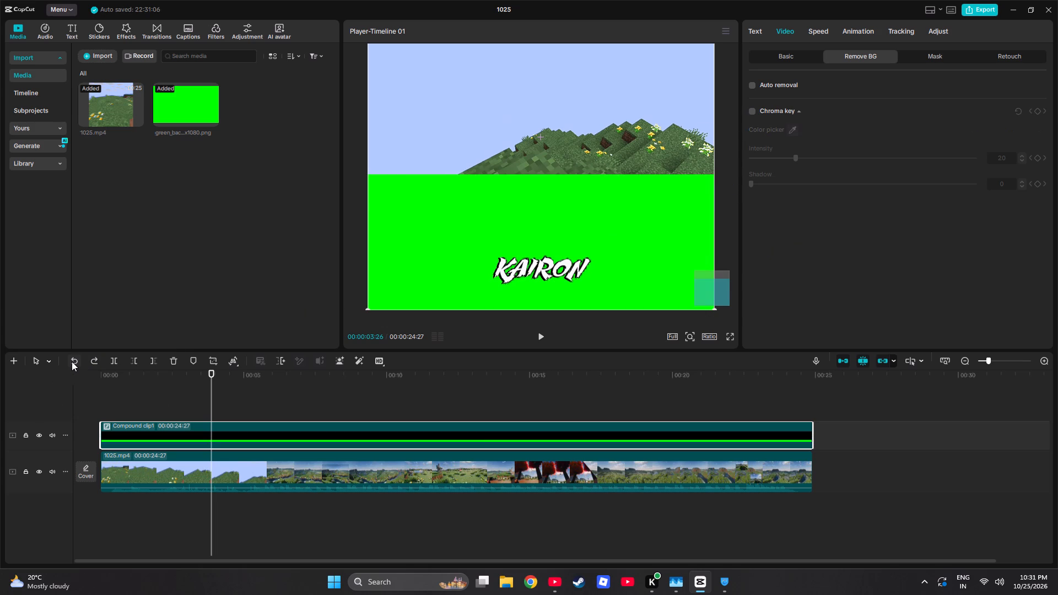
click(72, 361)
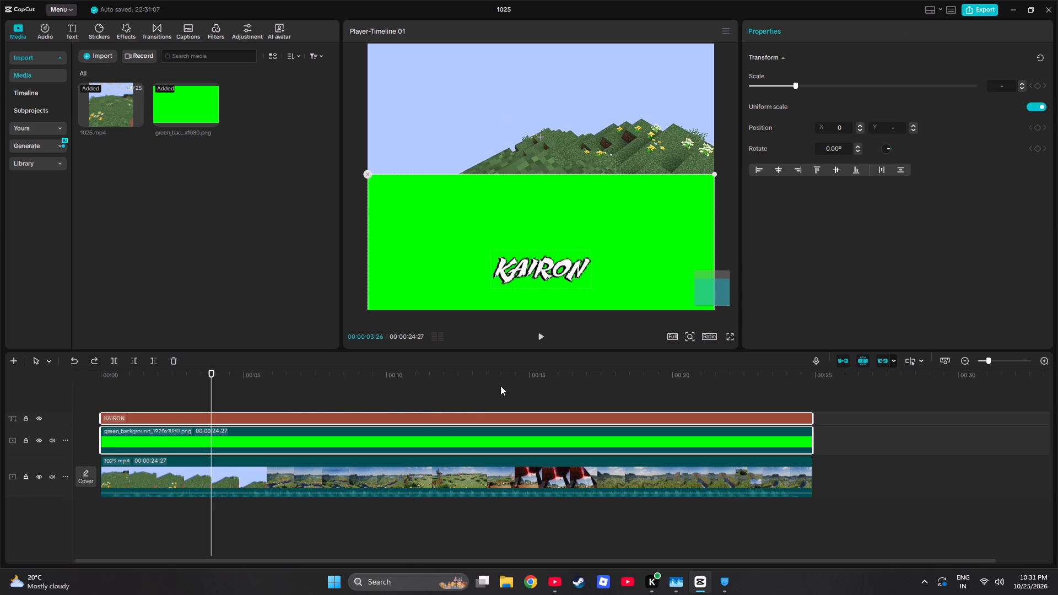
Enlarge the KAIRON text to roughly double size and move it up to the middle of the frame.
click(409, 412)
click(413, 417)
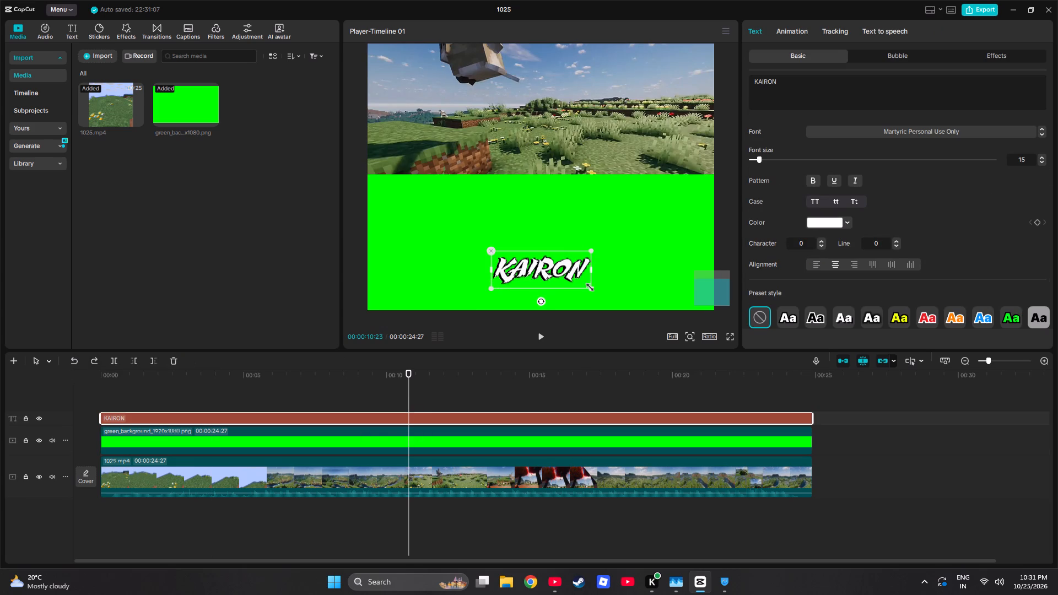
drag(590, 289, 656, 329)
drag(566, 261, 574, 155)
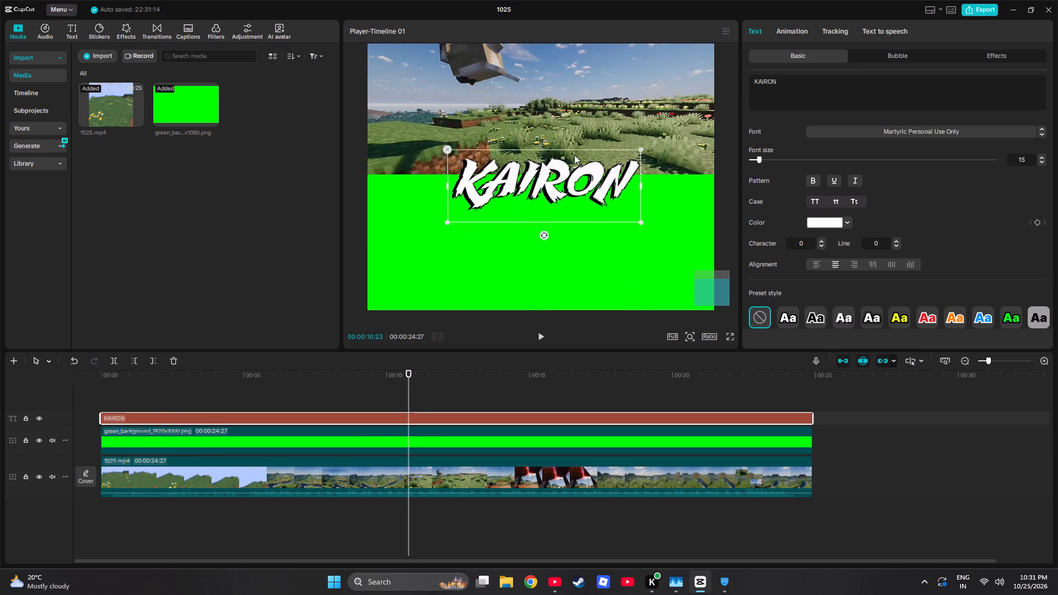
drag(574, 155, 573, 159)
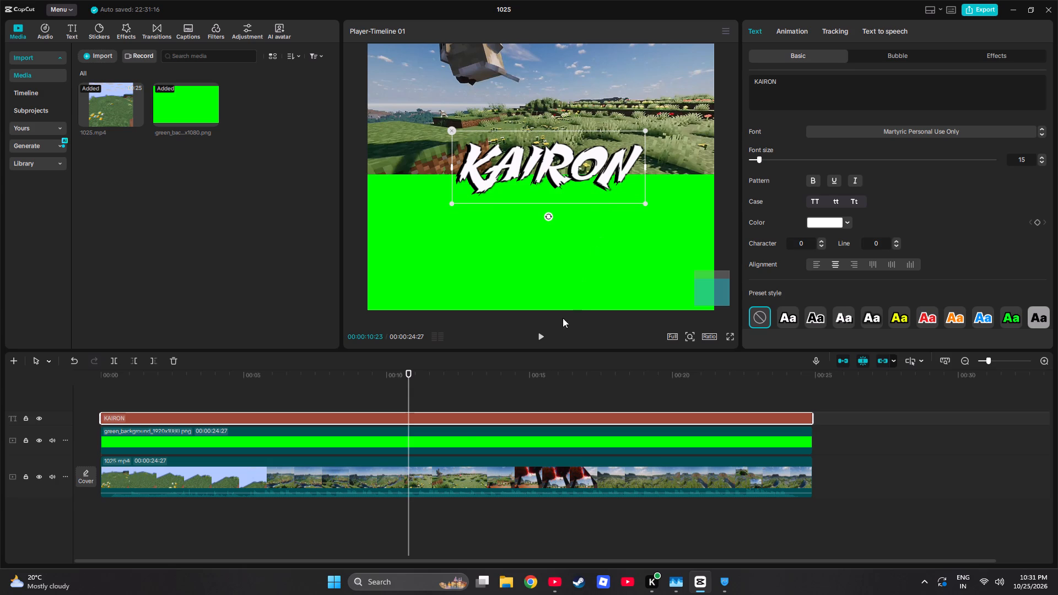
Move the green background up so it sits horizontally centered behind the enlarged KAIRON text.
click(460, 440)
drag(588, 243, 586, 156)
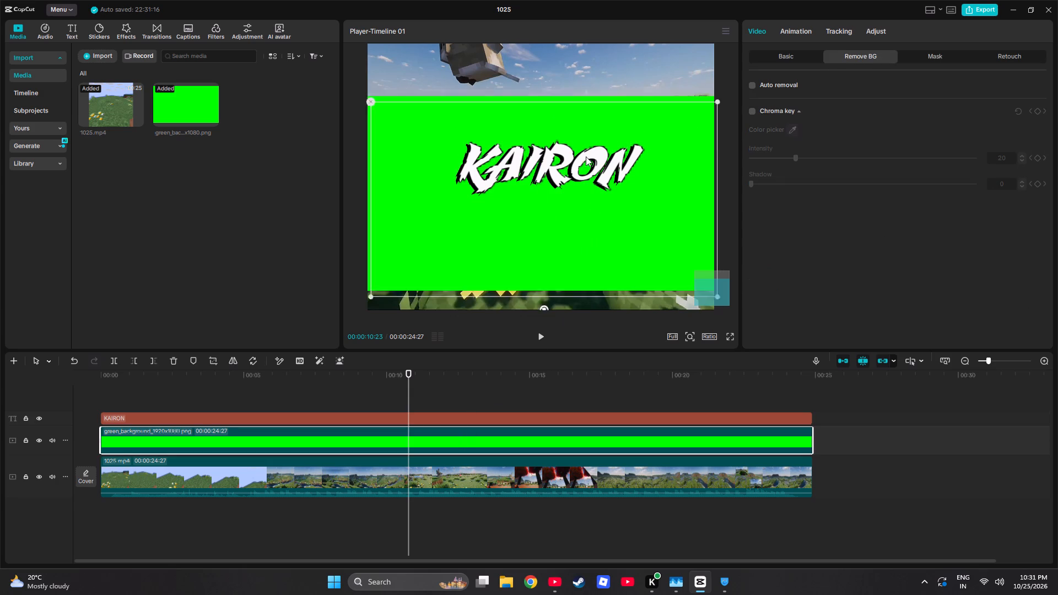
drag(586, 156, 589, 140)
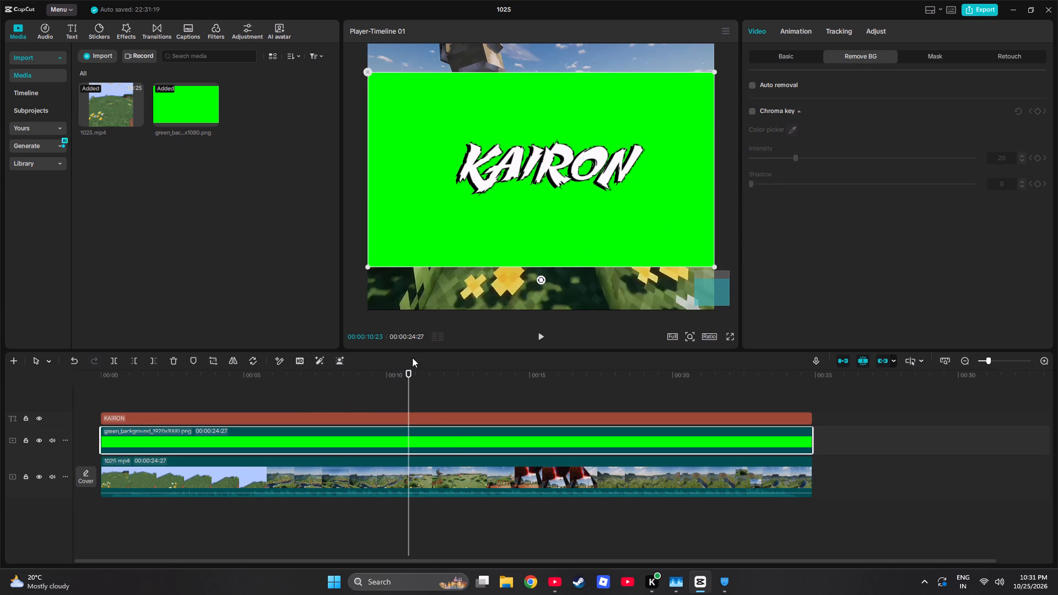
Enlarge the KAIRON text slightly more and center it on the green background.
click(581, 169)
click(431, 412)
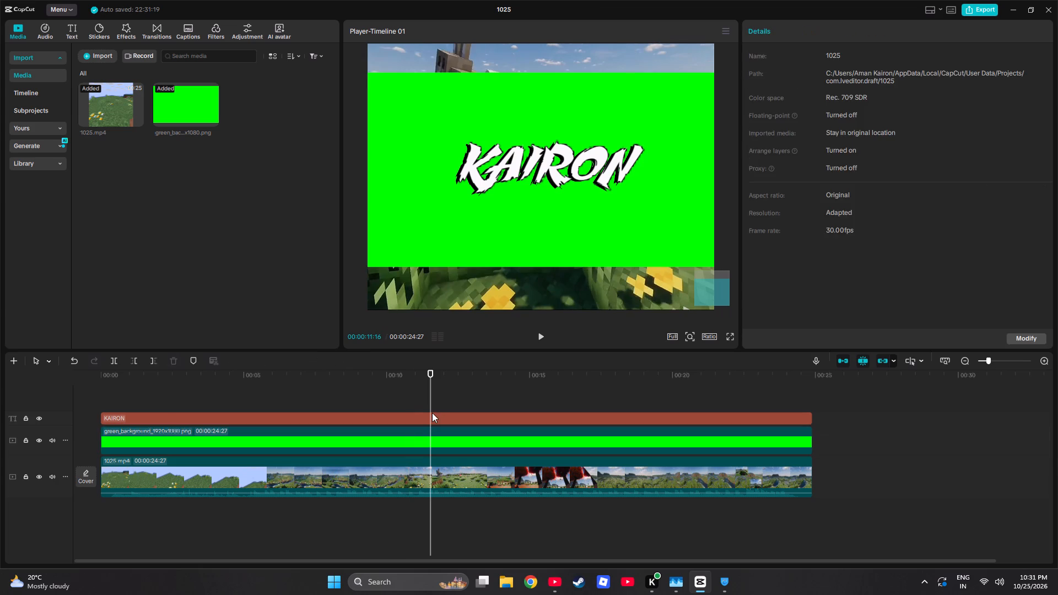
click(432, 413)
drag(645, 203, 661, 222)
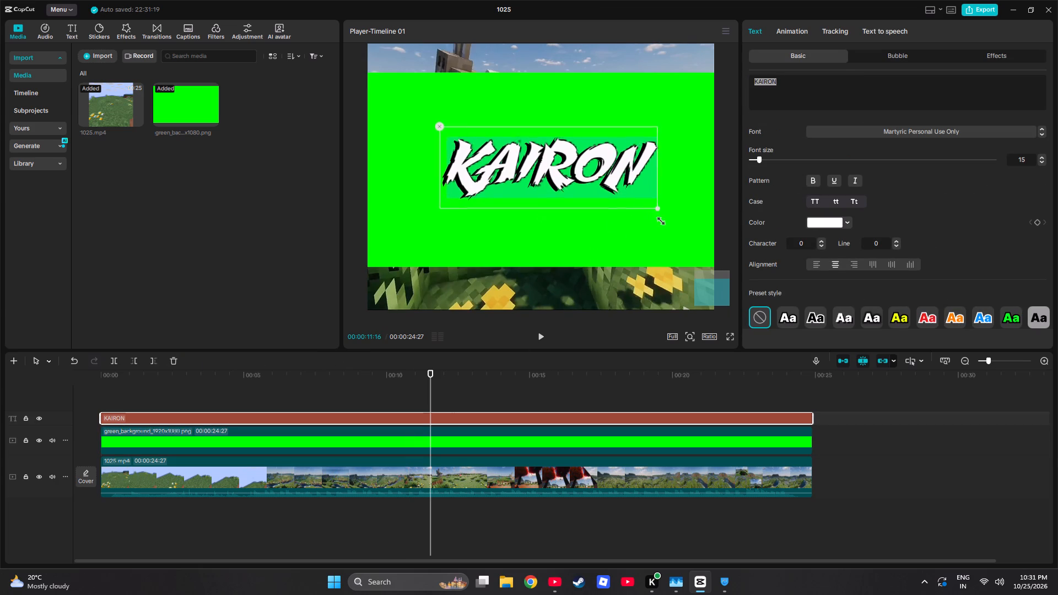
drag(661, 222, 663, 224)
click(396, 442)
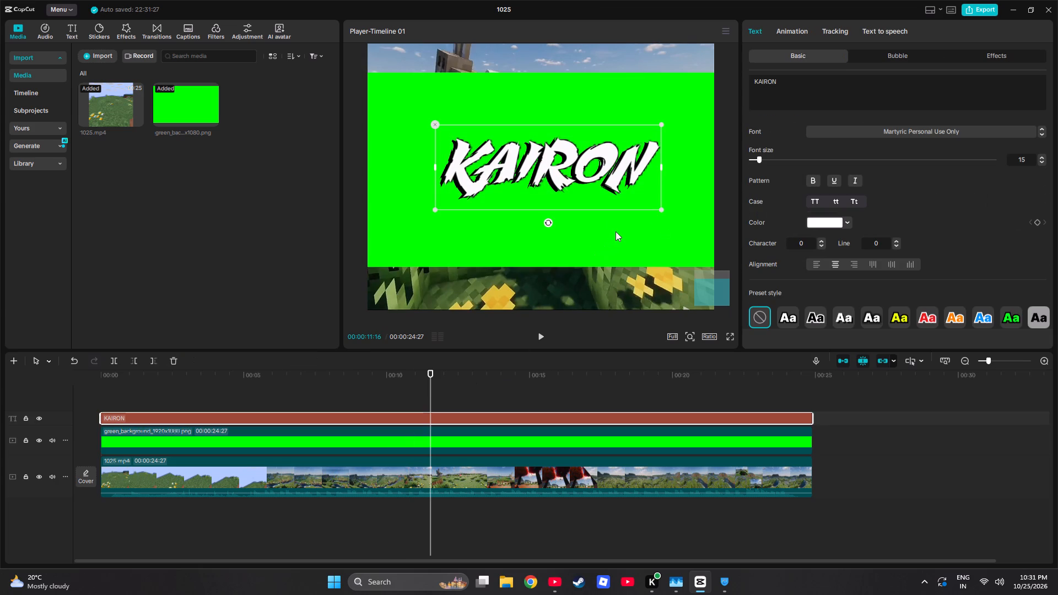
drag(586, 187, 582, 192)
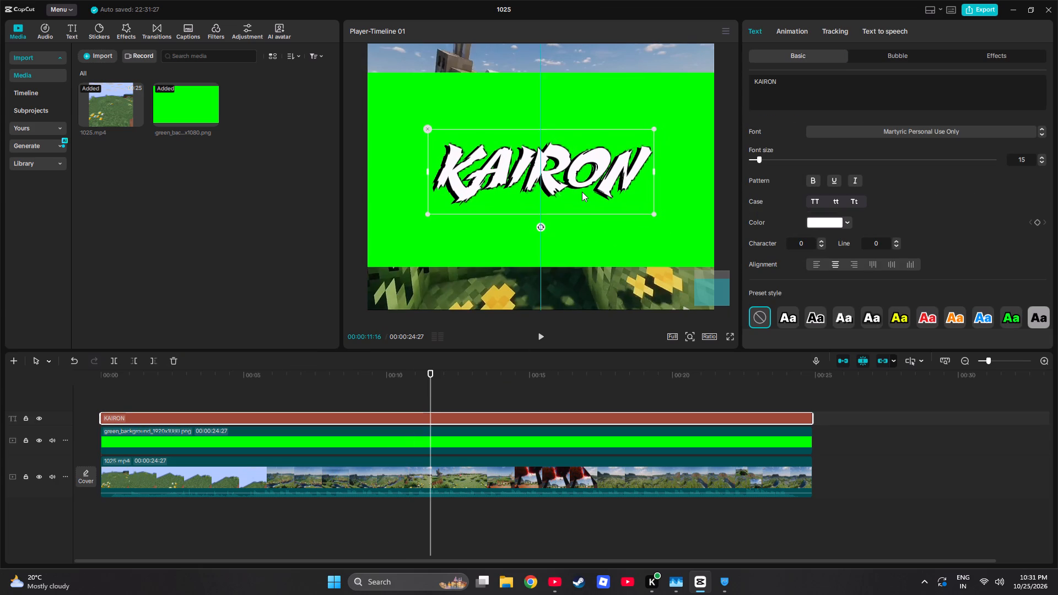
drag(582, 192, 580, 191)
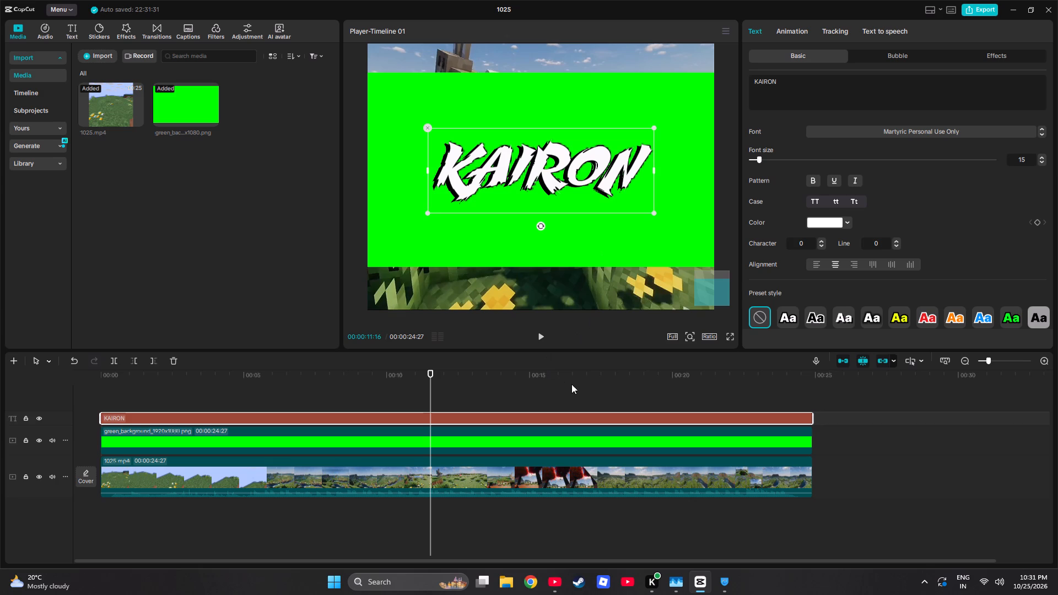
Combine the KAIRON text and green background into a compound clip again.
drag(429, 374, 208, 384)
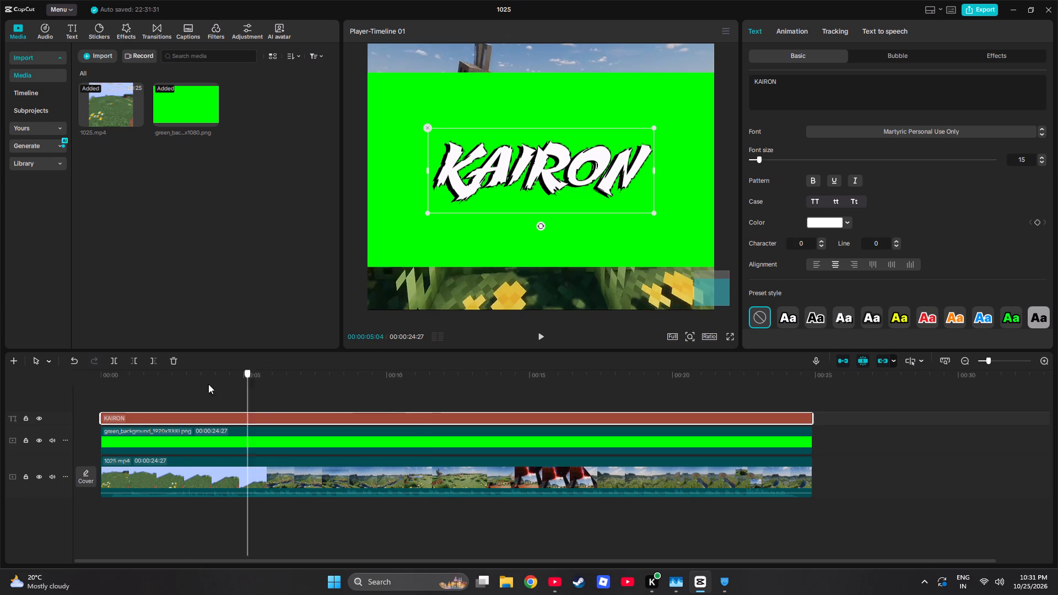
drag(208, 384, 184, 385)
click(244, 383)
drag(245, 384, 273, 427)
drag(191, 381, 217, 419)
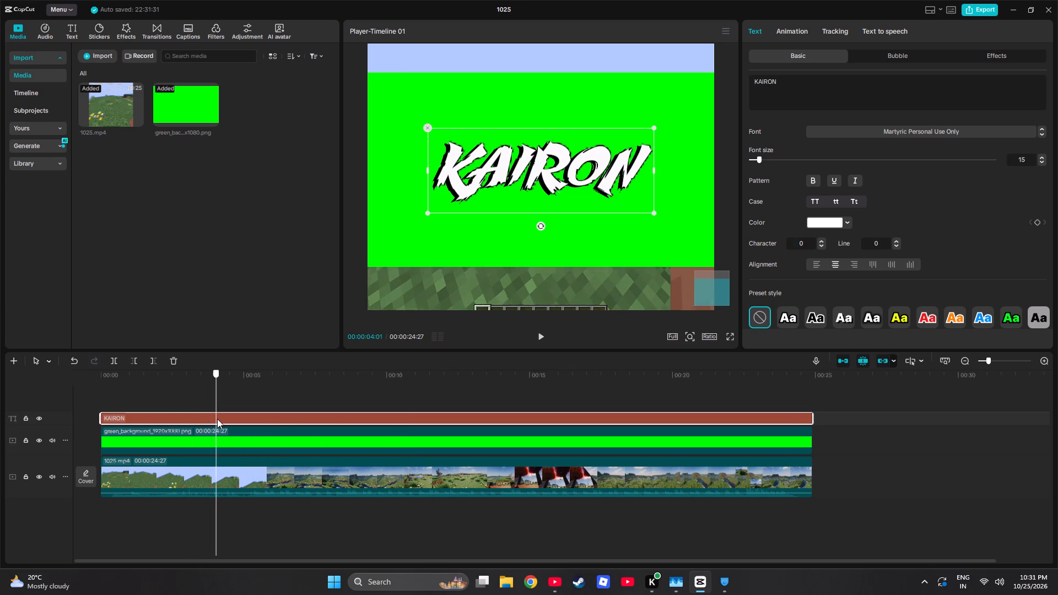
drag(217, 419, 217, 419)
drag(165, 399, 256, 445)
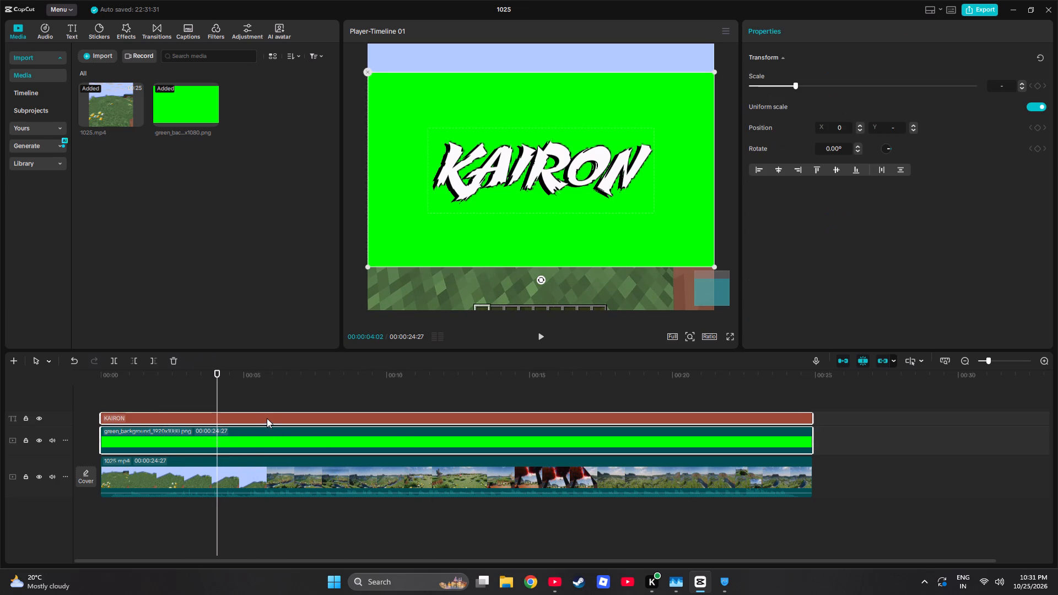
key(alt+g)
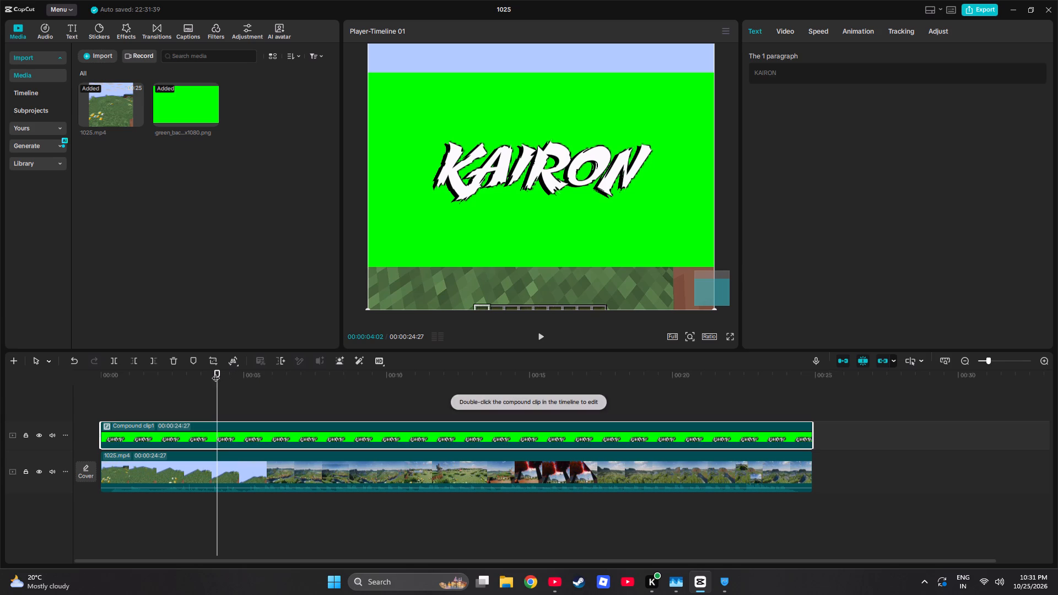
Enable Chroma key on the compound clip at the timeline start, and pick the white of the KAIRON letters as key colour.
drag(215, 372, 72, 388)
click(792, 32)
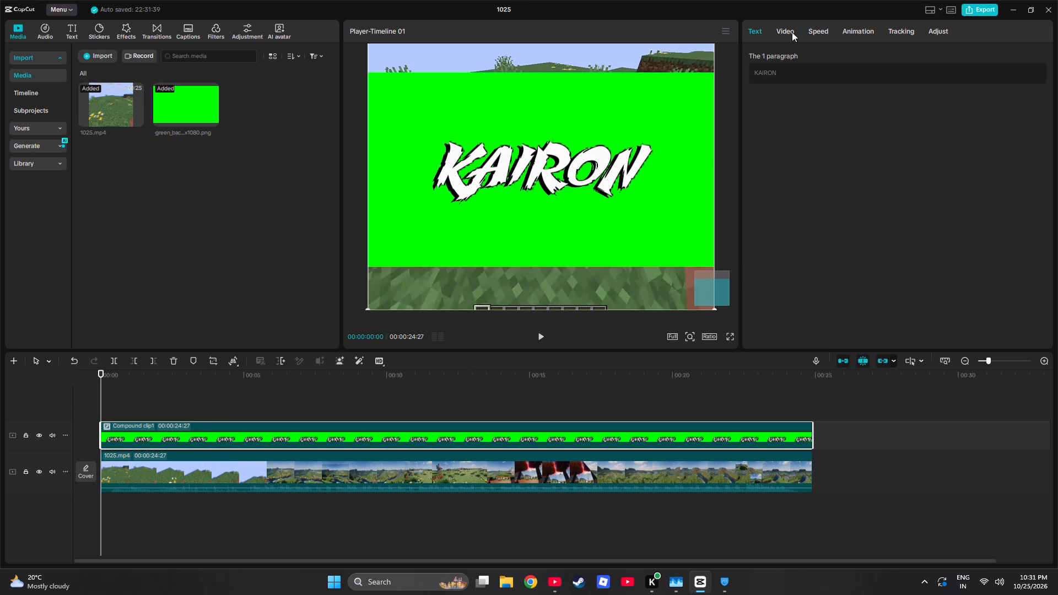
click(752, 115)
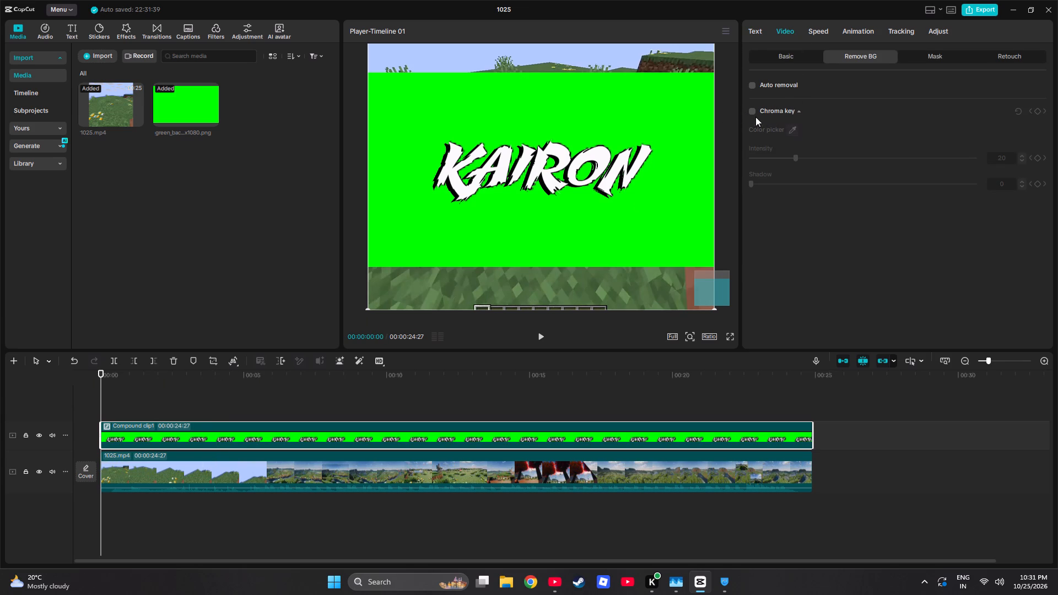
click(748, 110)
click(752, 110)
click(789, 132)
click(791, 128)
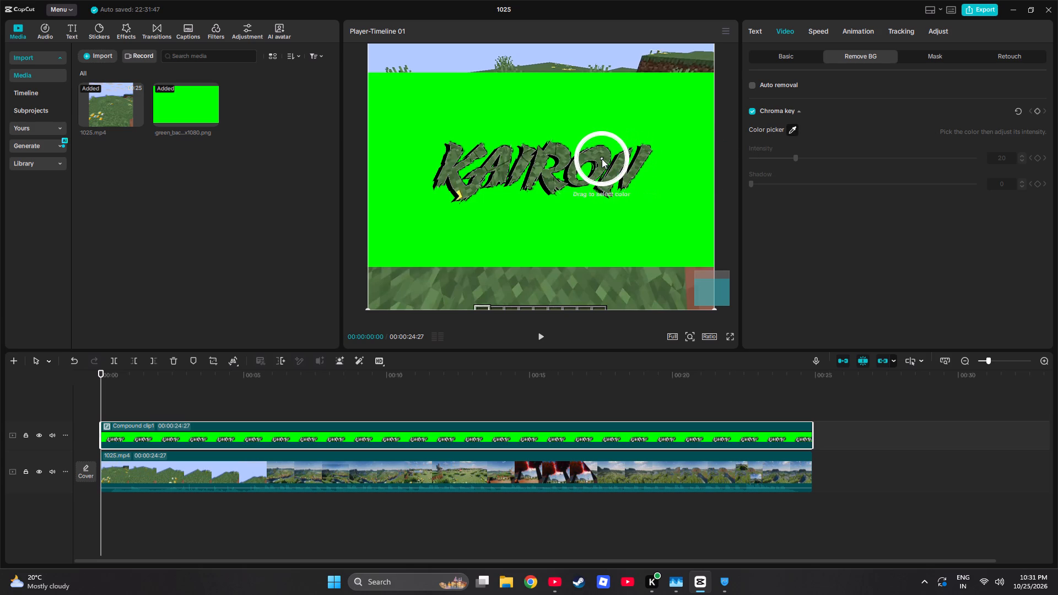
click(601, 158)
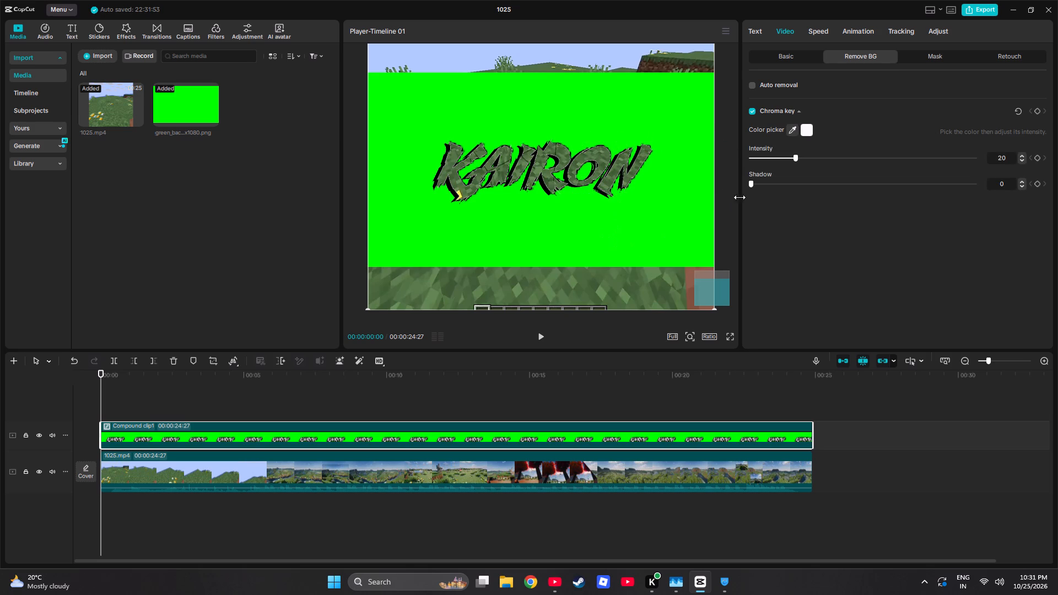
Check the YouTube tutorial's part after keying, and in CapCut move the compound clip around vertically, leaving KAIRON near the top of the frame.
click(556, 581)
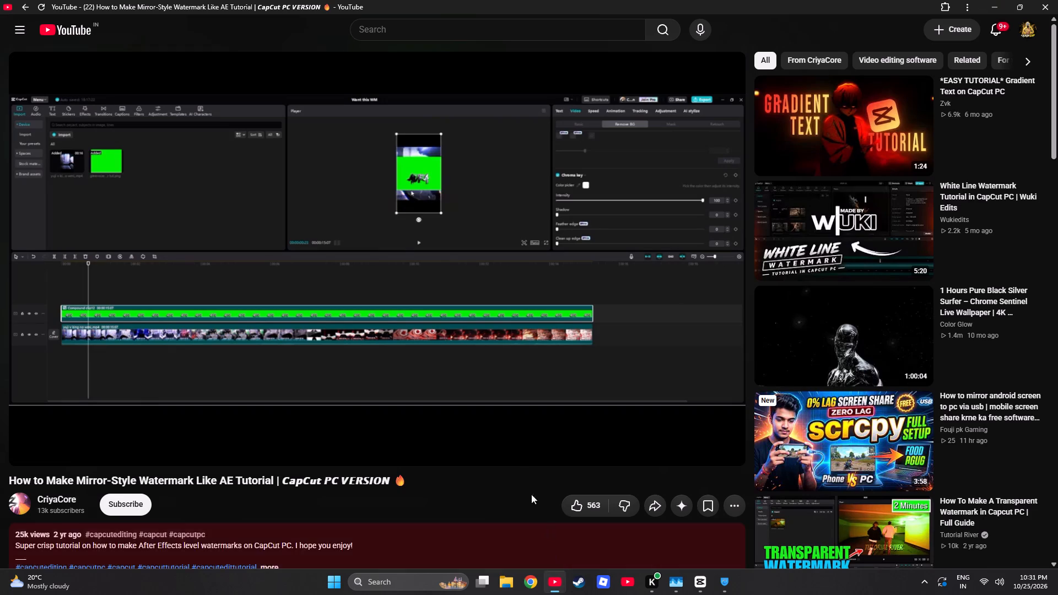
click(399, 293)
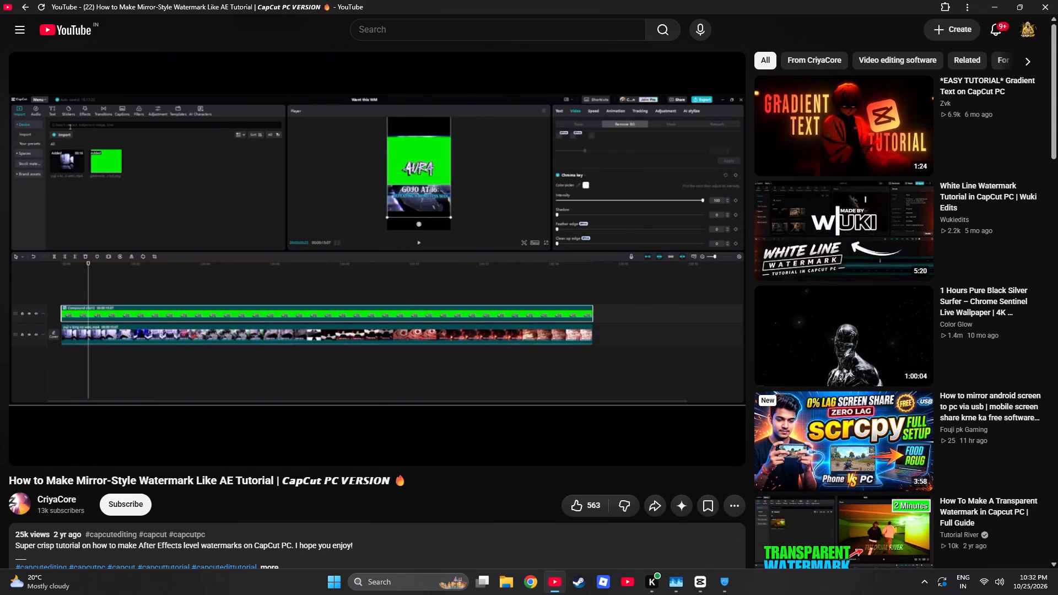
click(399, 293)
click(1037, 587)
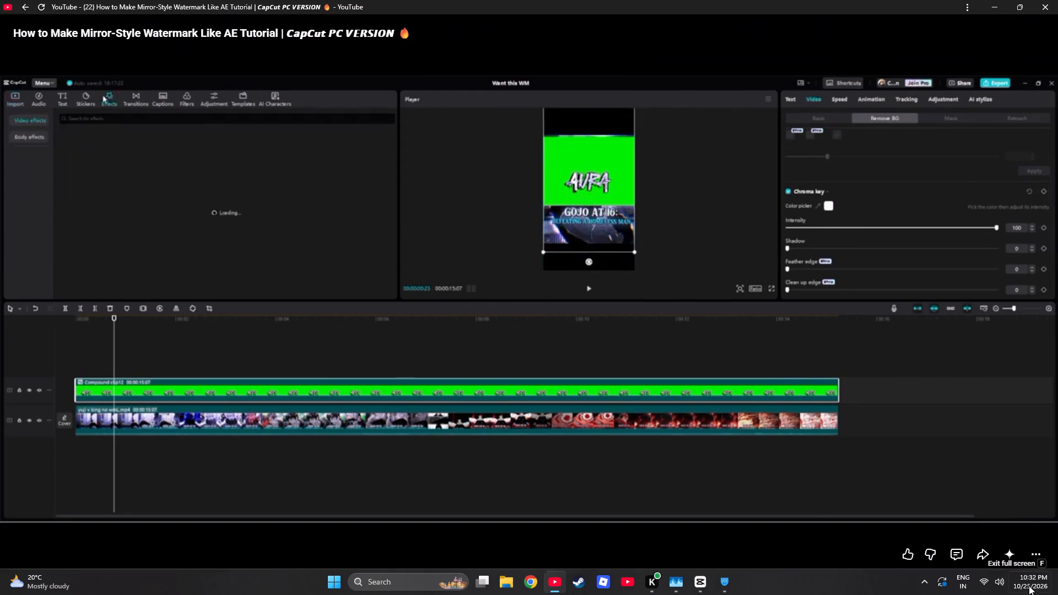
click(700, 580)
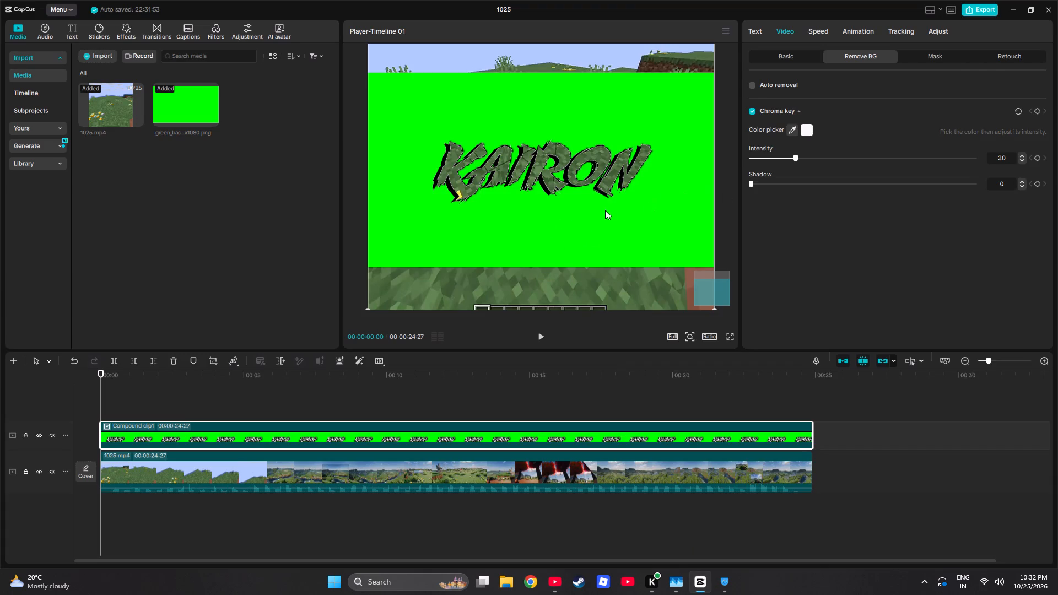
drag(627, 219, 625, 281)
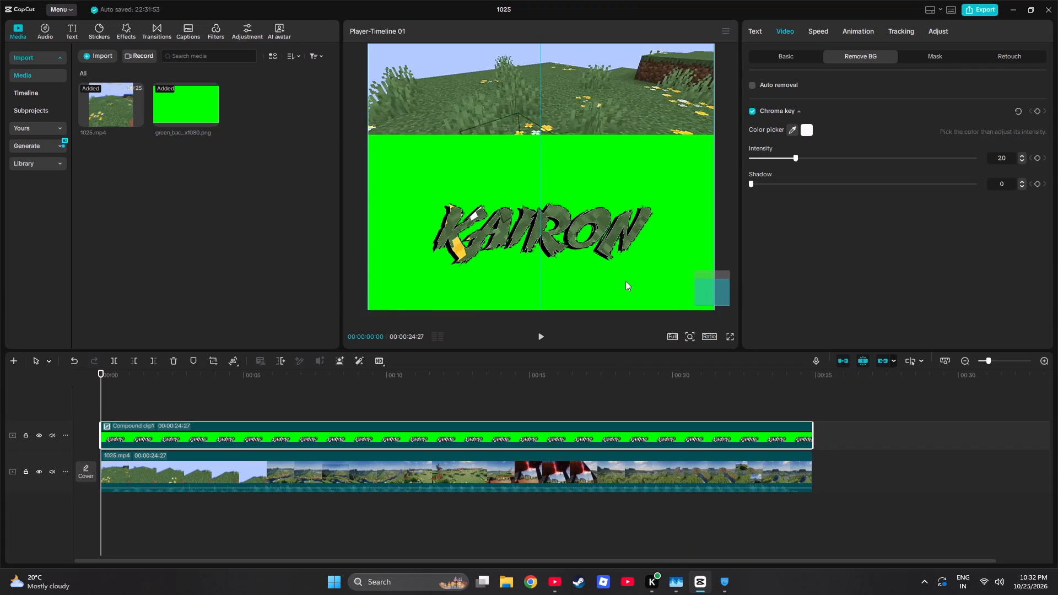
drag(625, 281, 627, 91)
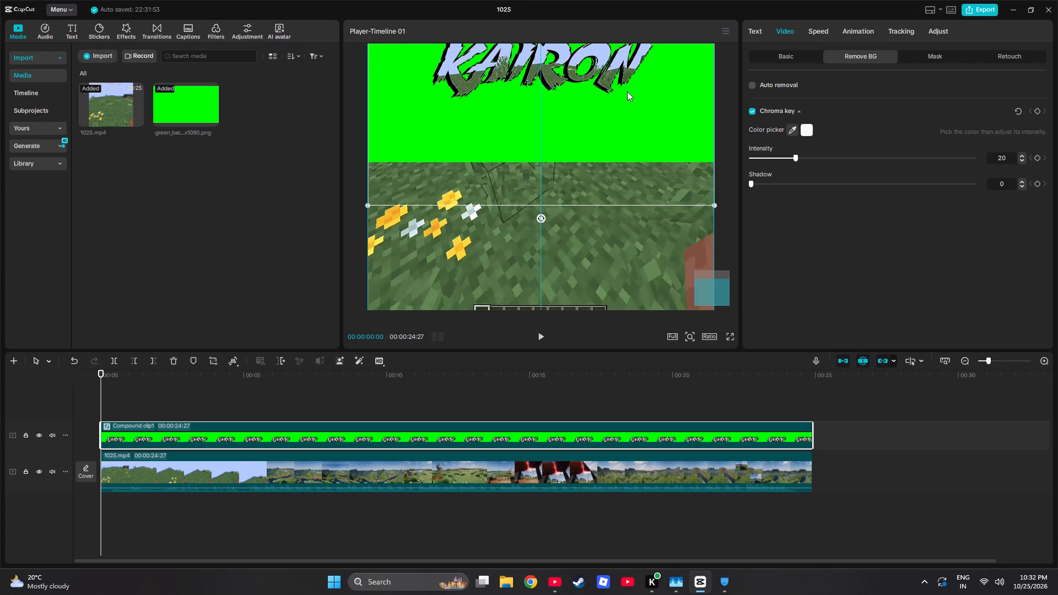
drag(627, 91, 627, 88)
drag(622, 112, 622, 96)
drag(622, 95, 622, 131)
drag(622, 132, 620, 146)
drag(619, 152, 619, 174)
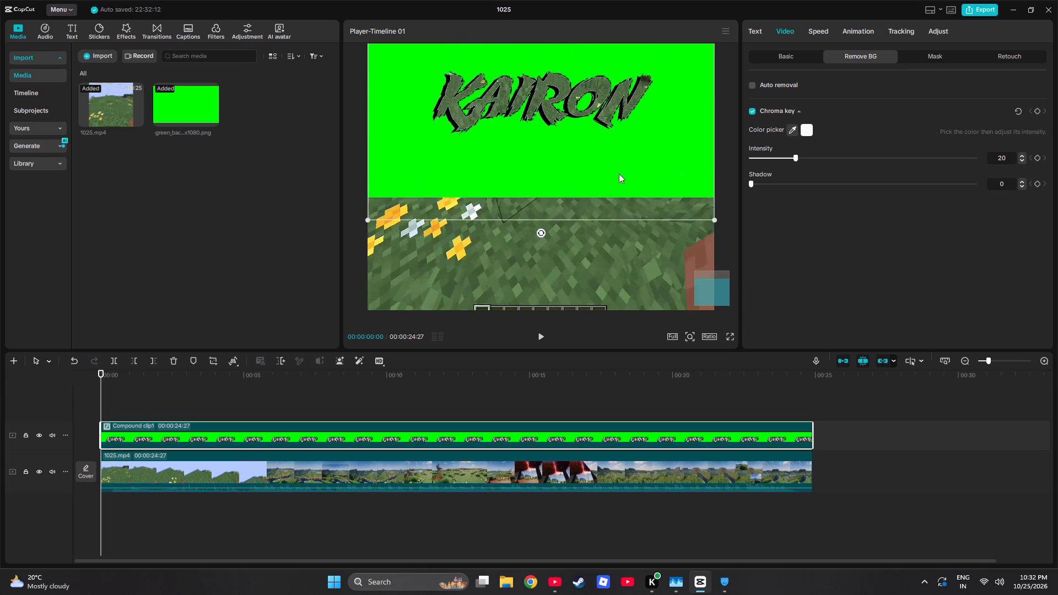
drag(619, 174, 612, 144)
click(210, 397)
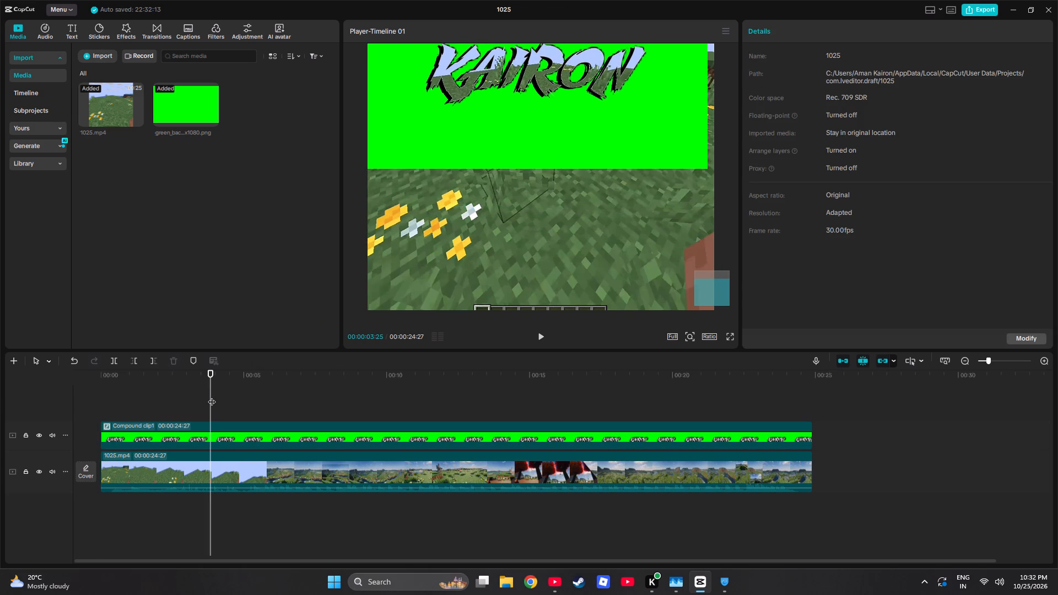
Move the compound clip around over different moments of the video, leaving KAIRON near the top of the frame.
drag(540, 108, 536, 129)
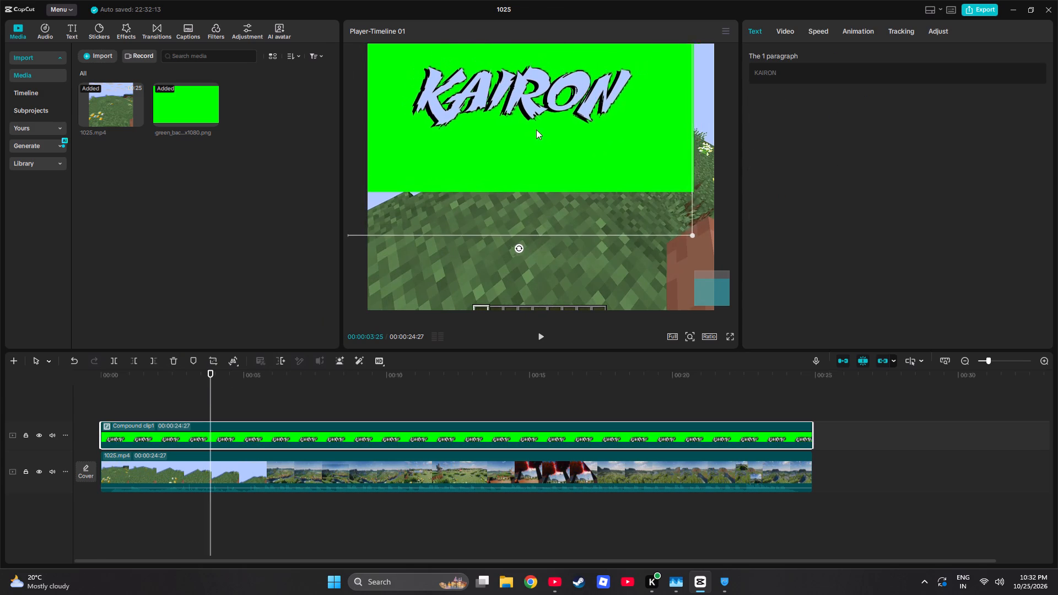
drag(536, 129, 557, 128)
click(299, 412)
click(371, 417)
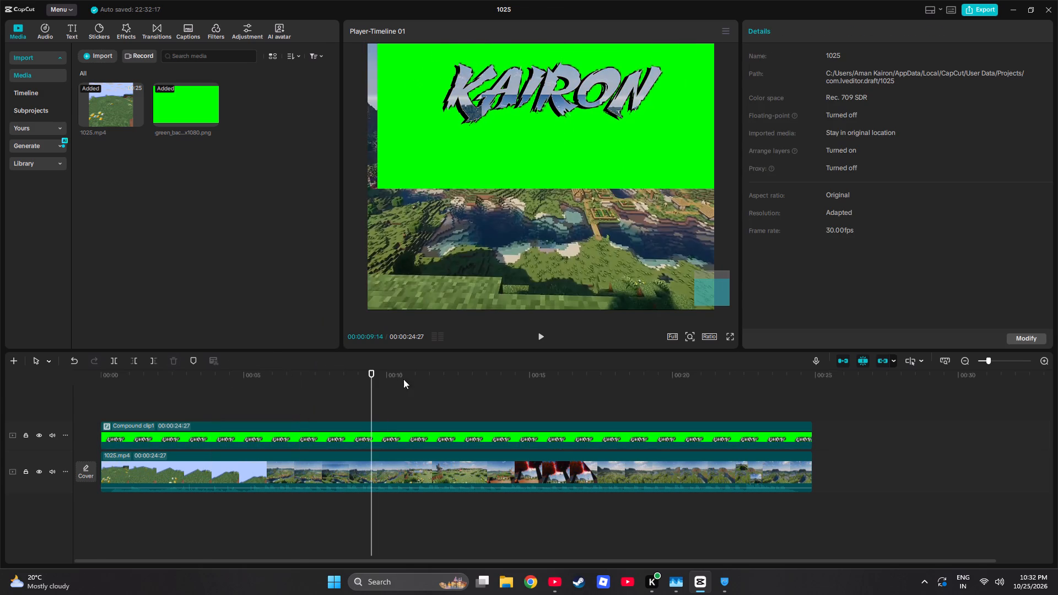
drag(569, 153, 563, 306)
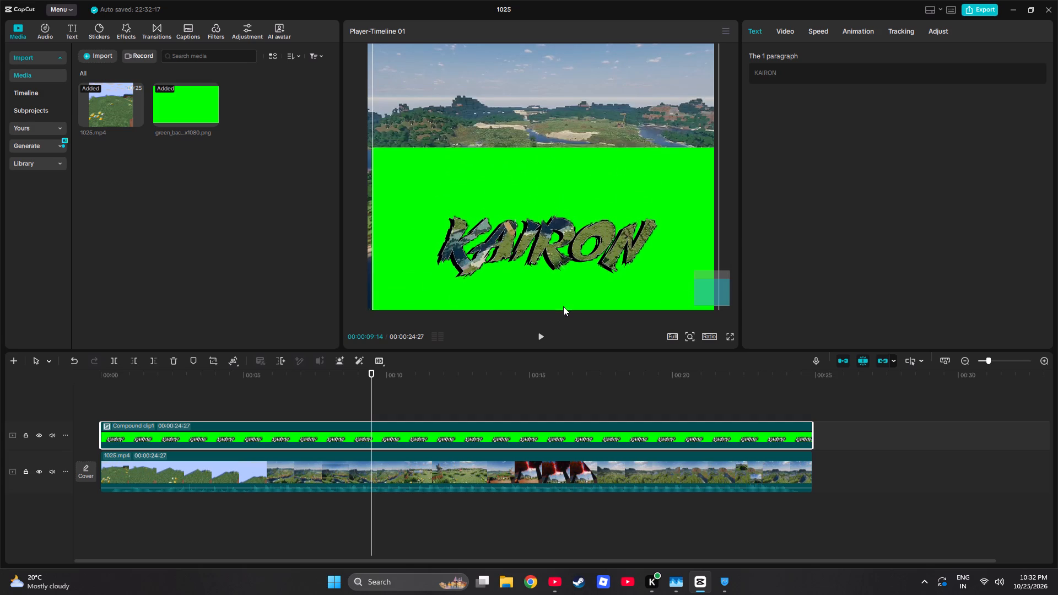
drag(563, 306, 568, 171)
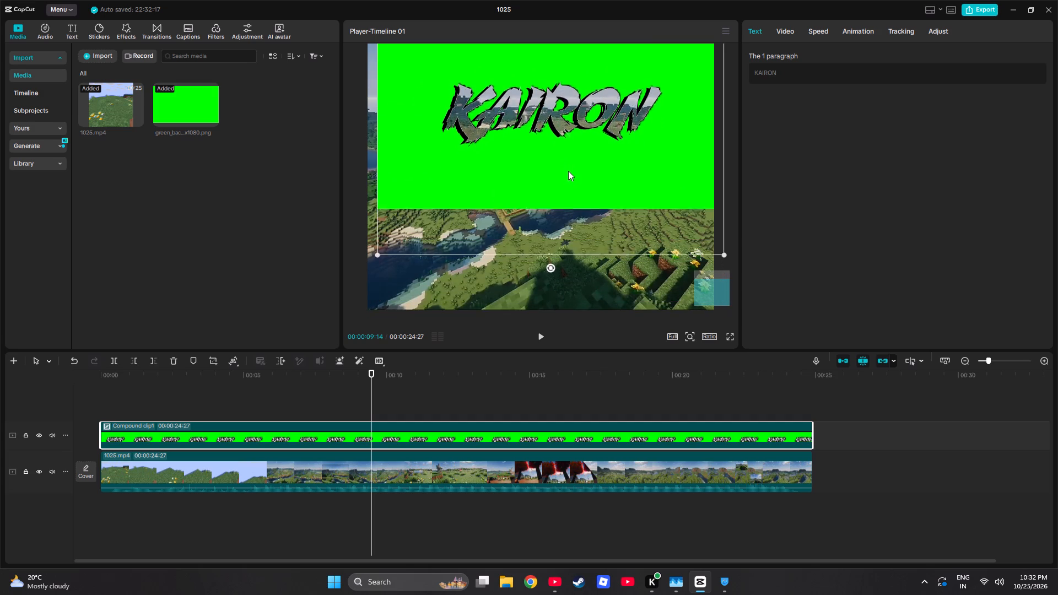
drag(568, 171, 568, 166)
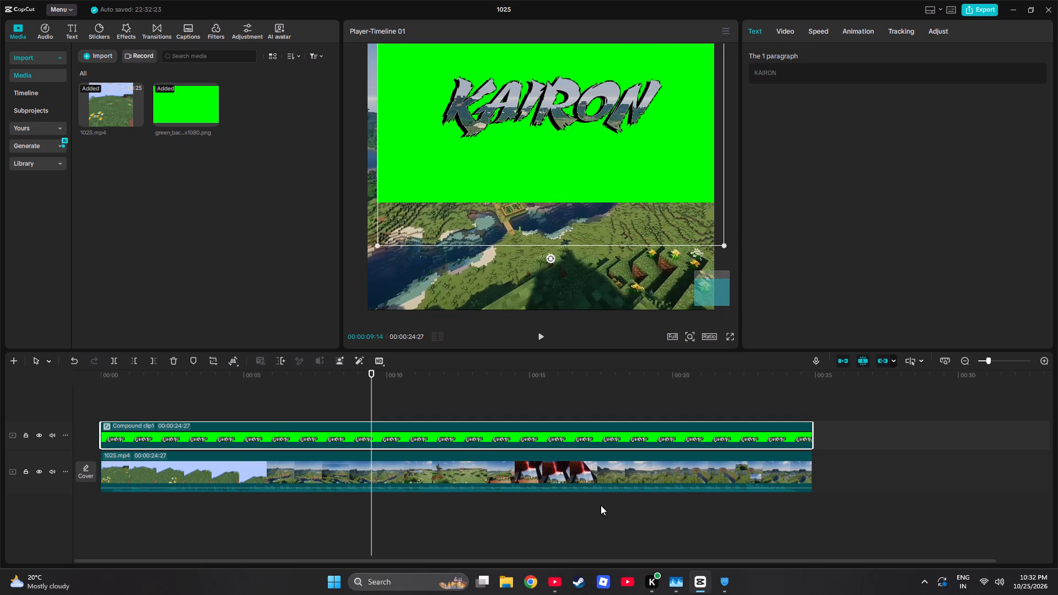
drag(549, 196, 543, 195)
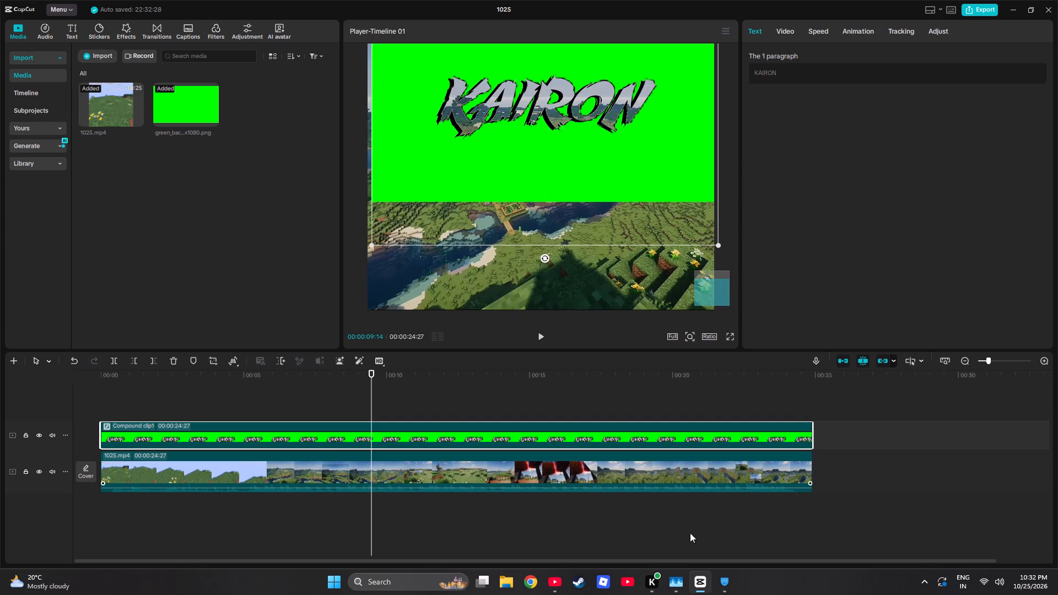
Check the next part of the YouTube tutorial, and in CapCut search the video effects for blur.
click(553, 574)
click(451, 264)
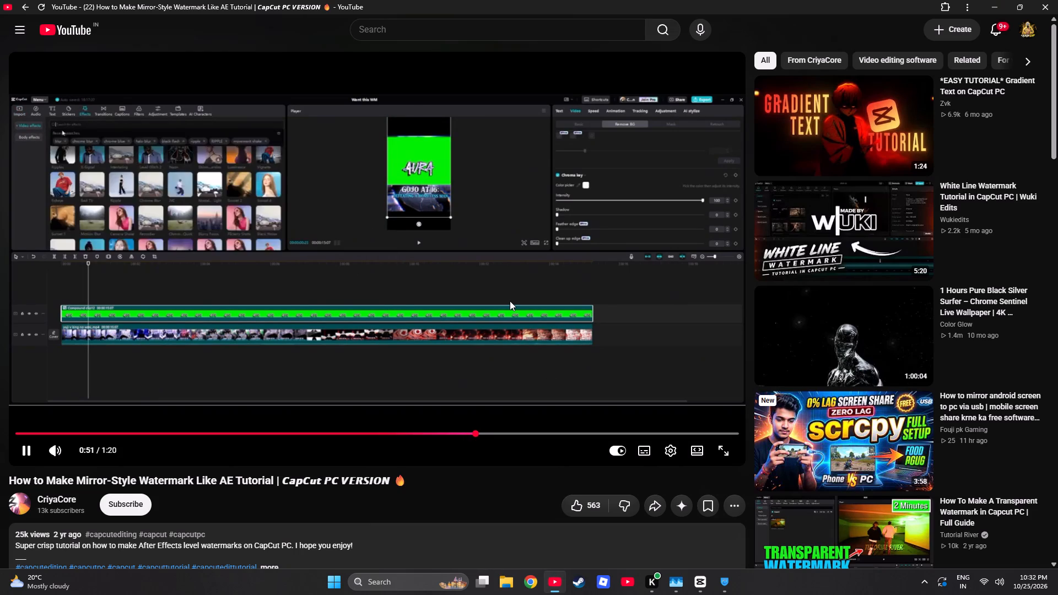
click(510, 301)
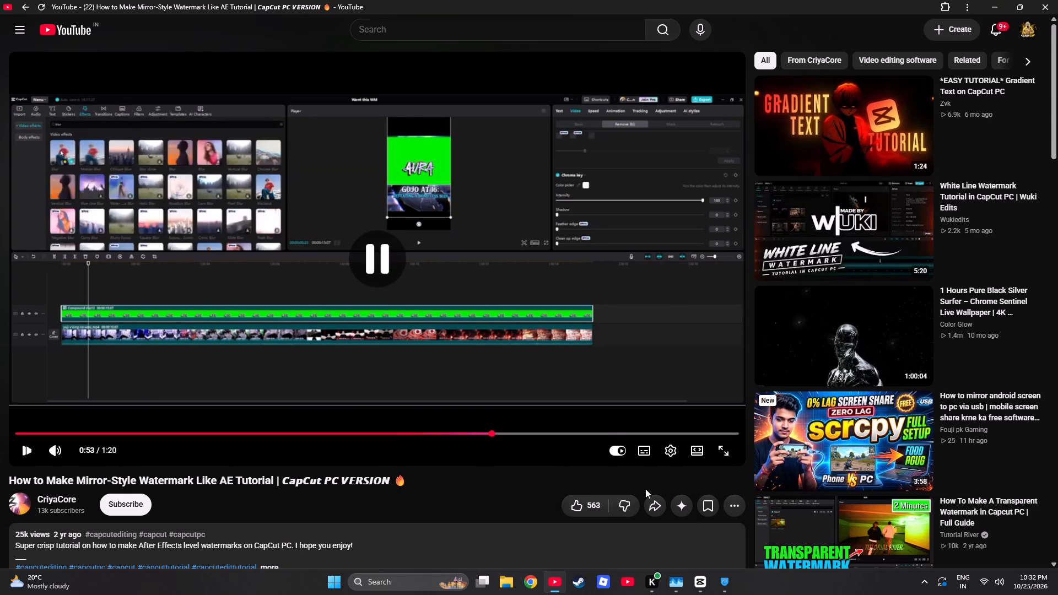
click(697, 582)
click(115, 28)
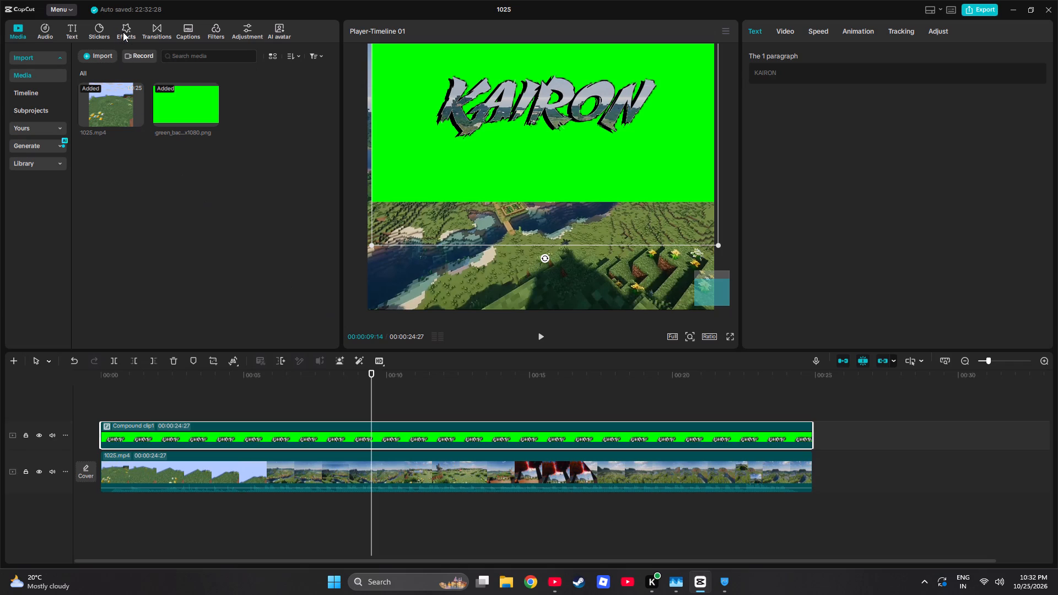
click(131, 35)
click(147, 54)
text(blur)
key(Return)
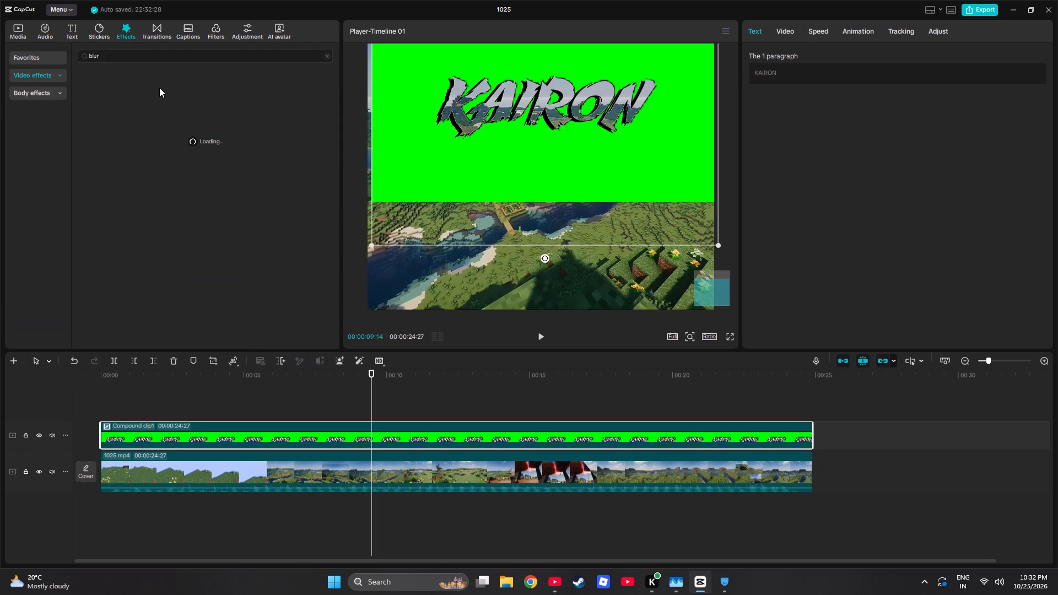
Shift the compound clip sideways until the green background spans the frame's full width.
drag(531, 133, 523, 133)
drag(535, 134, 540, 134)
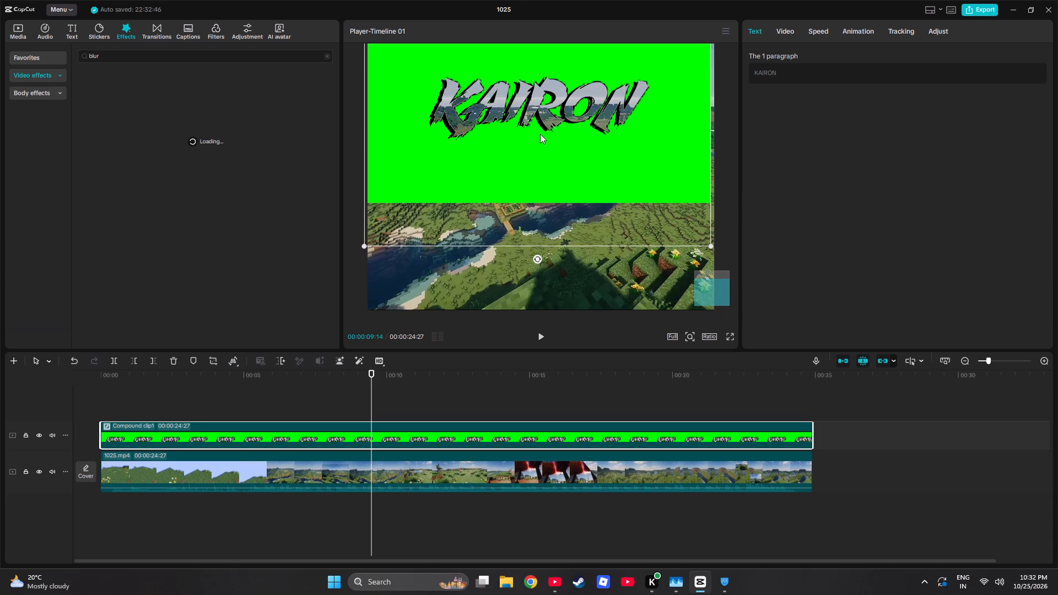
drag(540, 134, 553, 134)
drag(541, 134, 548, 134)
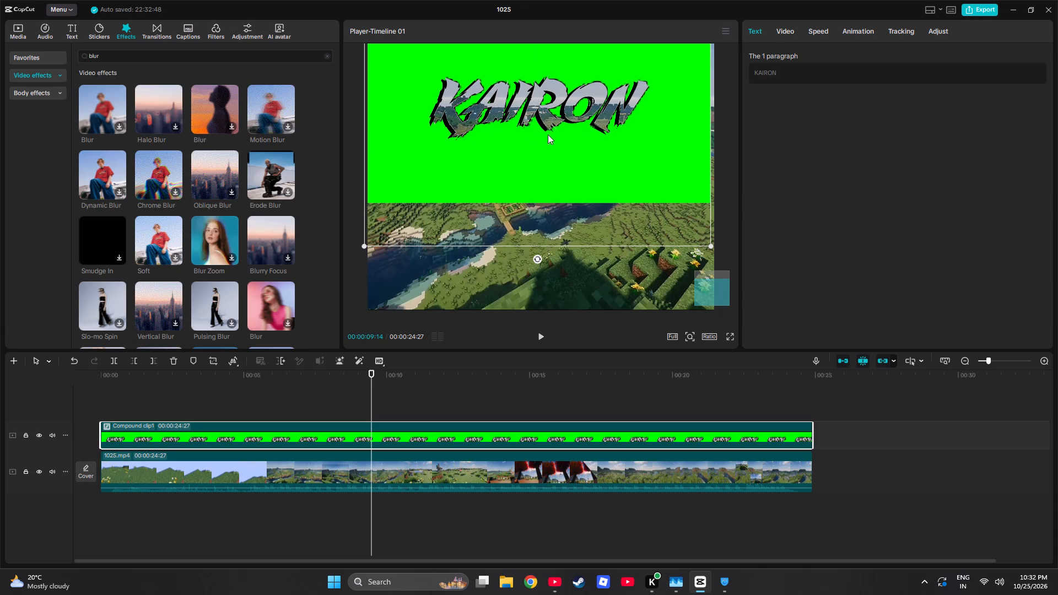
drag(548, 134, 586, 133)
drag(563, 130, 526, 132)
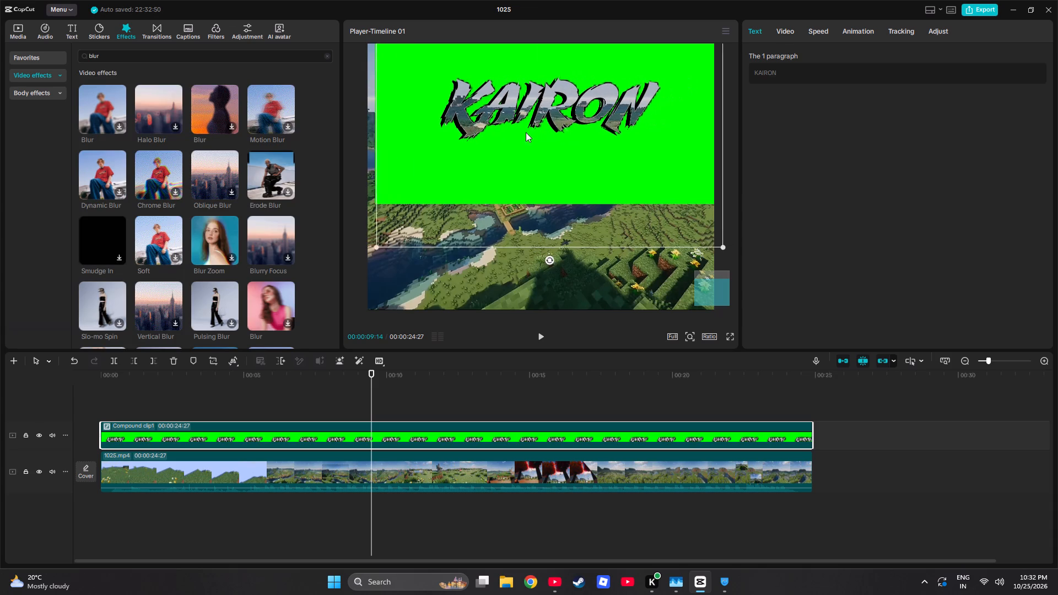
drag(526, 132, 519, 133)
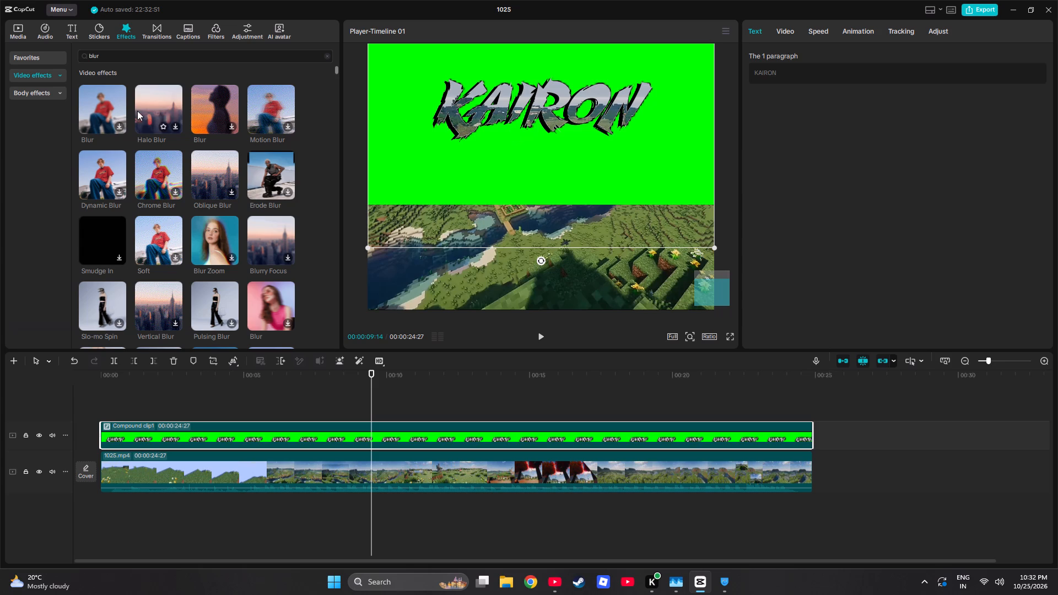
Following the tutorial, add the first Blur effect between the compound clip and 1025.mp4, spanning the whole length of both clips.
click(115, 108)
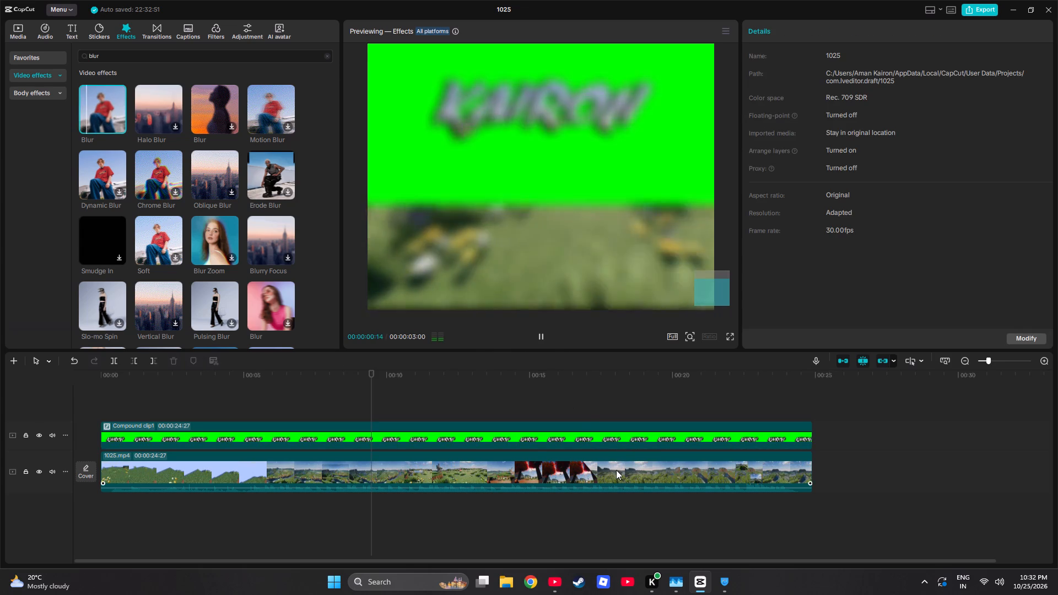
click(558, 581)
click(378, 311)
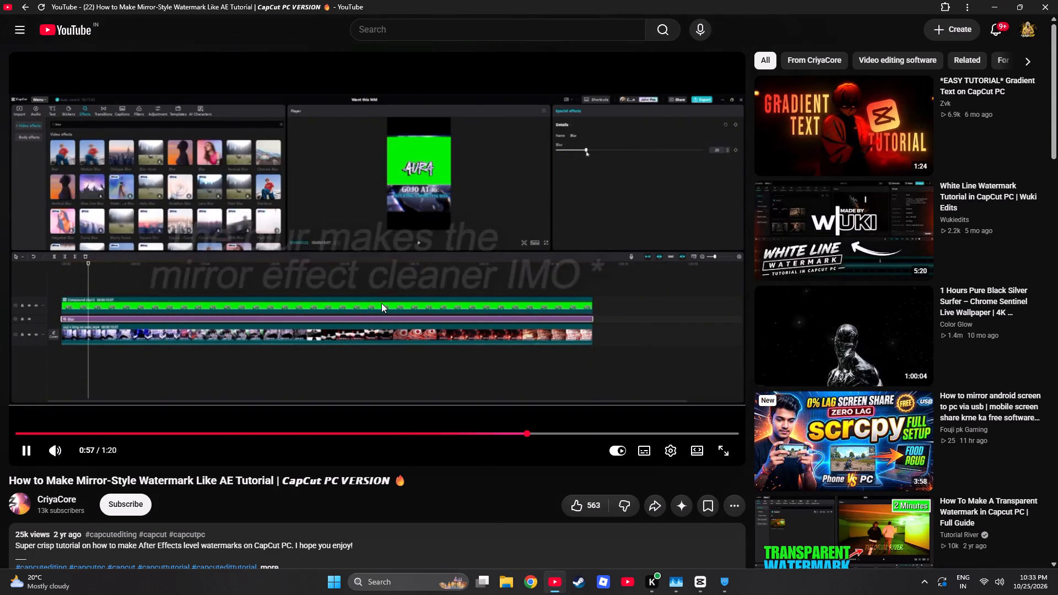
click(381, 303)
click(695, 584)
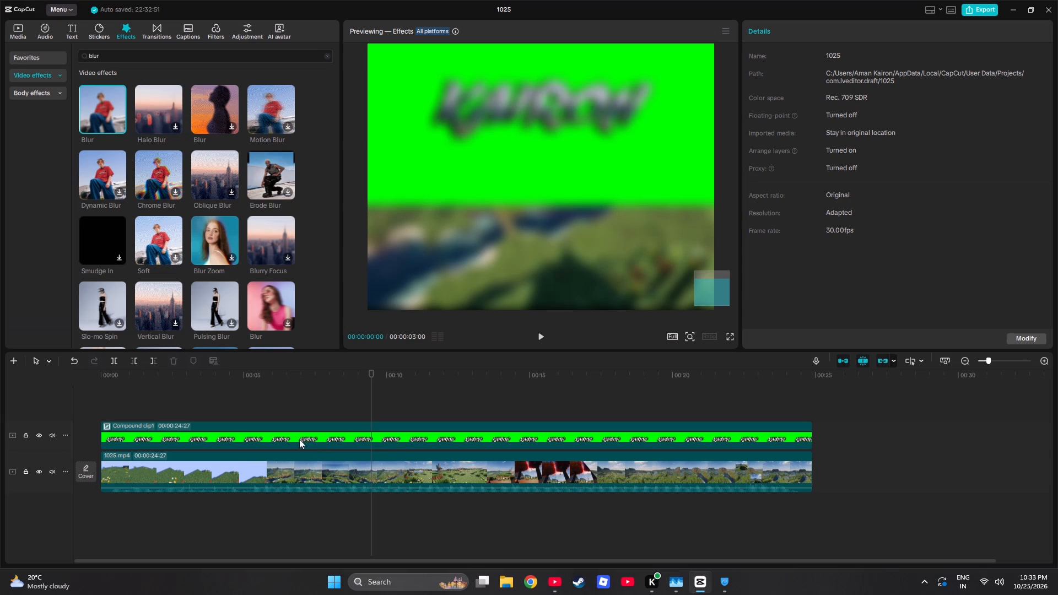
drag(104, 112, 113, 448)
drag(156, 446, 145, 448)
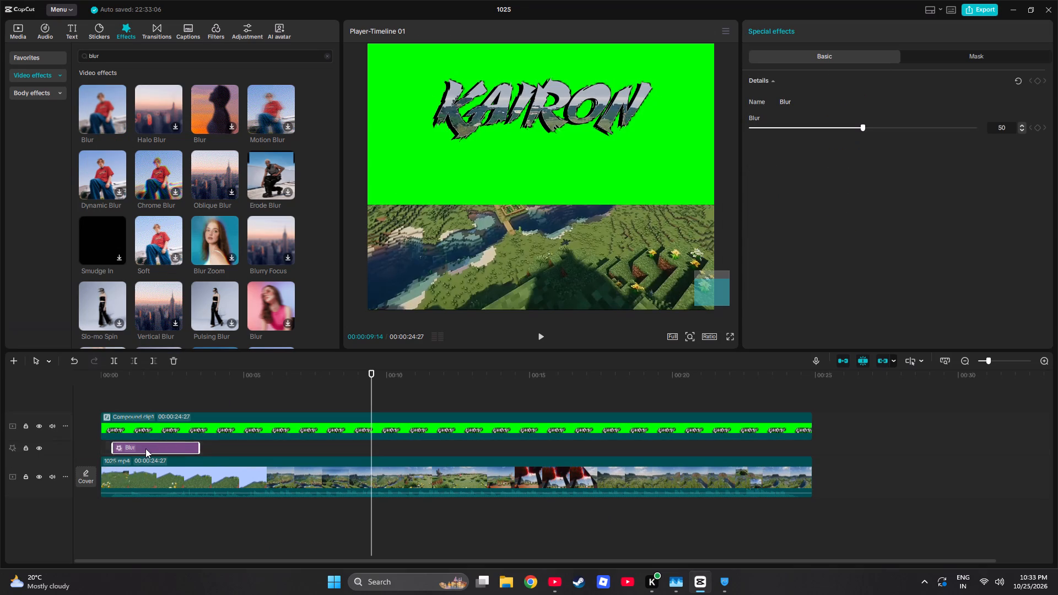
drag(145, 448, 137, 448)
drag(189, 450, 836, 457)
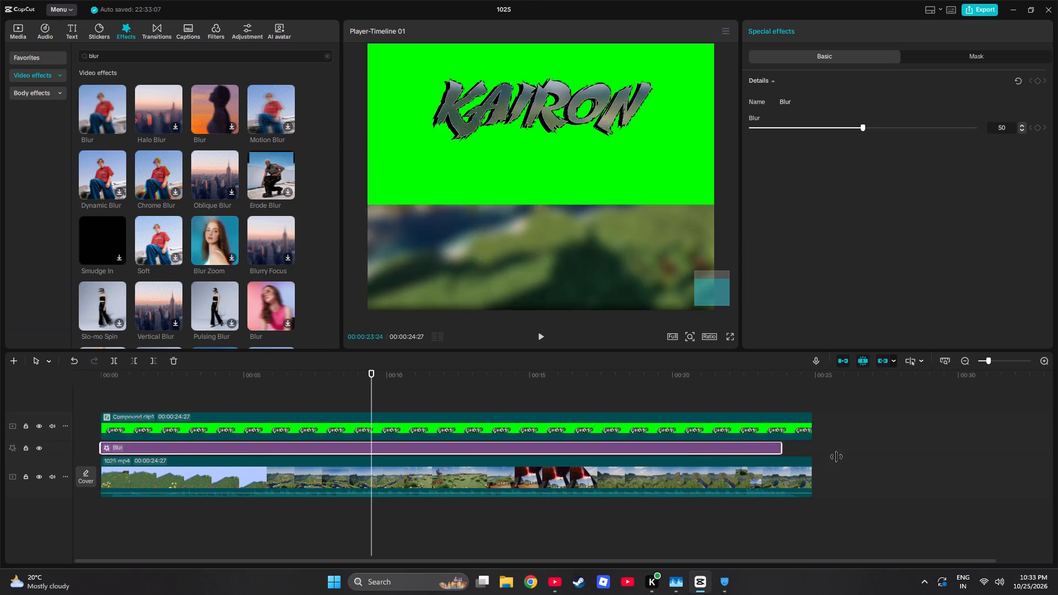
drag(836, 457, 812, 457)
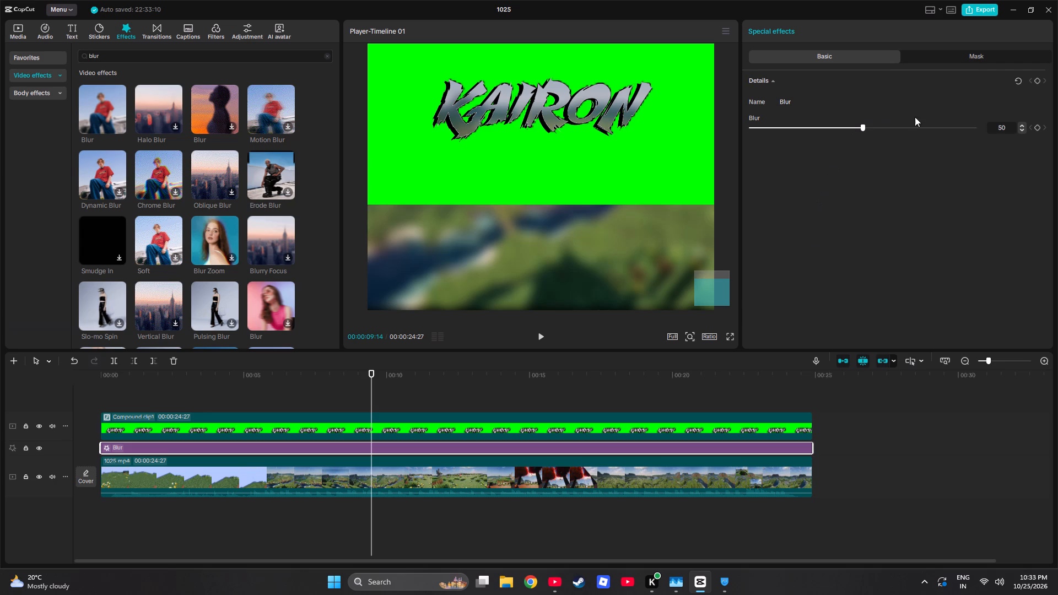
Set the Blur effect's strength to 10 and view the frame at about 2 seconds.
click(1008, 124)
key(BackSpace)
key(BackSpace)
key(1)
key(0)
click(930, 183)
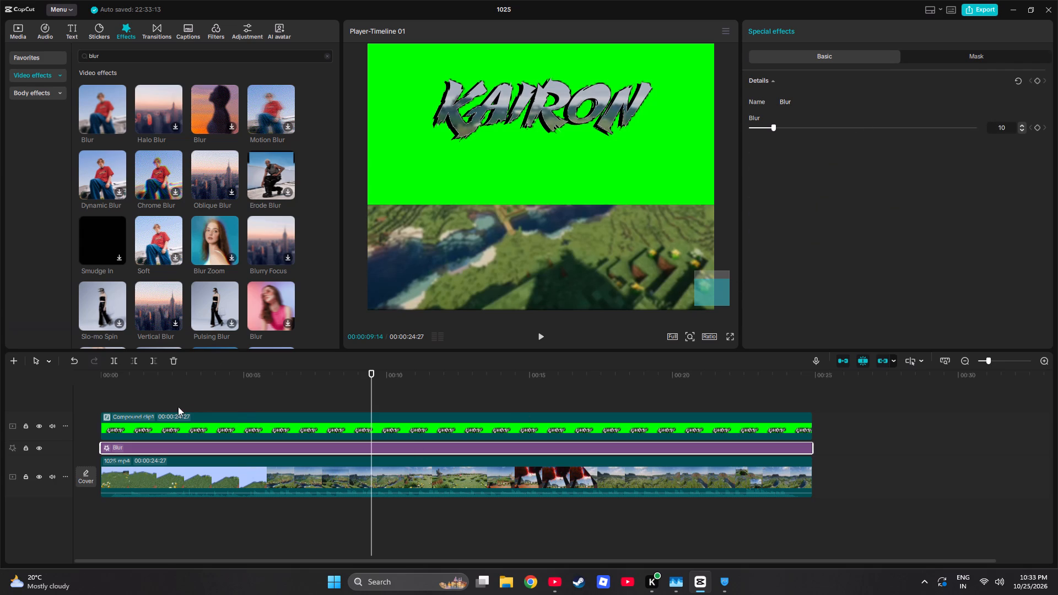
click(164, 407)
Check the tutorial's export part on YouTube, and in CapCut export the video with a 60fps frame rate.
click(555, 578)
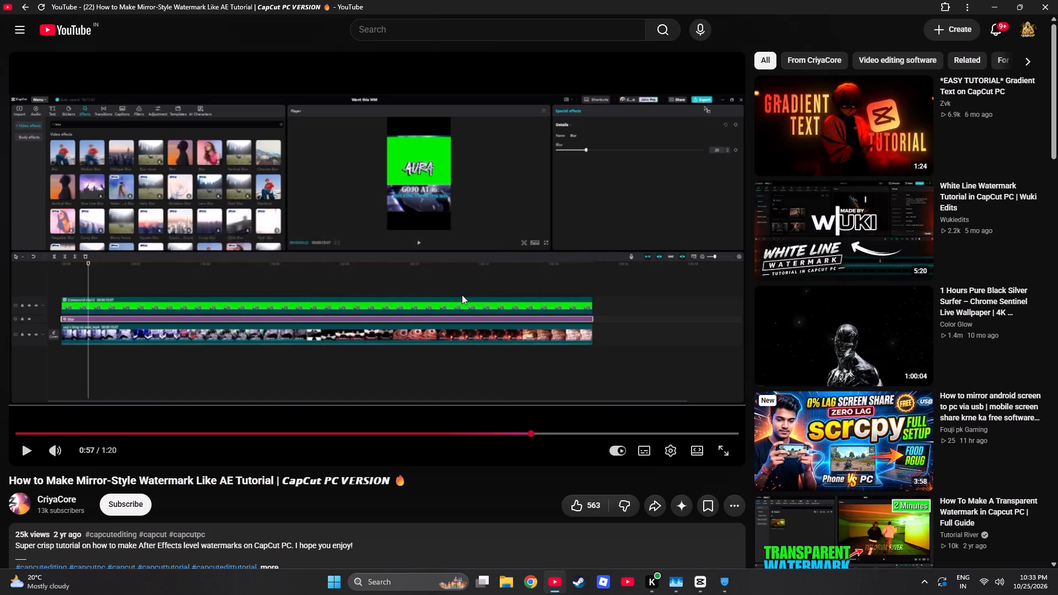
click(462, 295)
click(480, 290)
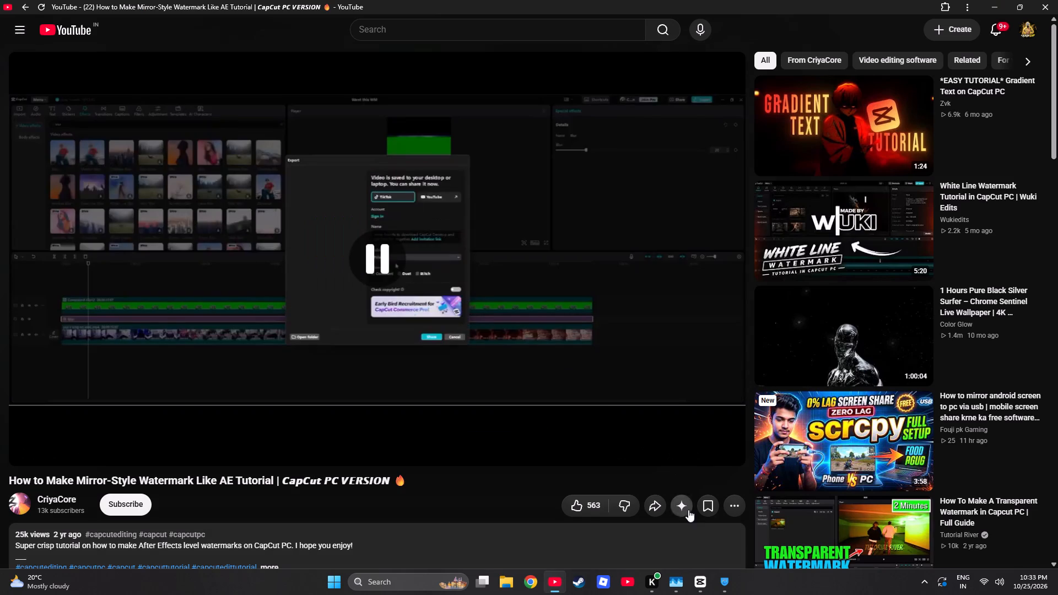
click(695, 574)
click(977, 1)
click(976, 4)
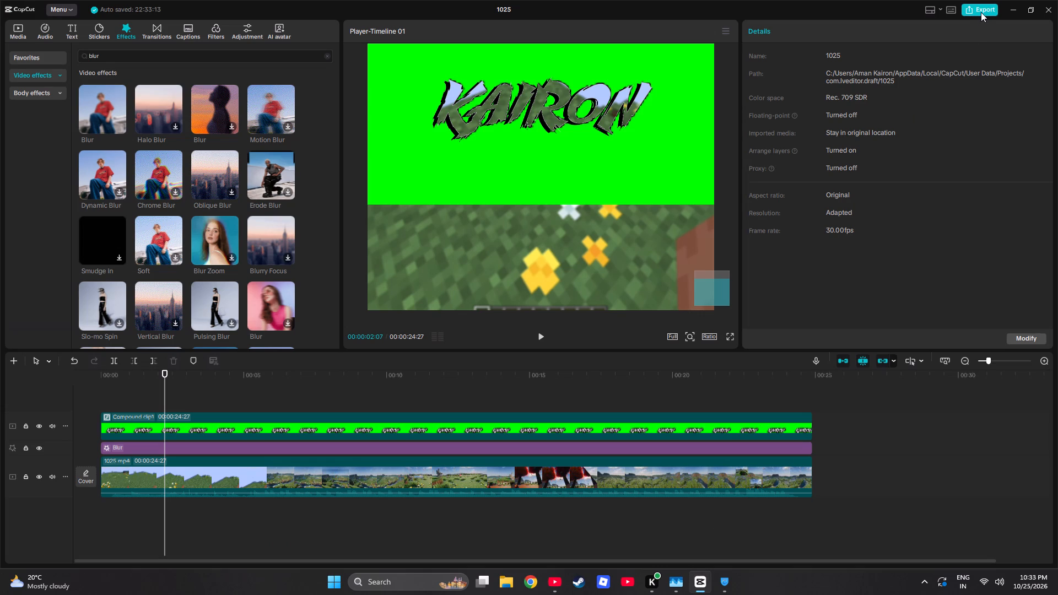
click(981, 12)
click(637, 327)
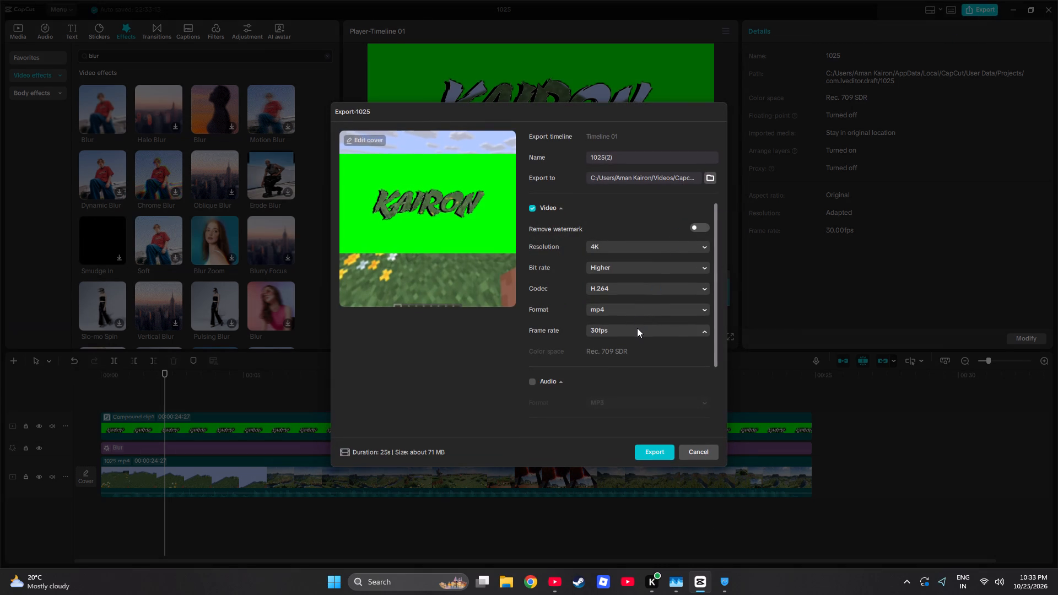
click(636, 330)
click(636, 332)
click(604, 451)
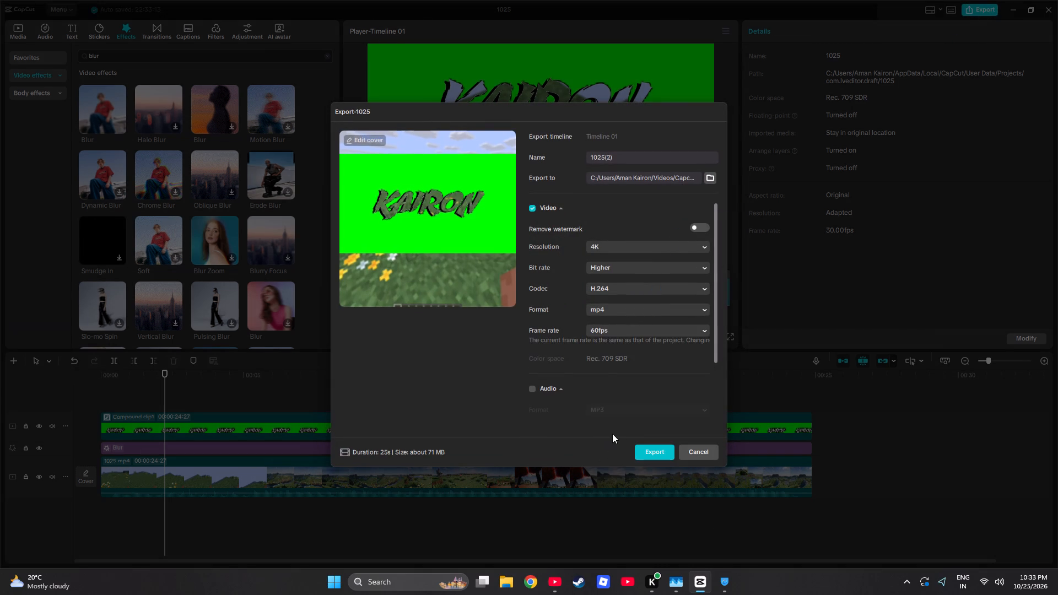
click(650, 454)
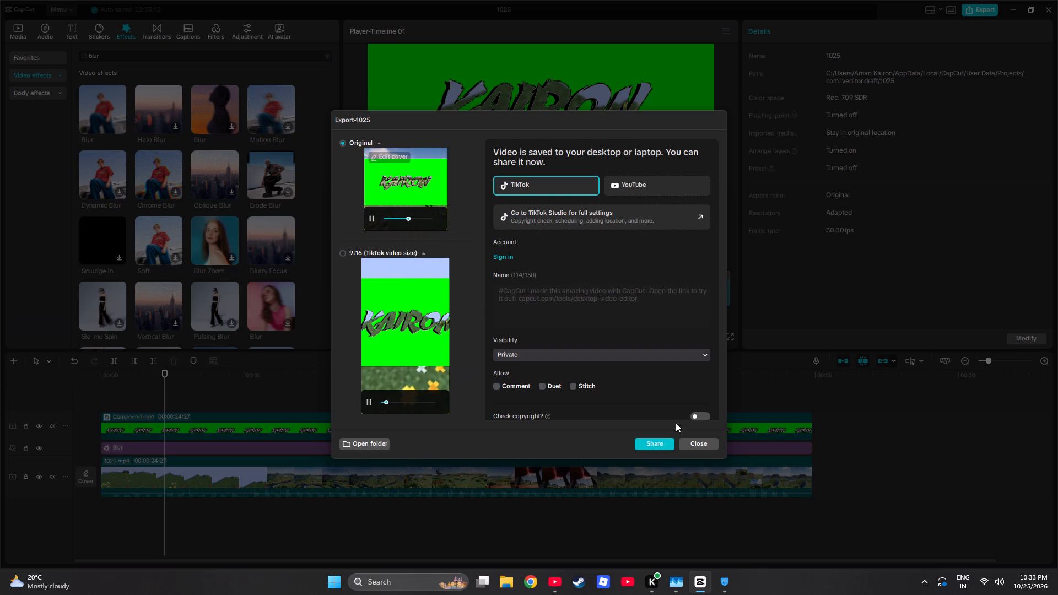
click(704, 443)
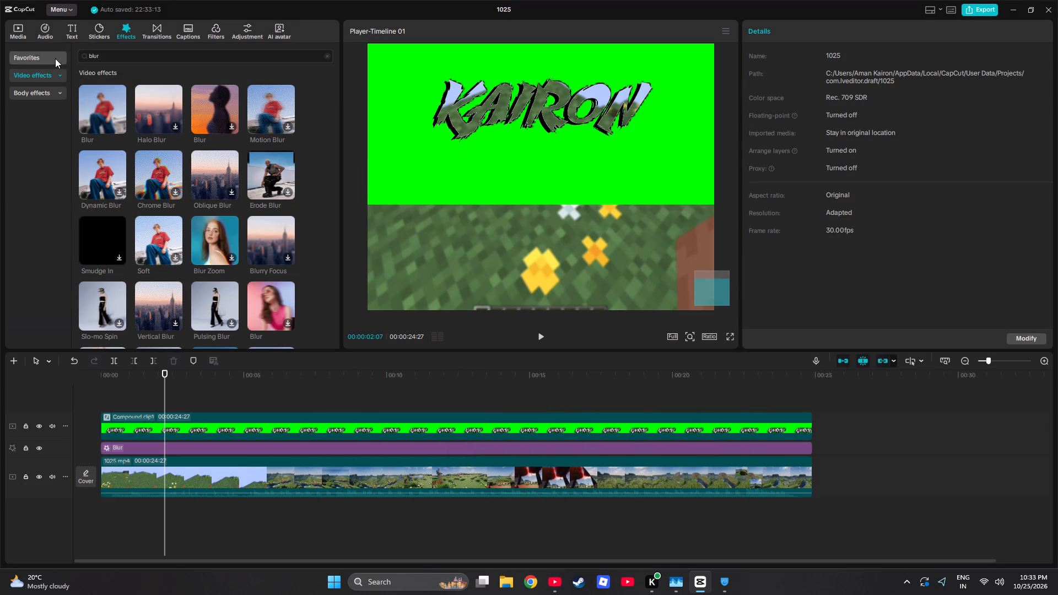
Create a new CapCut project.
click(52, 7)
click(75, 20)
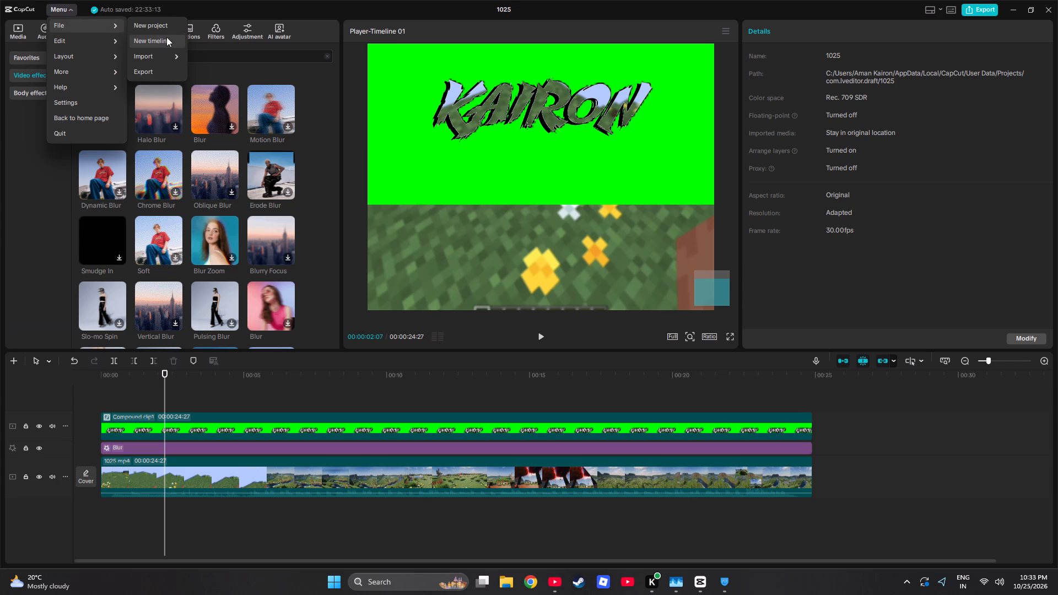
click(168, 29)
click(491, 324)
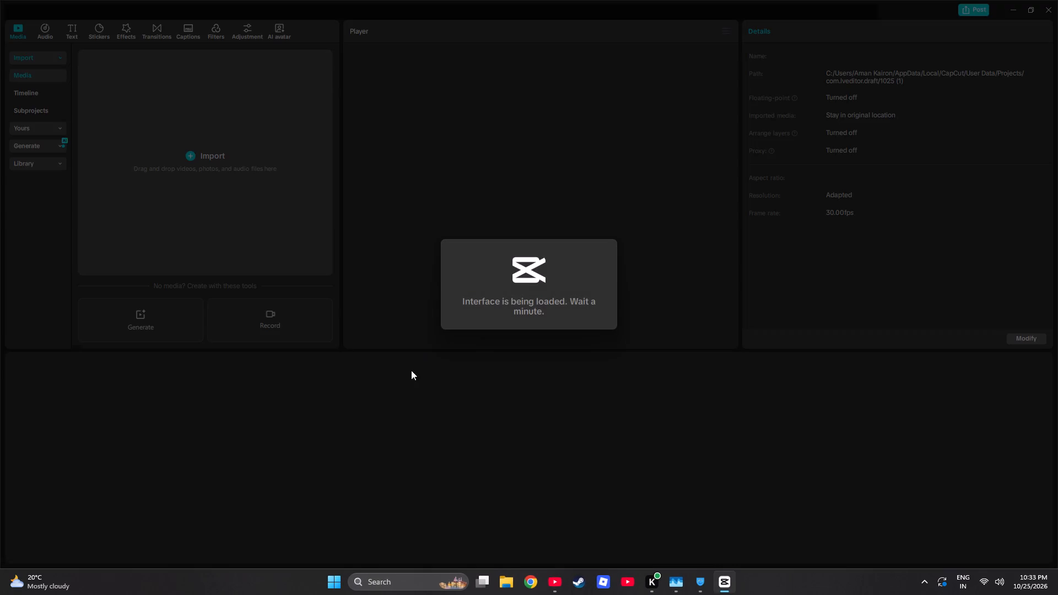
Check the tutorial's cropping part on YouTube, and in CapCut import 1025.mp4 from the Capcut Videos folder and place it at the timeline's start.
click(553, 587)
click(423, 330)
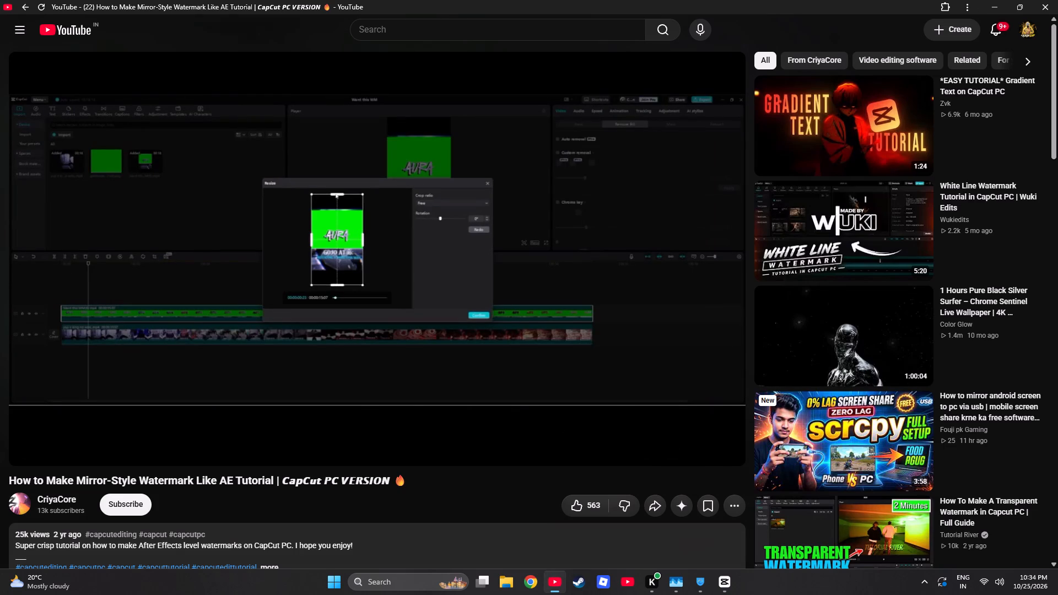
click(423, 330)
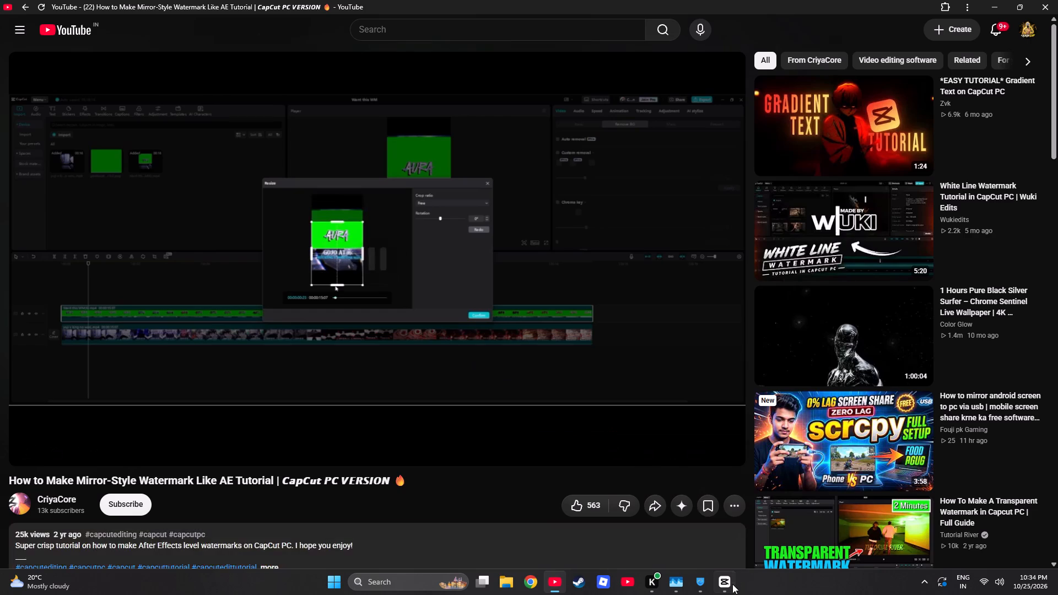
click(732, 587)
click(193, 182)
click(212, 170)
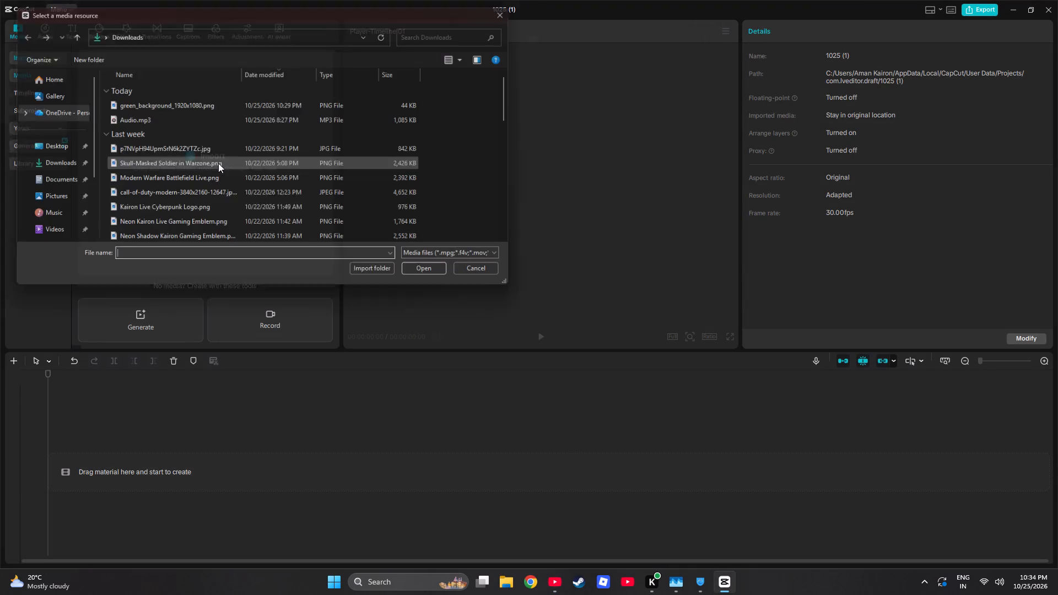
click(52, 229)
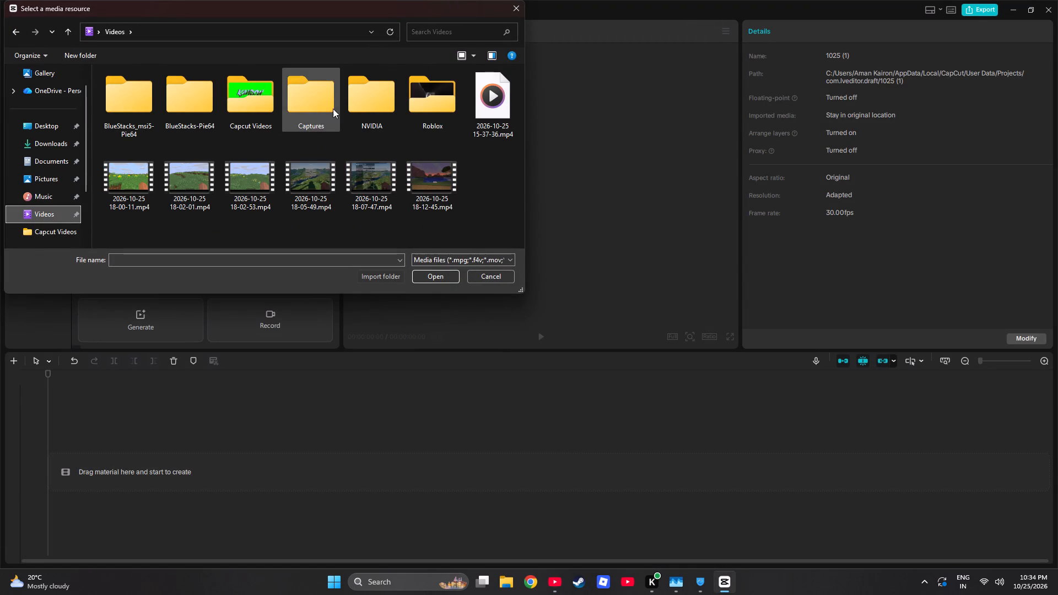
double_click(262, 106)
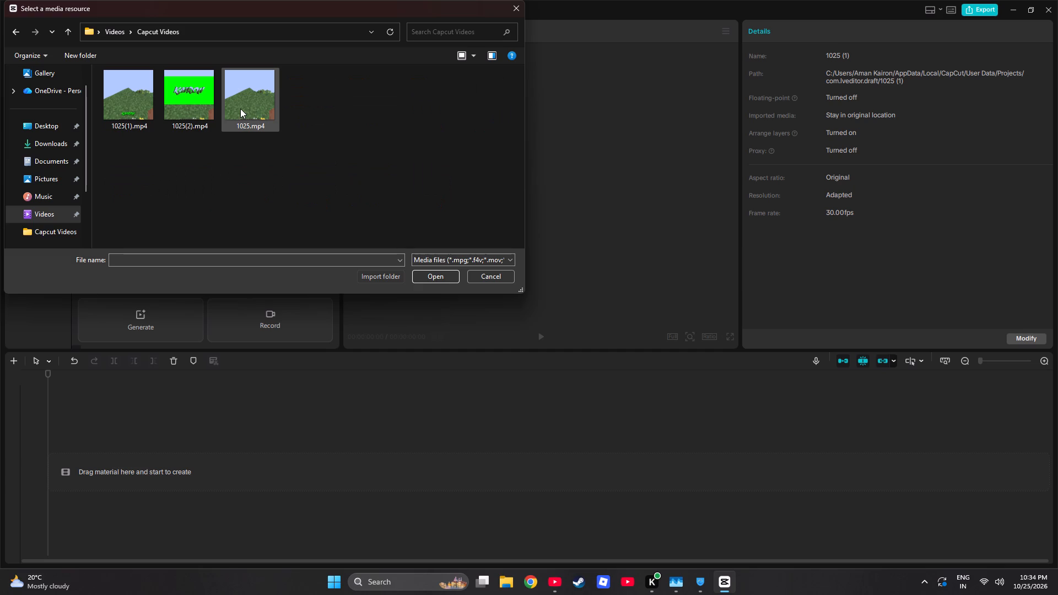
click(242, 109)
click(438, 273)
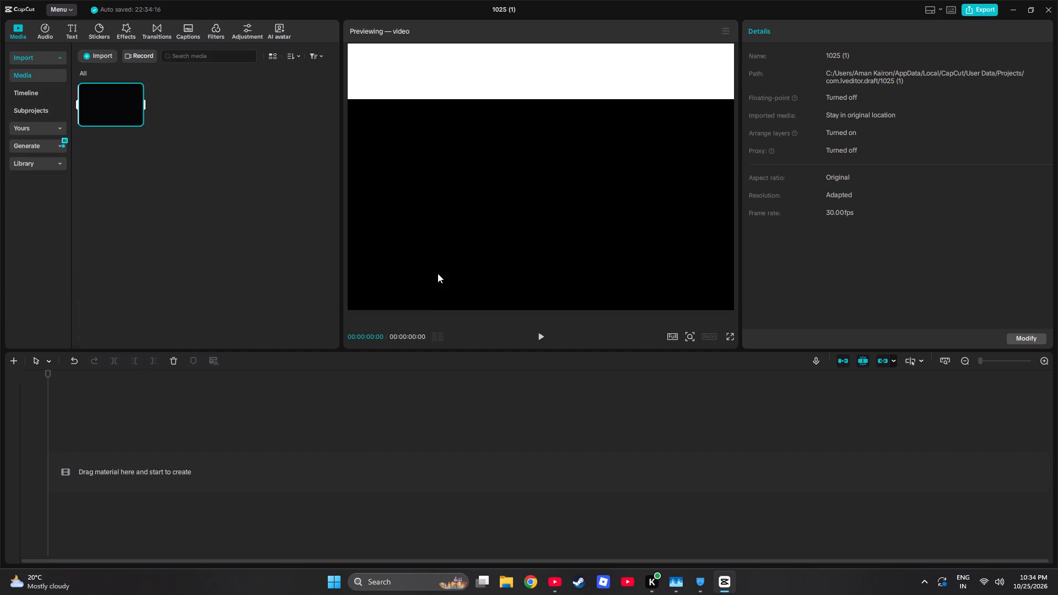
drag(106, 109, 84, 465)
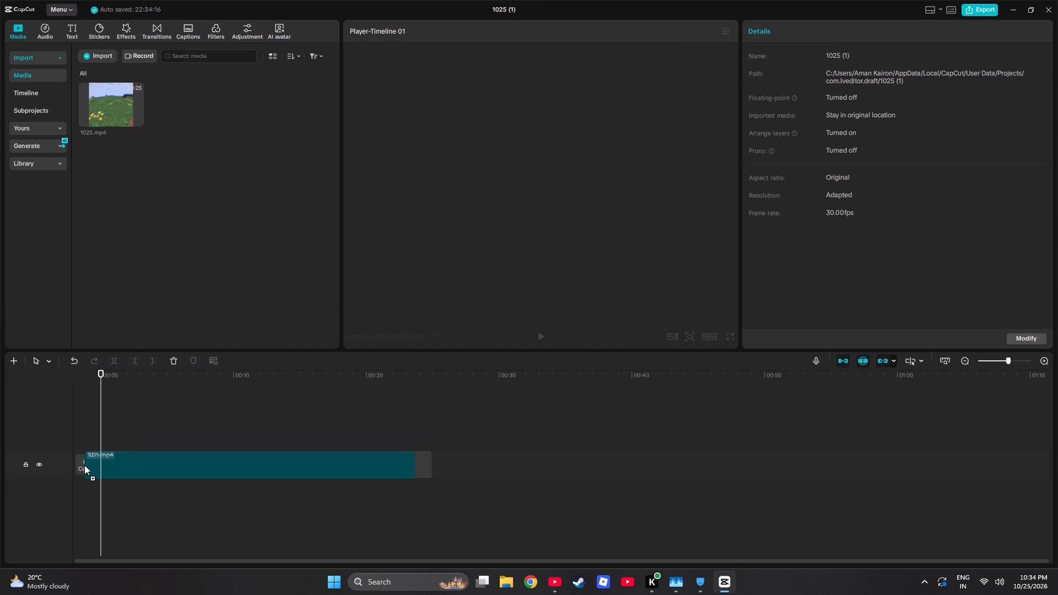
drag(84, 465, 99, 465)
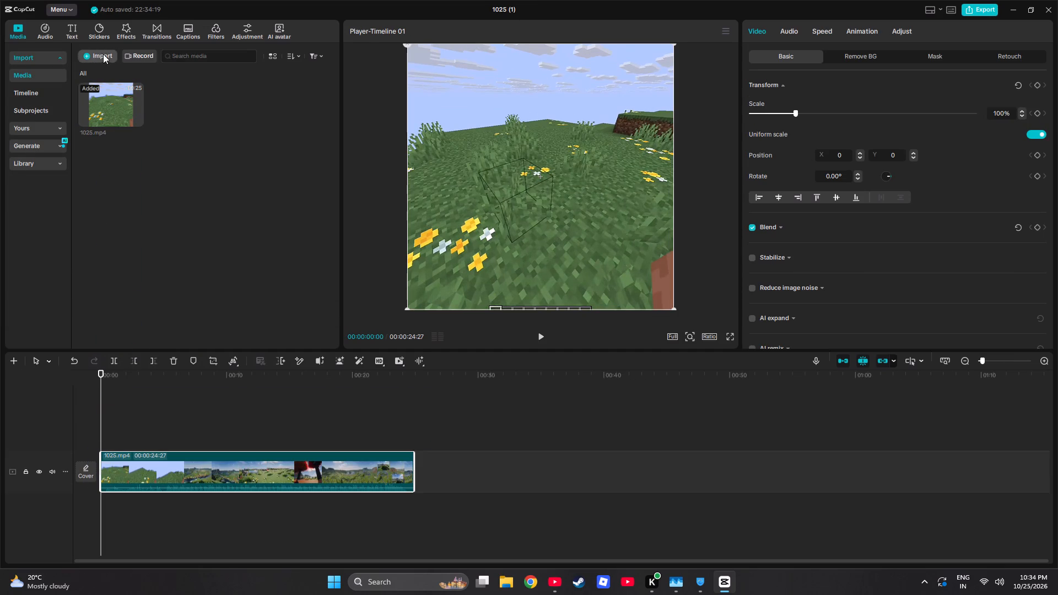
Import 1025(2).mp4 from the Capcut Videos folder and place it on a track above 1025.mp4, starting at 0 seconds.
click(103, 55)
click(106, 72)
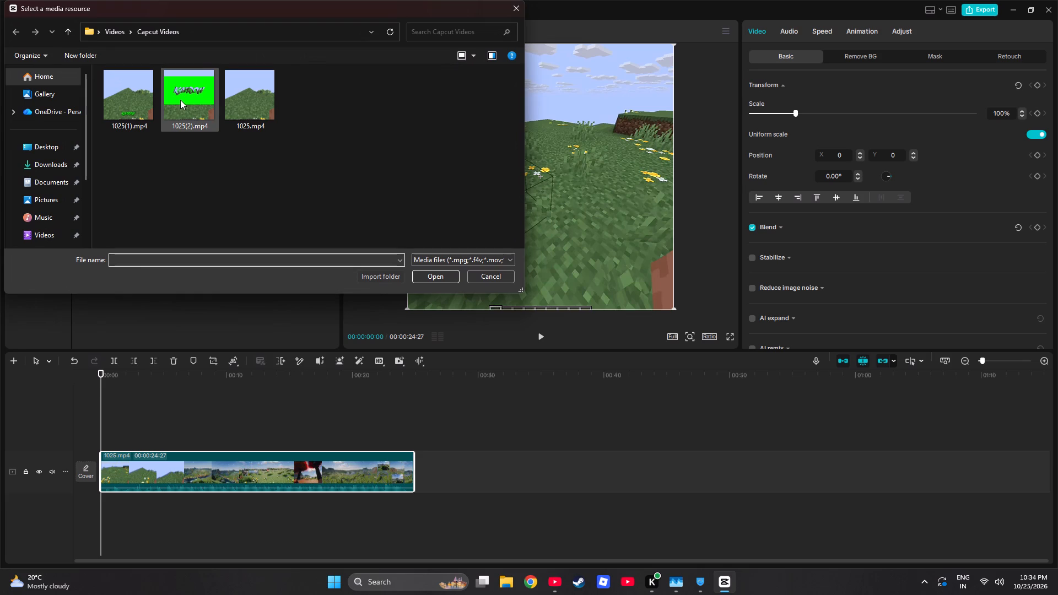
click(180, 100)
click(440, 278)
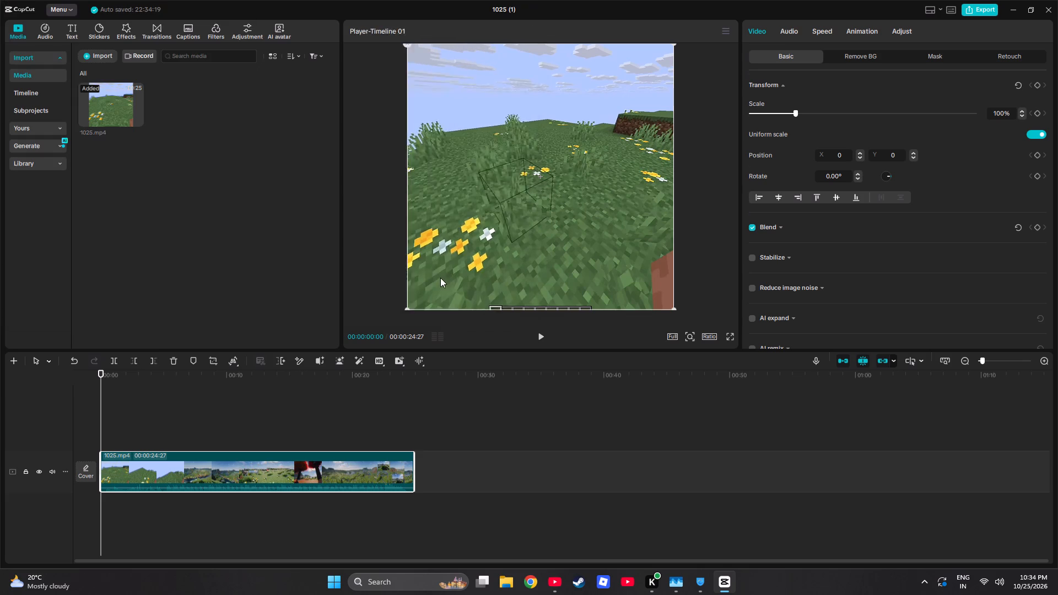
drag(194, 115, 188, 125)
drag(186, 149, 183, 338)
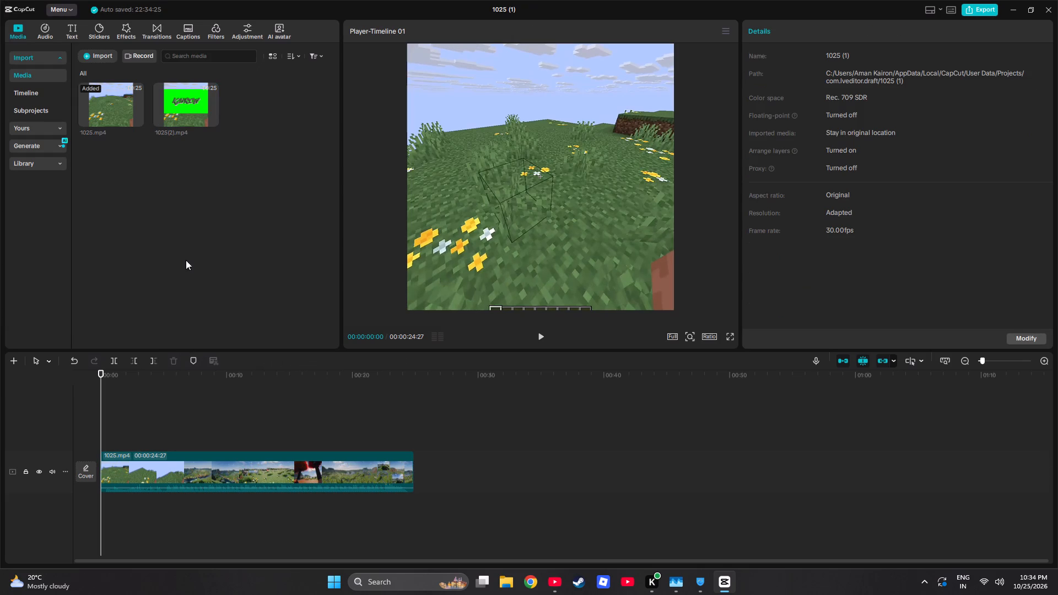
drag(172, 105, 102, 437)
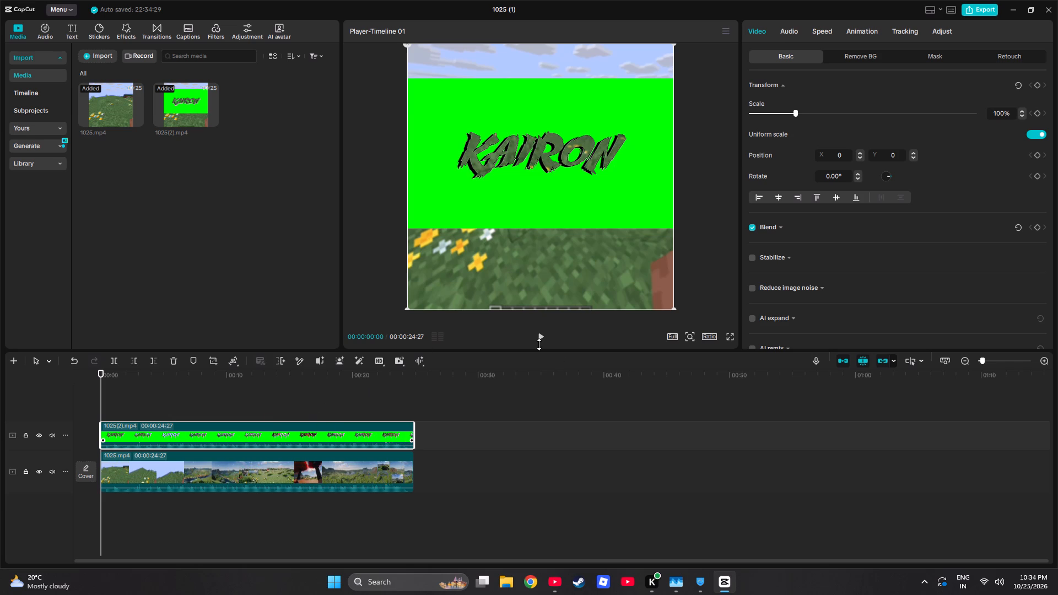
Crop the 1025(2).mp4 clip at its top and bottom, keeping only the green band around the KAIRON text.
right_click(285, 440)
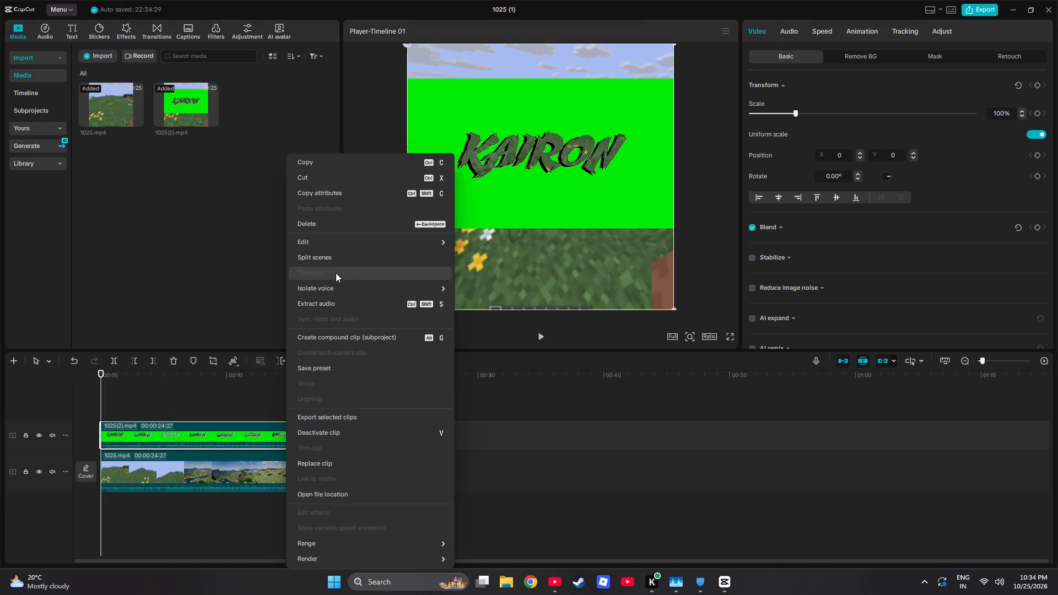
click(480, 301)
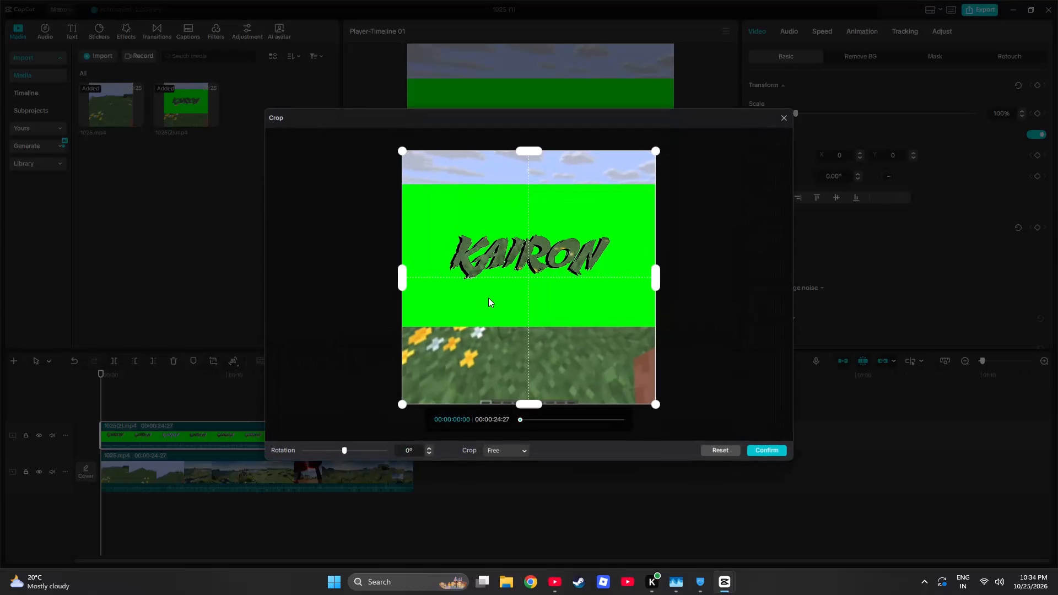
drag(525, 399, 531, 323)
drag(523, 403, 535, 344)
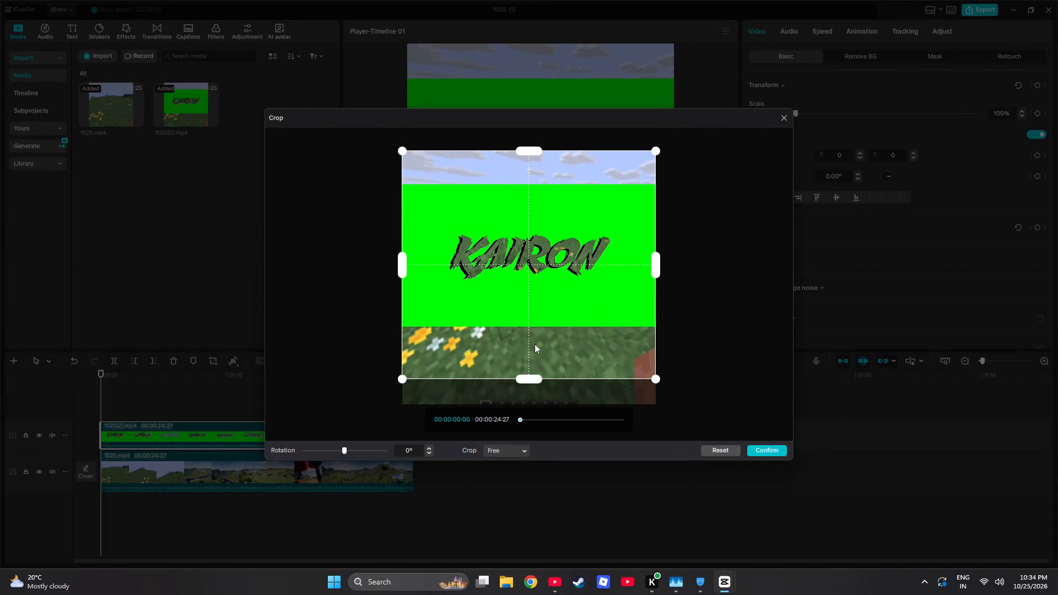
drag(535, 344, 541, 287)
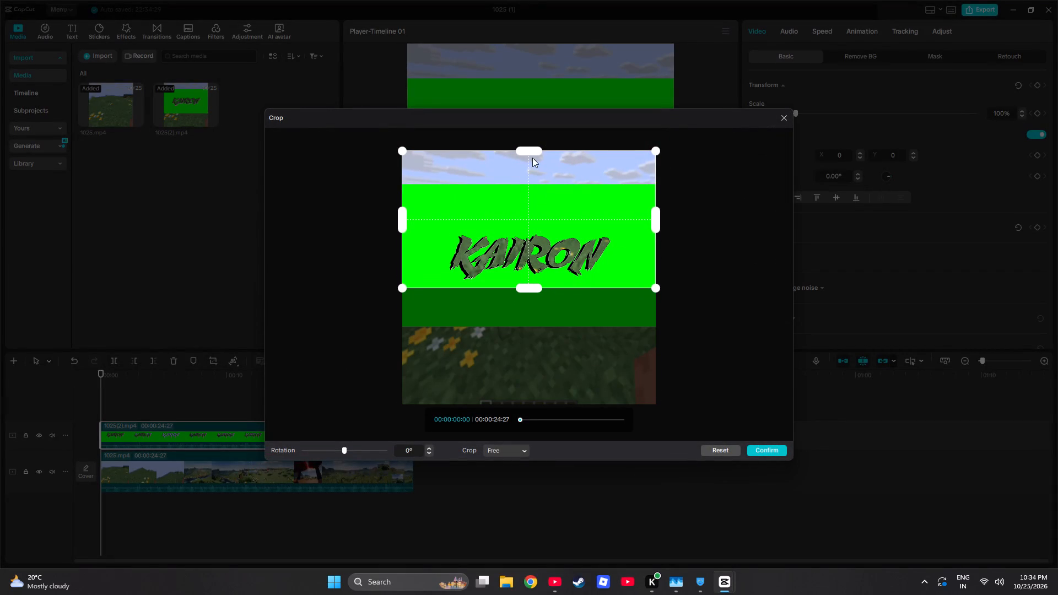
drag(531, 151, 530, 224)
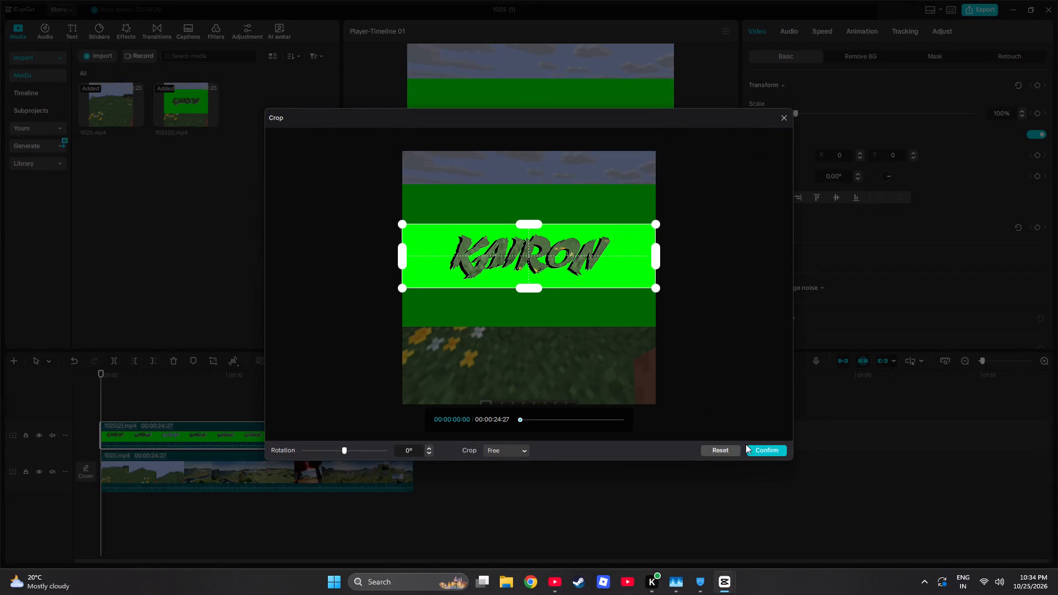
click(762, 448)
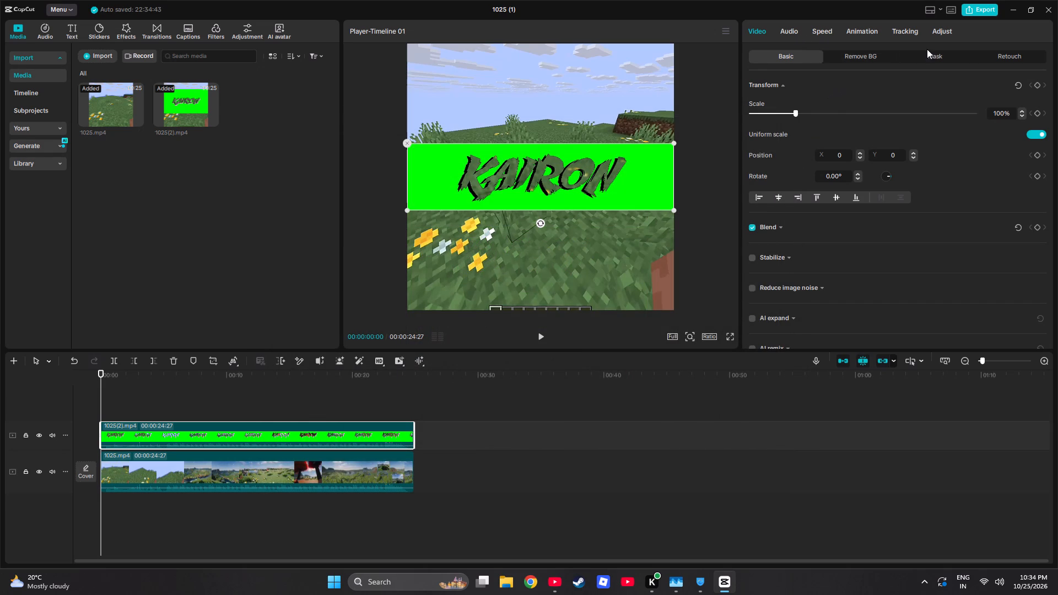
Enable chroma key on the 1025(2).mp4 clip and pick its green background as the key color.
click(879, 58)
click(752, 112)
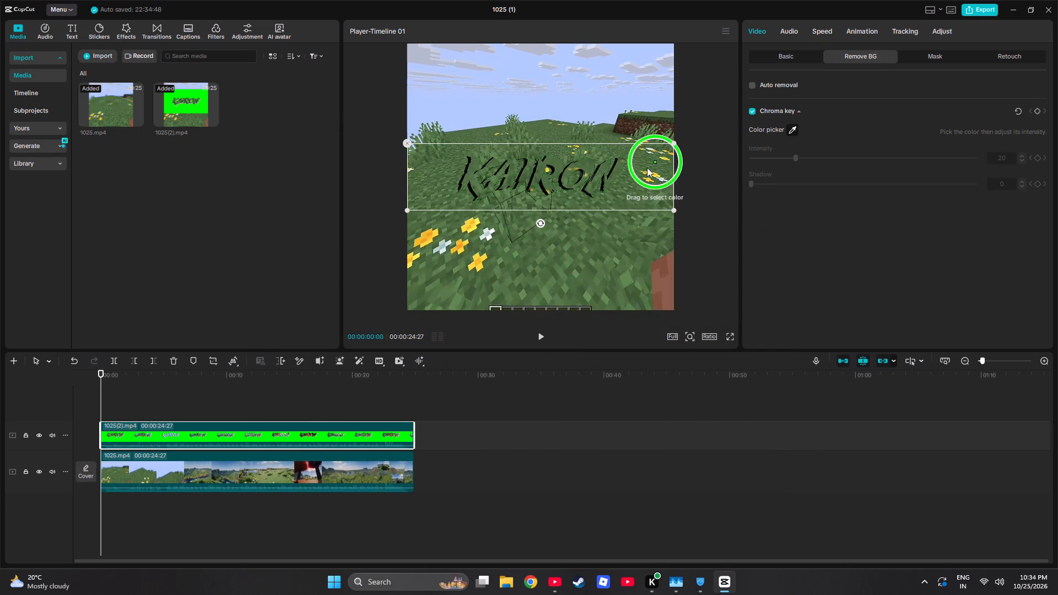
click(642, 177)
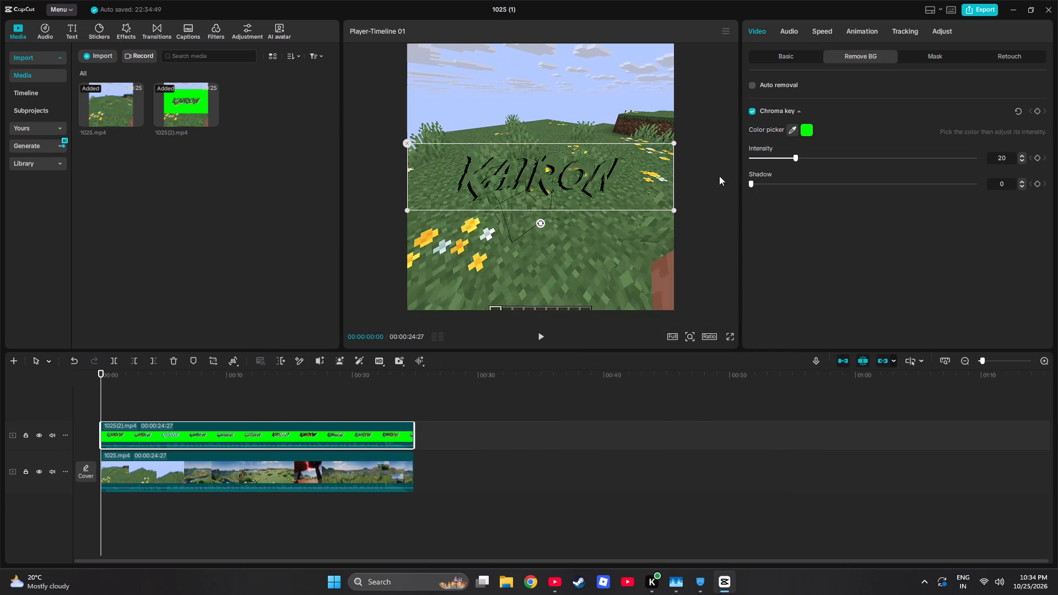
Check the tutorial's chroma key settings on YouTube, and in CapCut set the chroma key's intensity to 100 and shadow to 1.
click(564, 578)
click(444, 340)
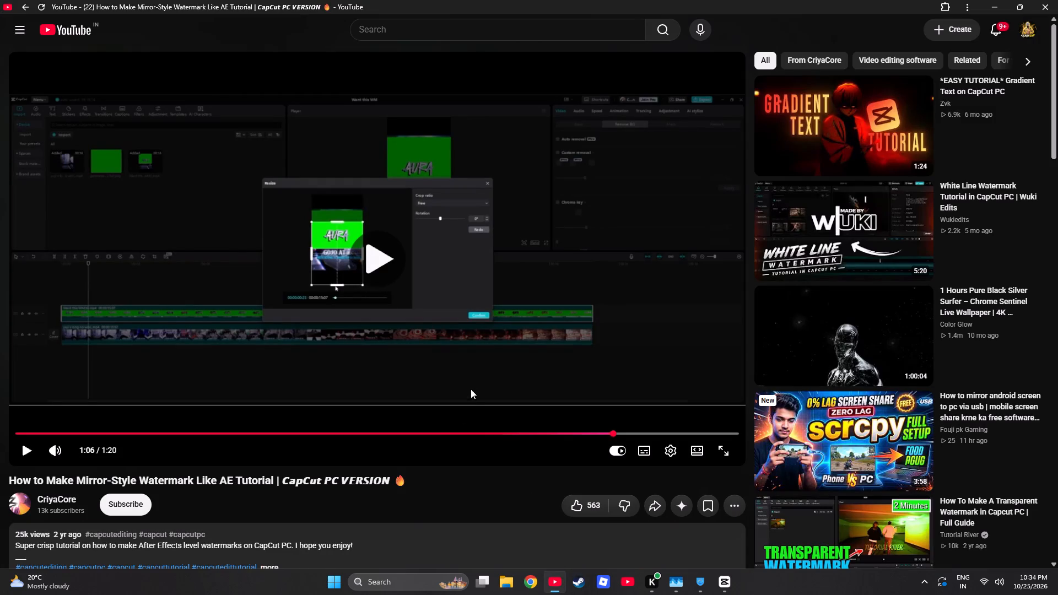
drag(625, 432, 640, 431)
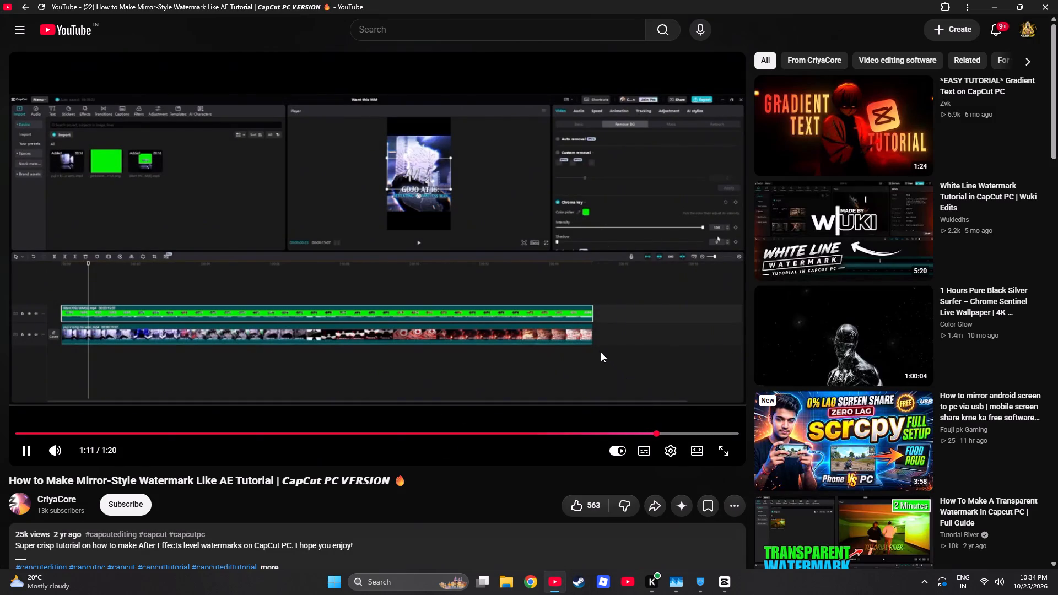
click(593, 344)
click(722, 577)
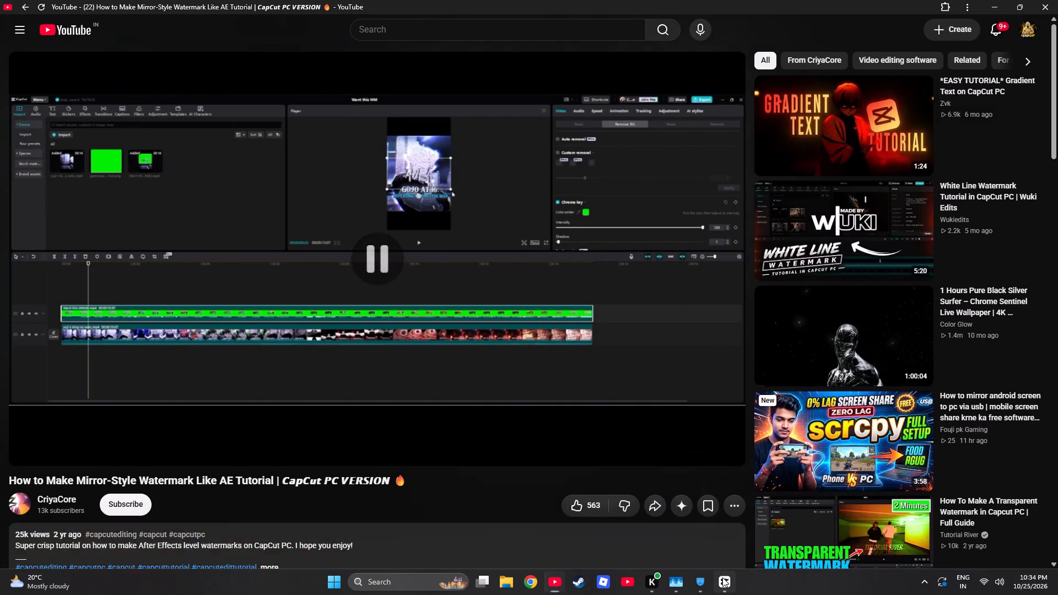
drag(798, 158, 996, 160)
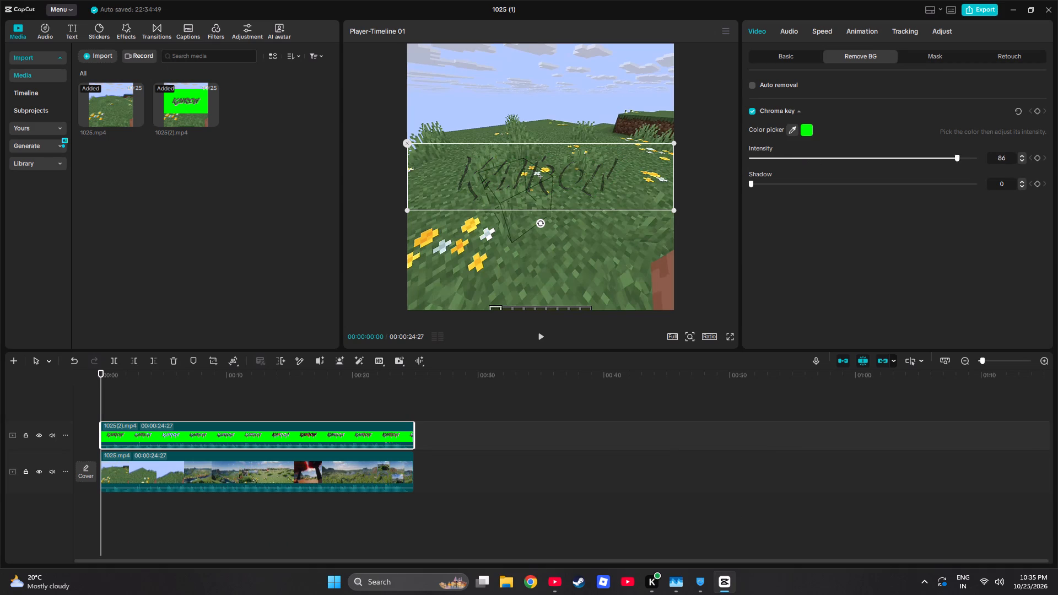
drag(996, 160, 1021, 159)
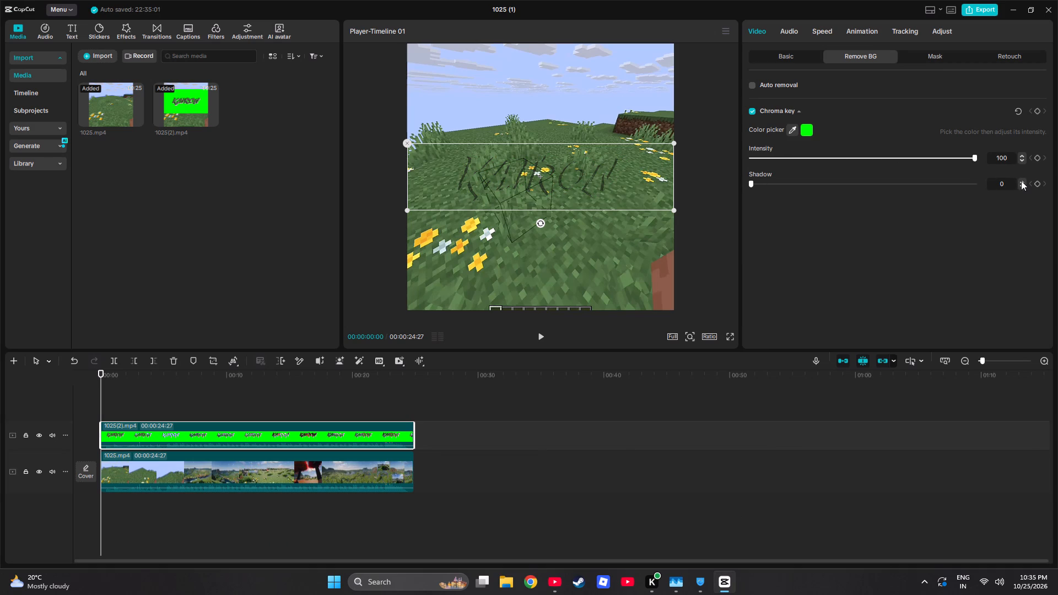
click(1021, 181)
click(1021, 186)
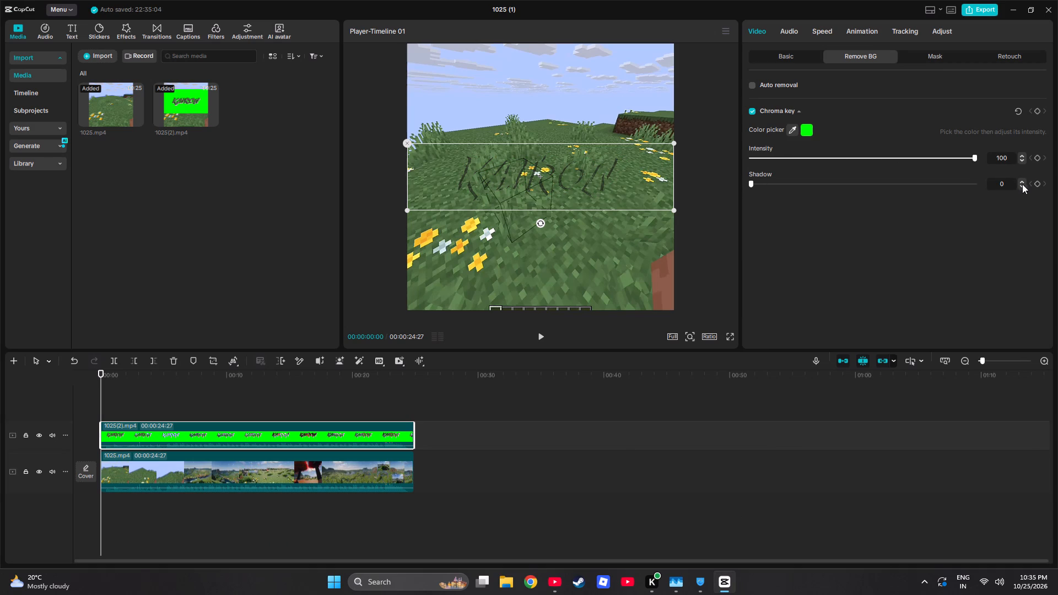
click(1024, 181)
Shrink the KAIRON watermark to a bit under half its size and place it near the bottom centre of the frame.
drag(591, 183, 586, 263)
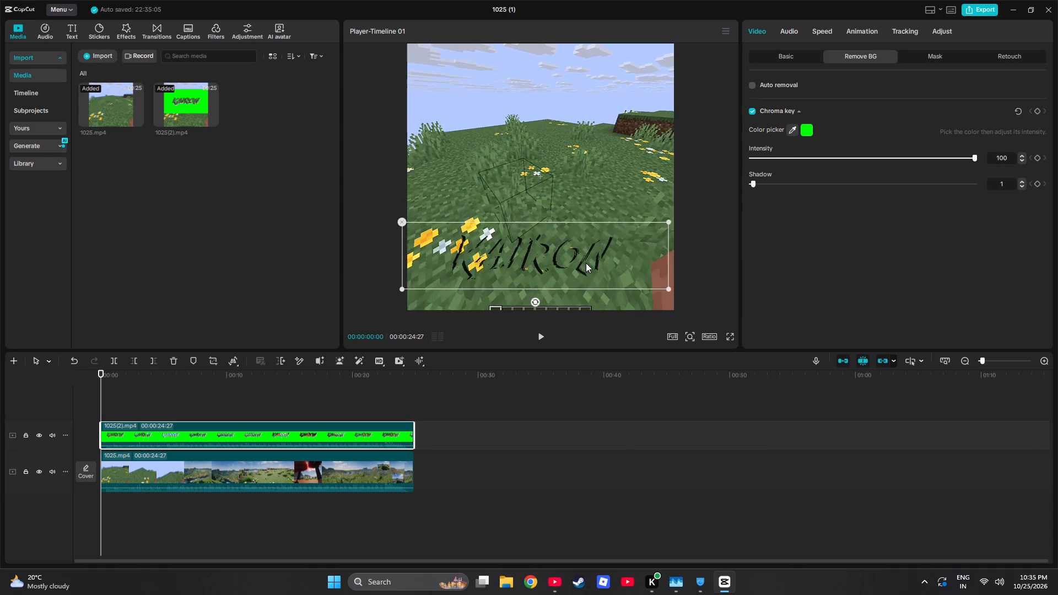
drag(586, 263, 593, 266)
drag(673, 294, 588, 258)
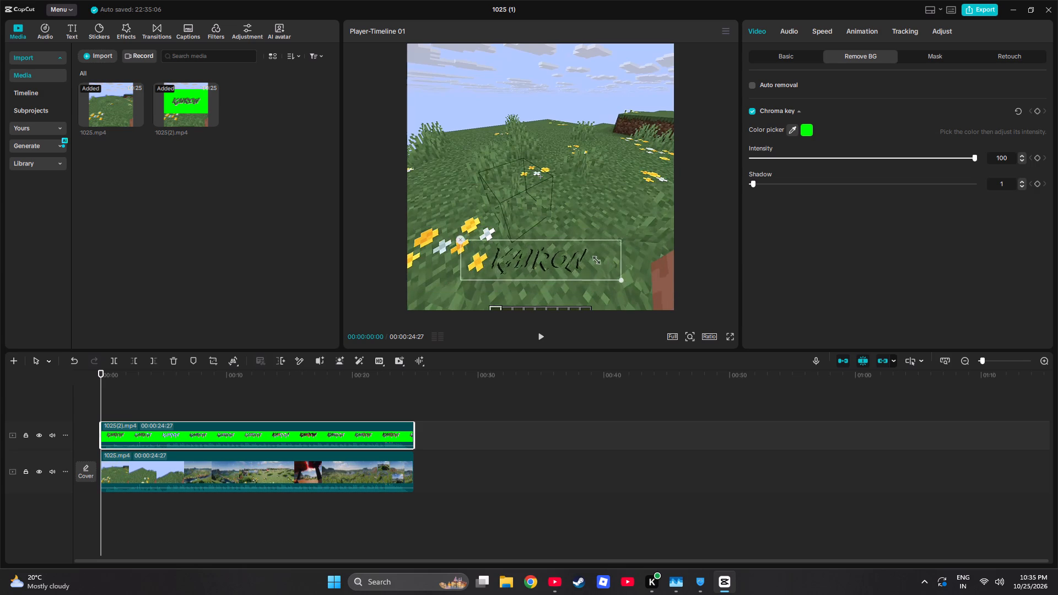
drag(588, 258, 548, 263)
drag(547, 262, 550, 268)
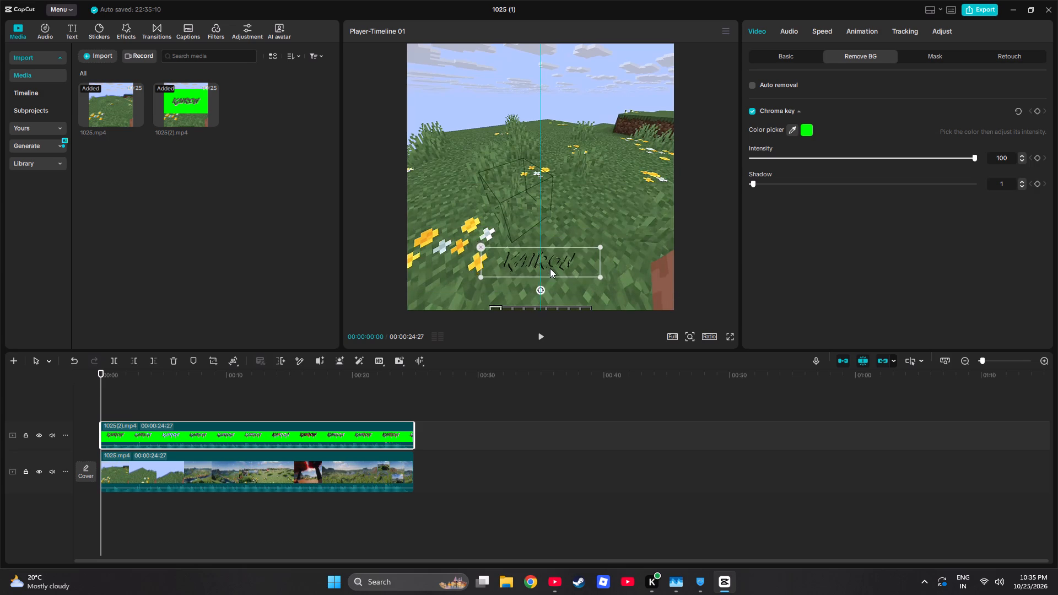
drag(550, 268, 551, 275)
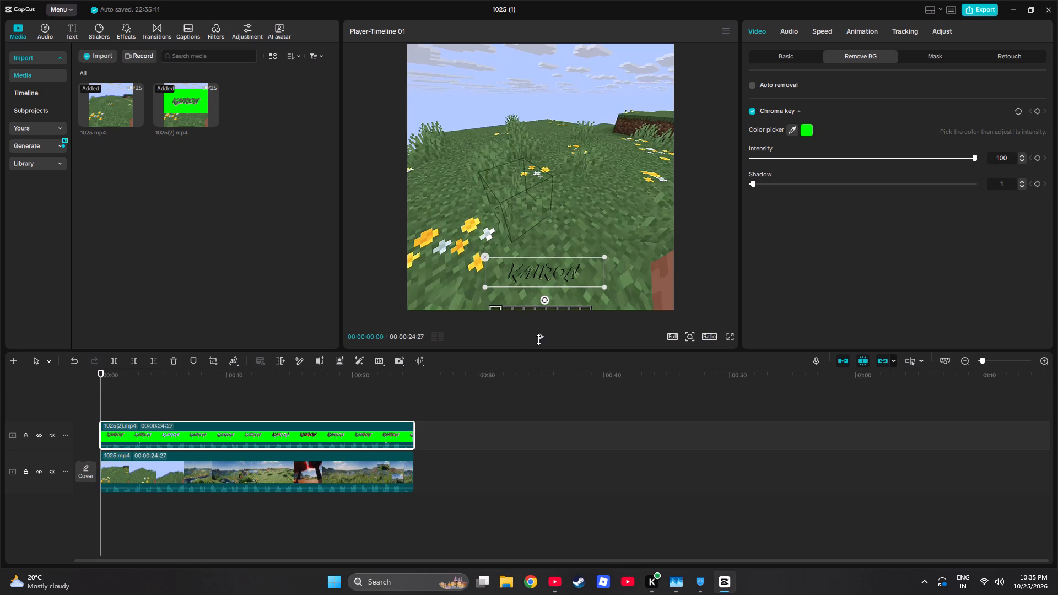
Play the preview to about 20 seconds, scale the KAIRON watermark down slightly more and nudge it closer to the frame's bottom edge.
click(538, 339)
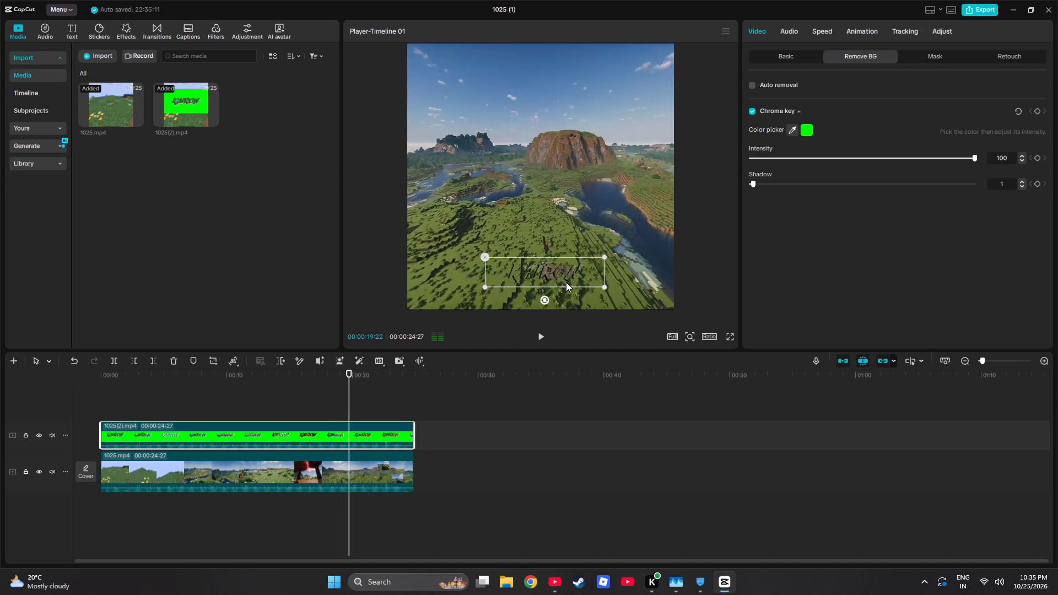
drag(604, 285, 587, 275)
drag(573, 271, 572, 277)
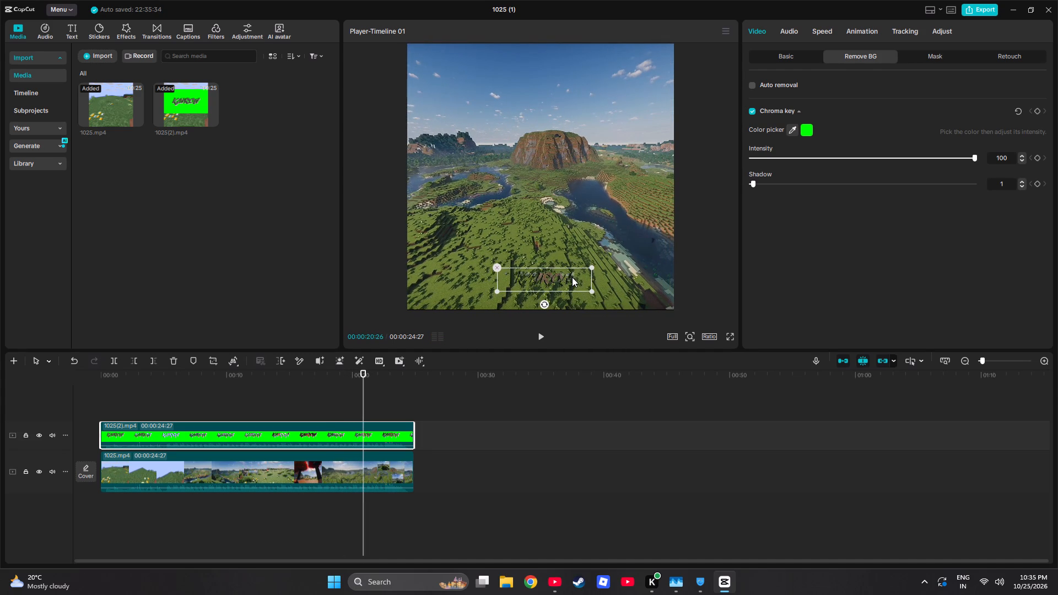
drag(572, 277, 571, 277)
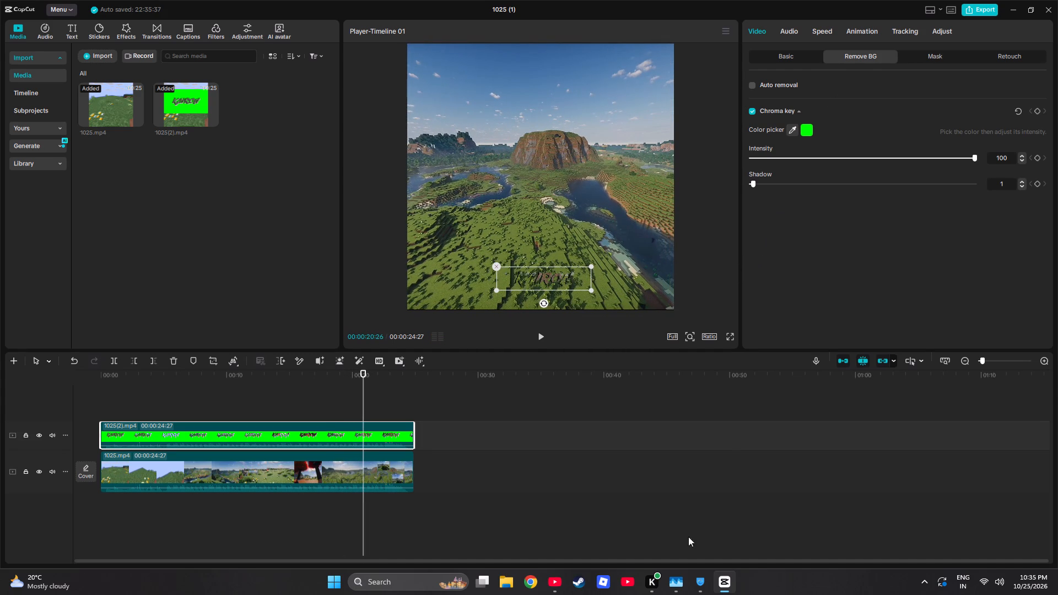
Check the tutorial's final watermark placement on YouTube, and close the YouTube window.
click(555, 579)
click(506, 203)
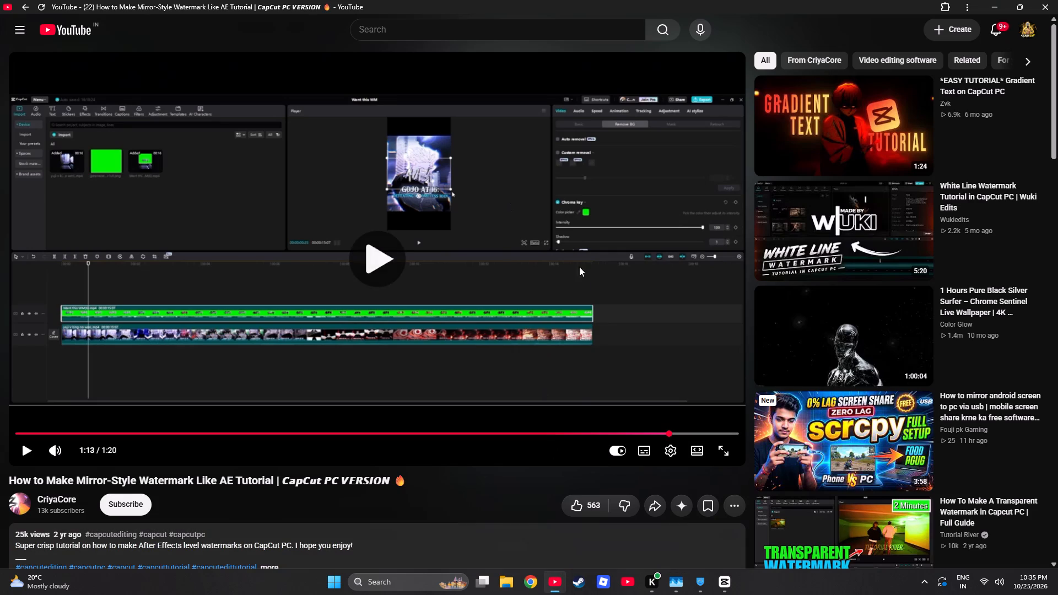
click(1057, 0)
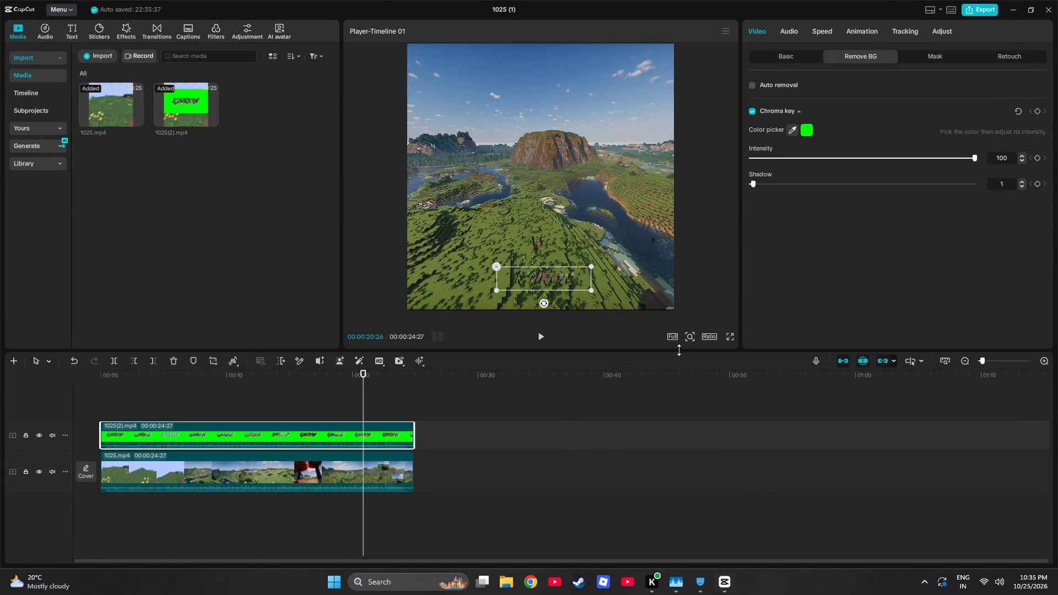
Play the watermarked video full screen from near the start to the end, and return to the editor.
click(728, 337)
click(528, 550)
drag(522, 551, 469, 554)
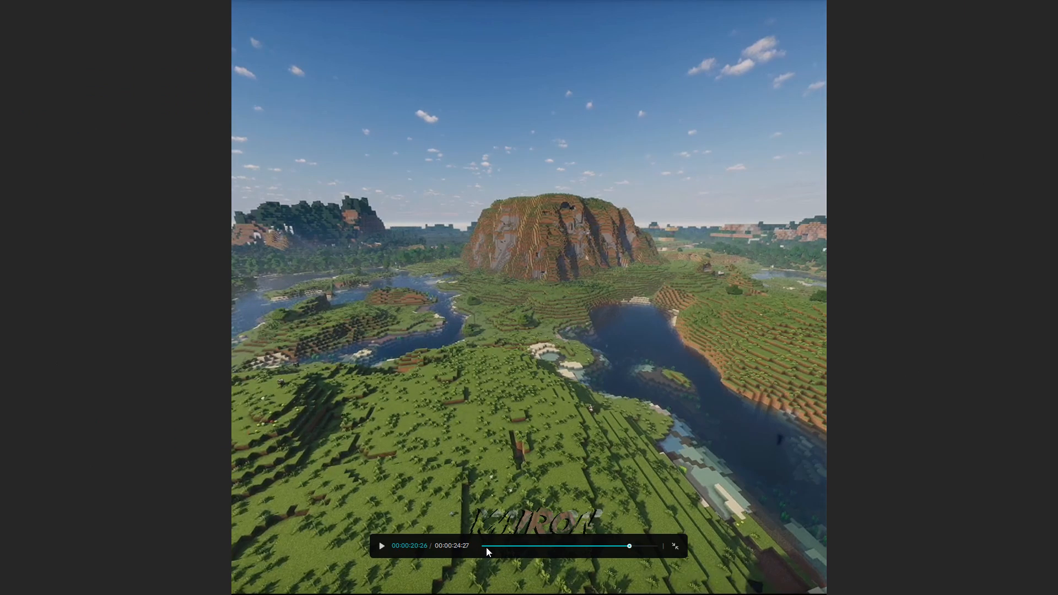
click(486, 544)
click(375, 543)
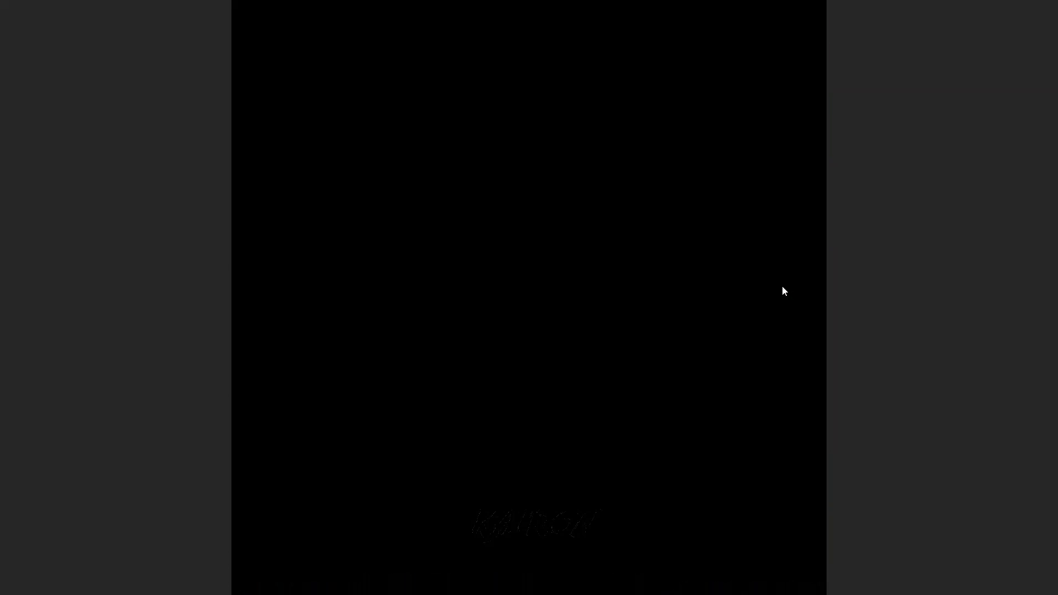
click(717, 512)
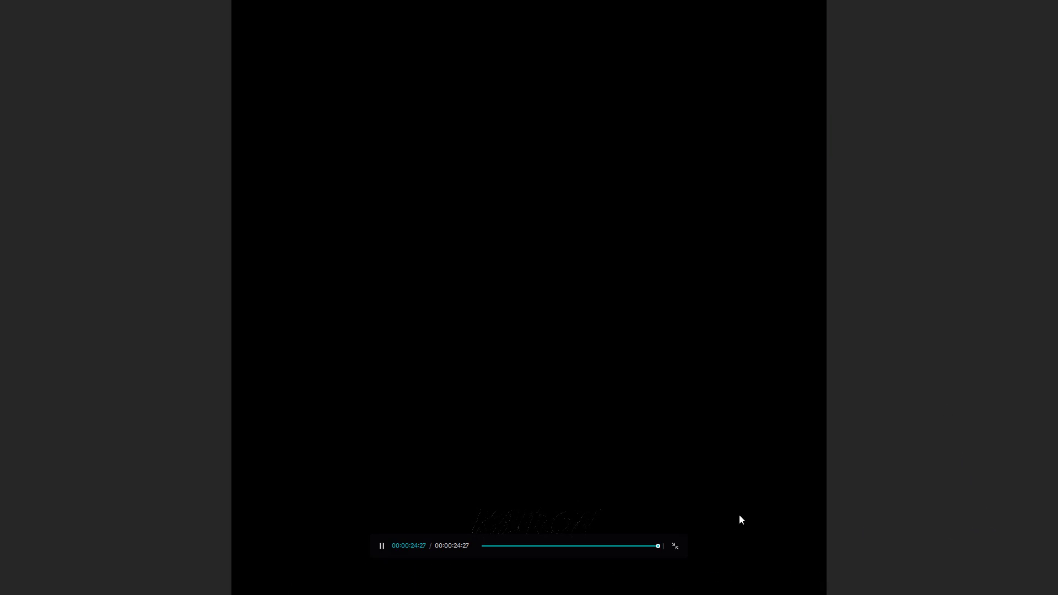
click(681, 544)
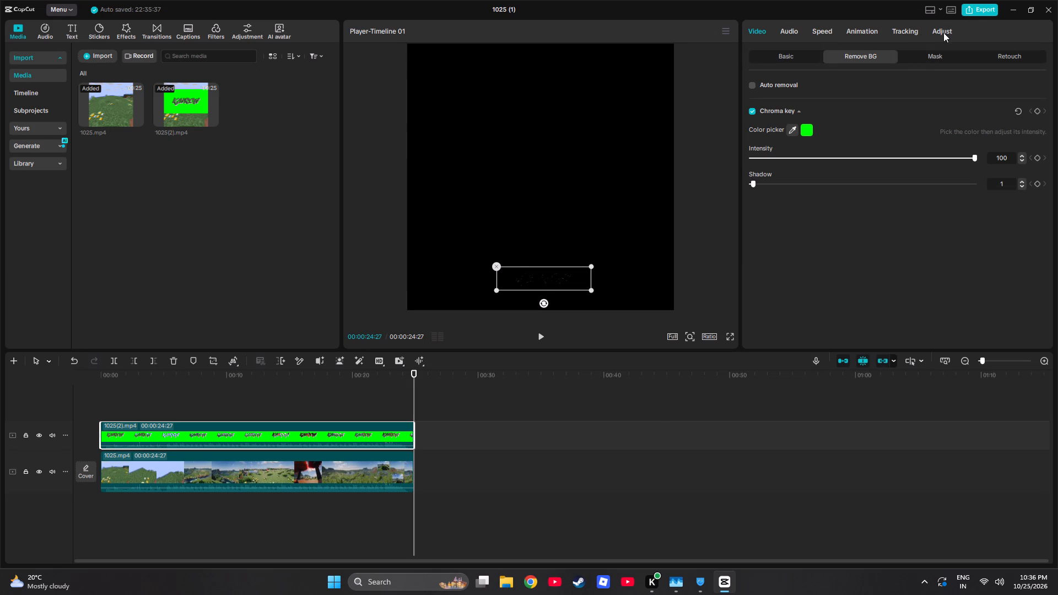
Open the export settings for the watermarked video and set the frame rate to 60fps.
click(975, 13)
click(629, 327)
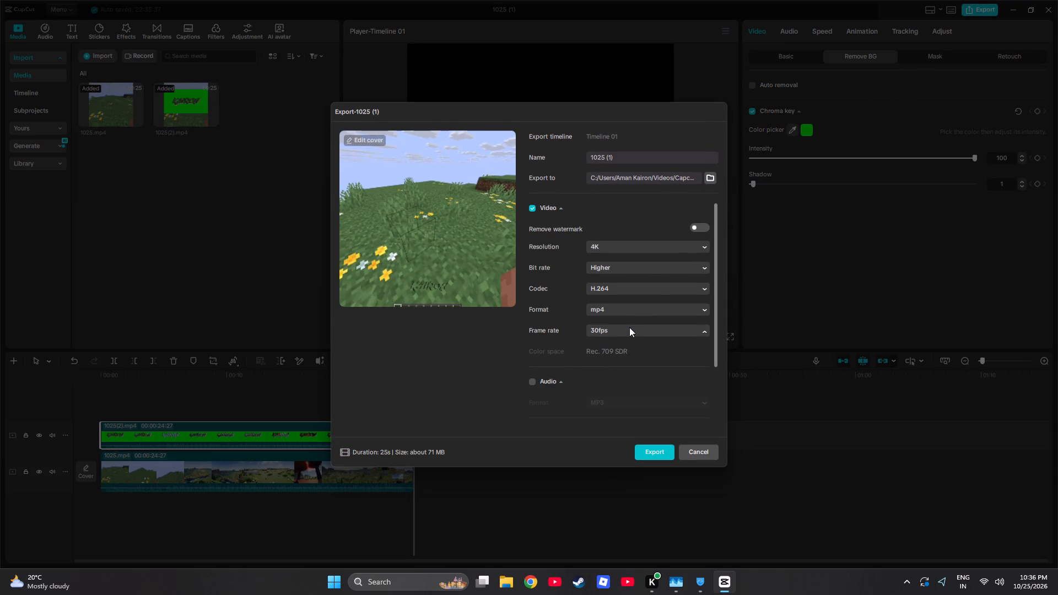
click(626, 333)
click(627, 333)
click(618, 456)
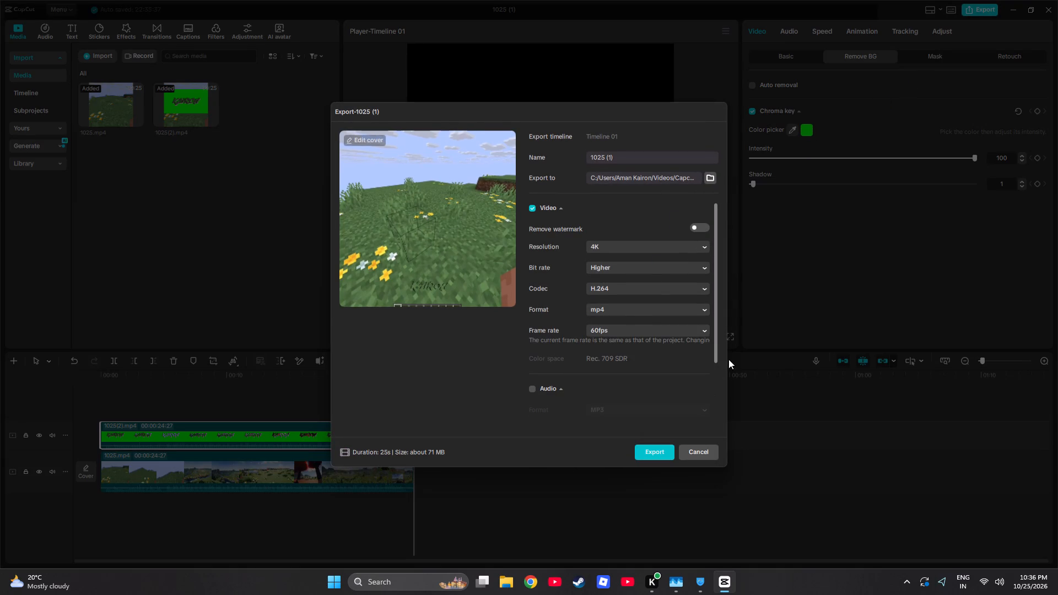
drag(717, 358, 726, 424)
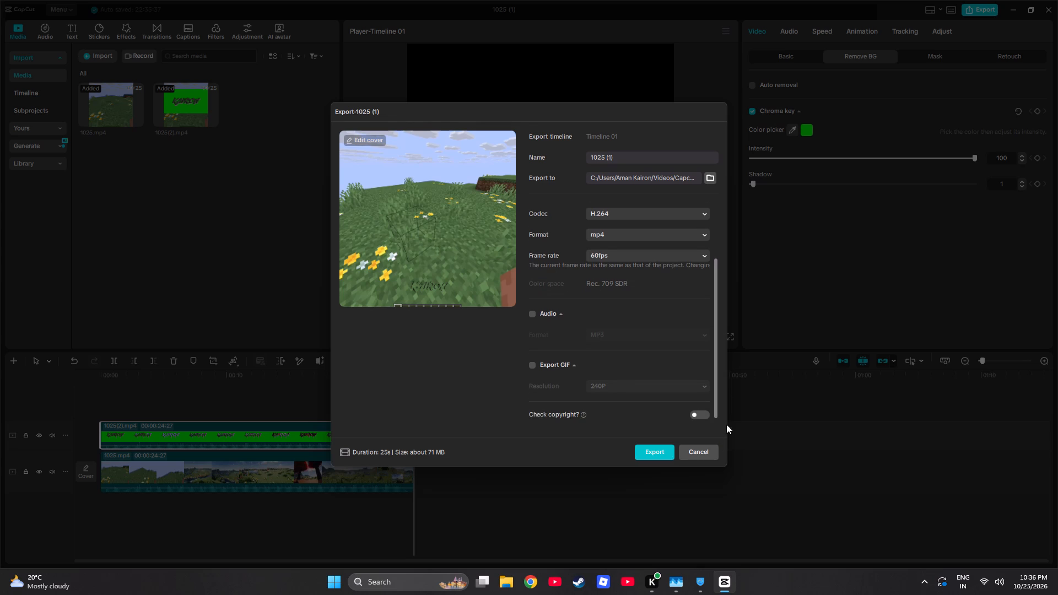
drag(726, 424, 735, 271)
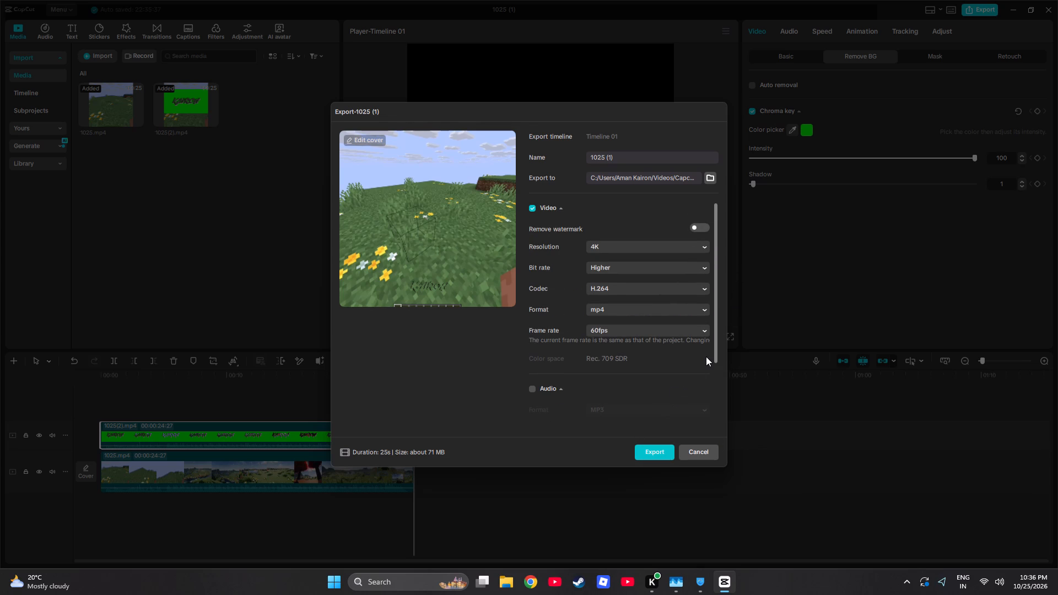
Name the export Final and export the video.
click(614, 158)
key(BackSpace)
key(BackSpace)
key(BackSpace)
key(BackSpace)
key(BackSpace)
key(BackSpace)
key(BackSpace)
key(BackSpace)
key(BackSpace)
key(BackSpace)
key(BackSpace)
key(BackSpace)
key(BackSpace)
text(Final)
click(669, 453)
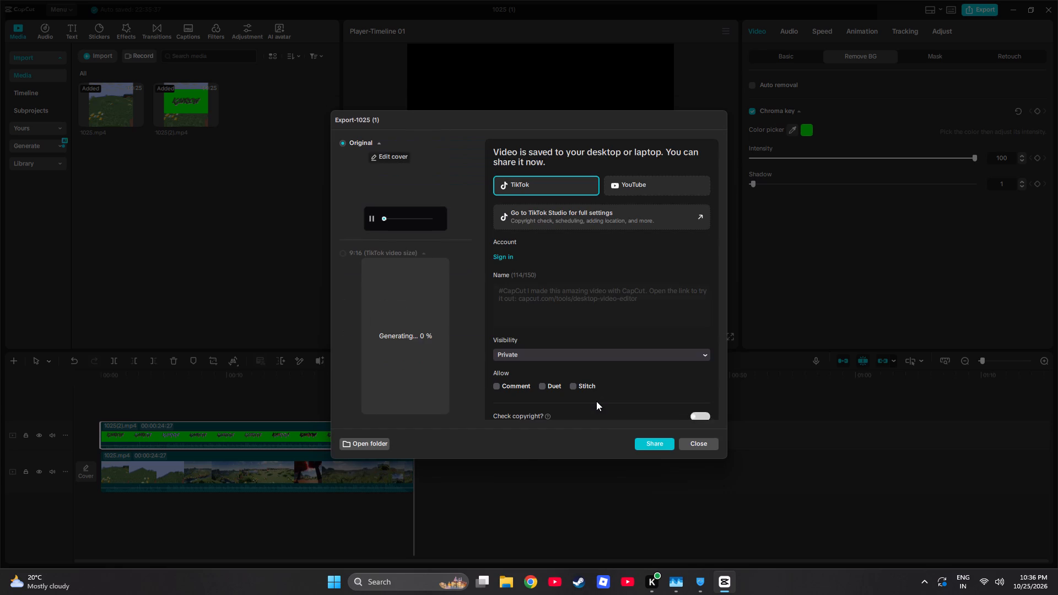
Dismiss the finished export's sharing dialog and close the 1025 (1) project to return to the home screen.
click(700, 443)
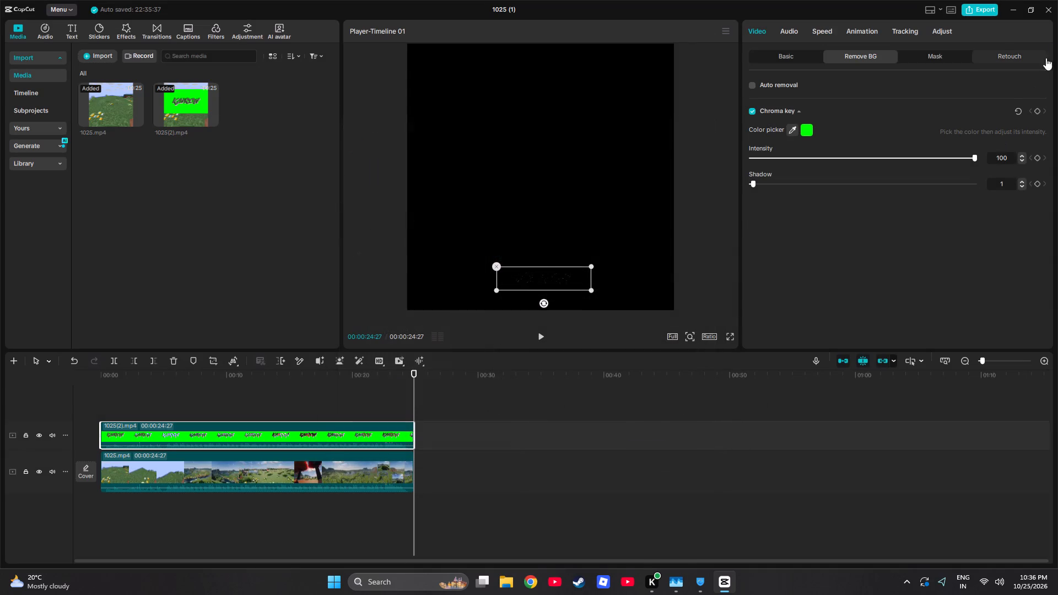
click(1050, 10)
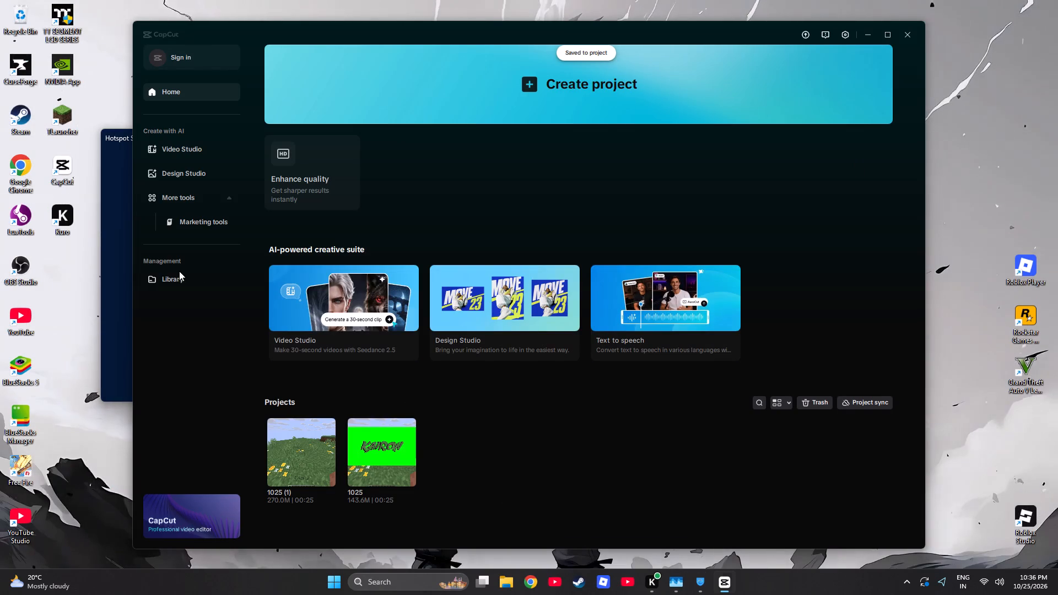
Switch to the Hotspot Shield window behind CapCut and close it.
click(115, 263)
click(510, 137)
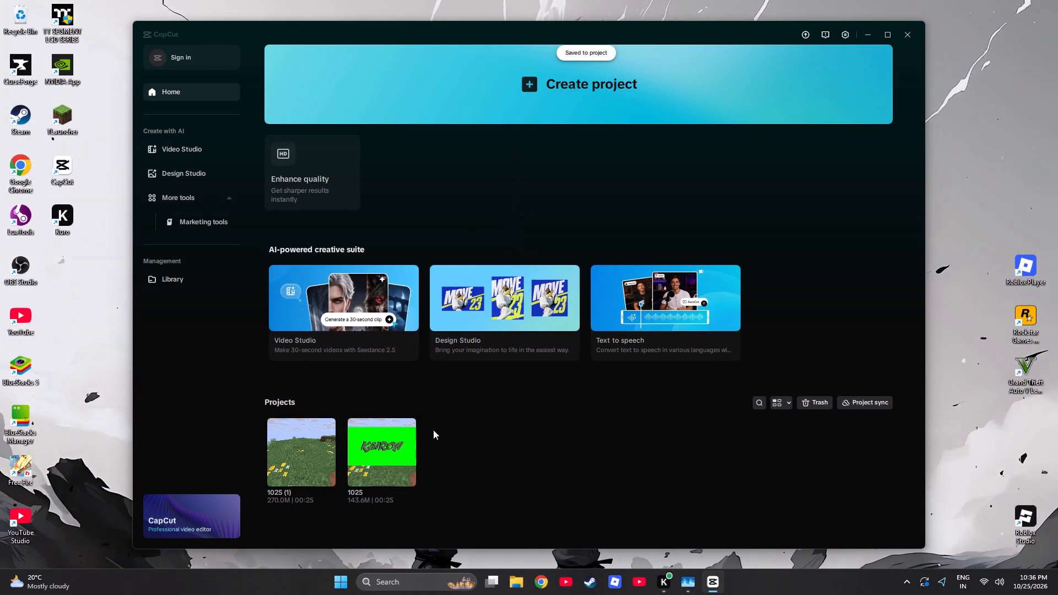
Delete the 1025 project with the green-screen KAIRON thumbnail from the projects list, confirming the deletion.
click(404, 476)
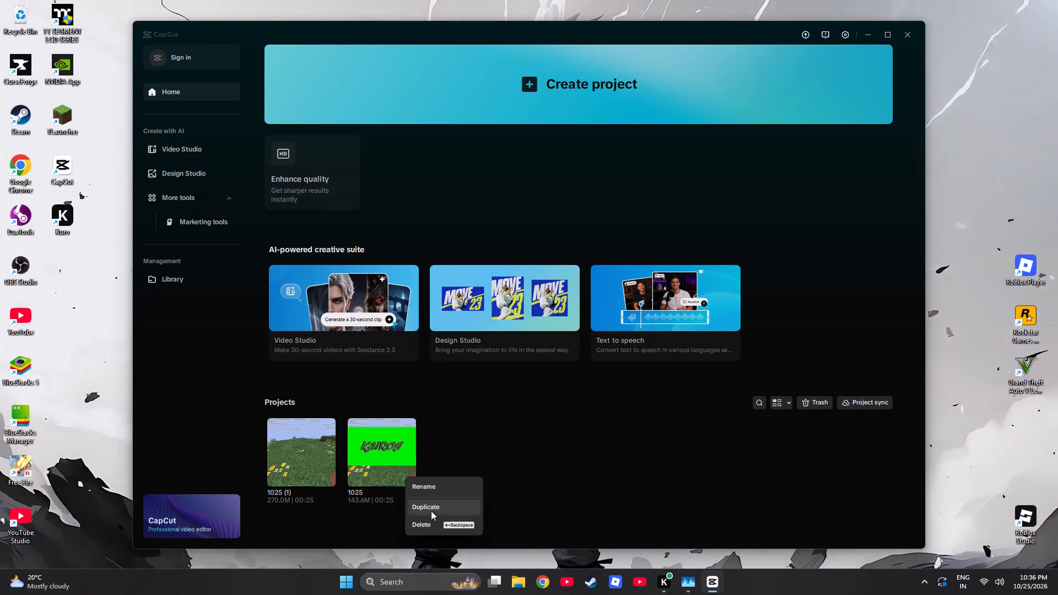
click(429, 520)
click(514, 329)
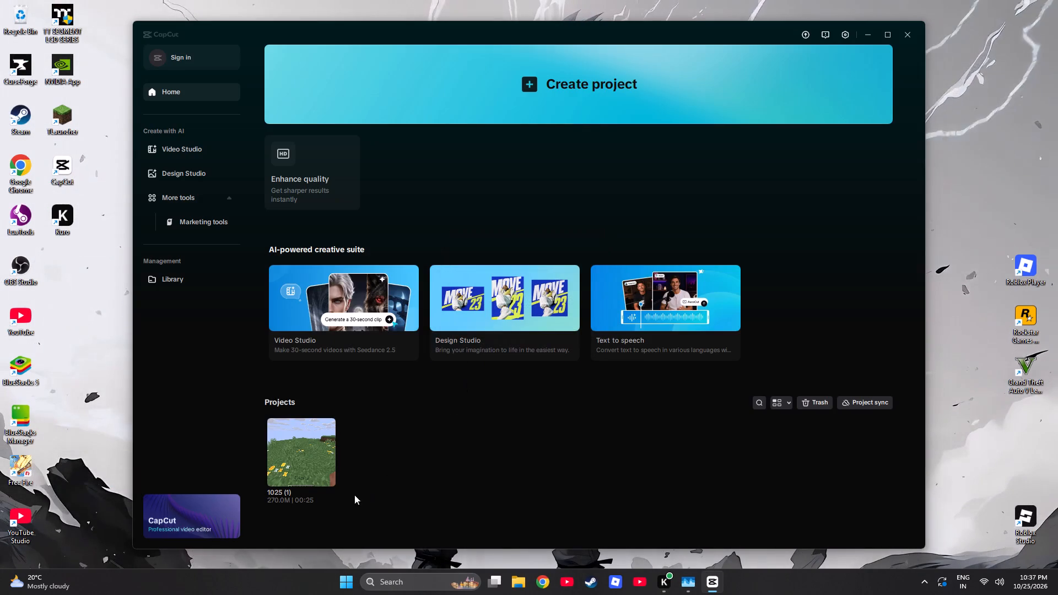
Move the 1025 (1) project from the home screen's project list to the Trash.
click(330, 476)
click(360, 522)
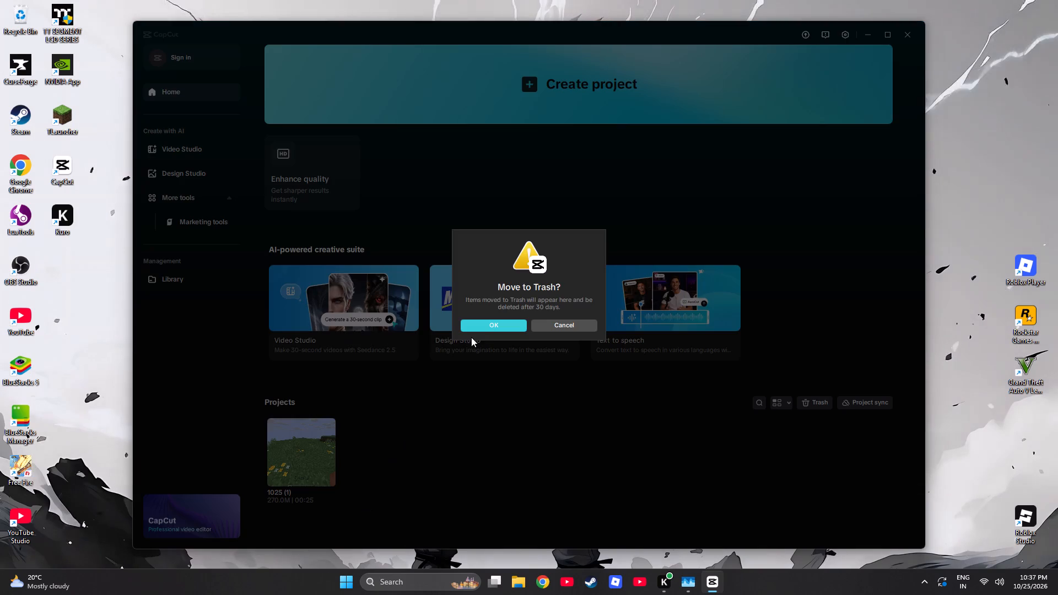
click(481, 329)
Permanently delete all the 1025 projects in the Trash, and close the Trash window.
click(824, 399)
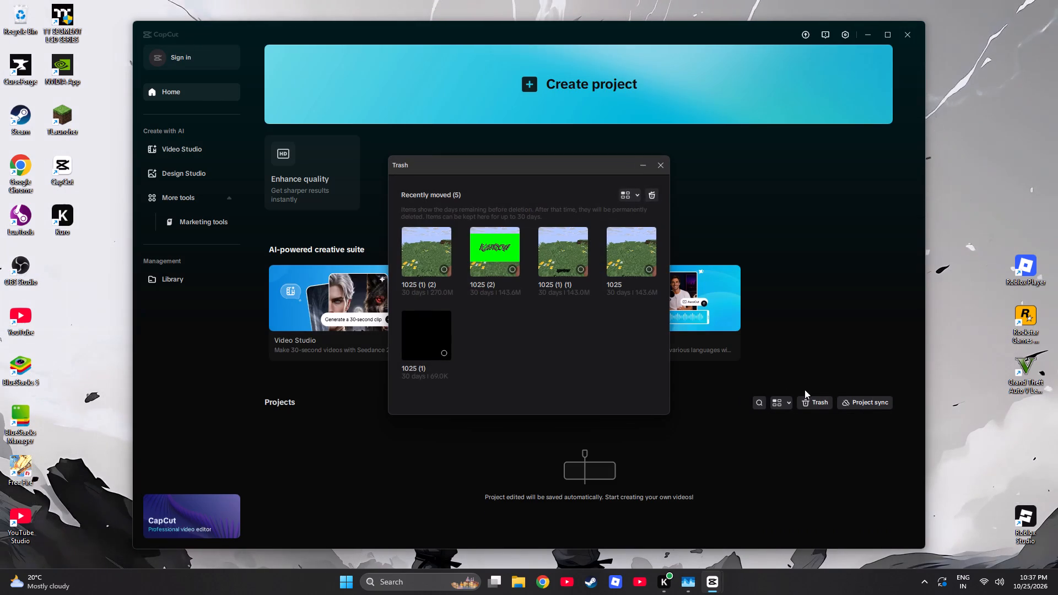
click(443, 271)
click(511, 271)
click(580, 268)
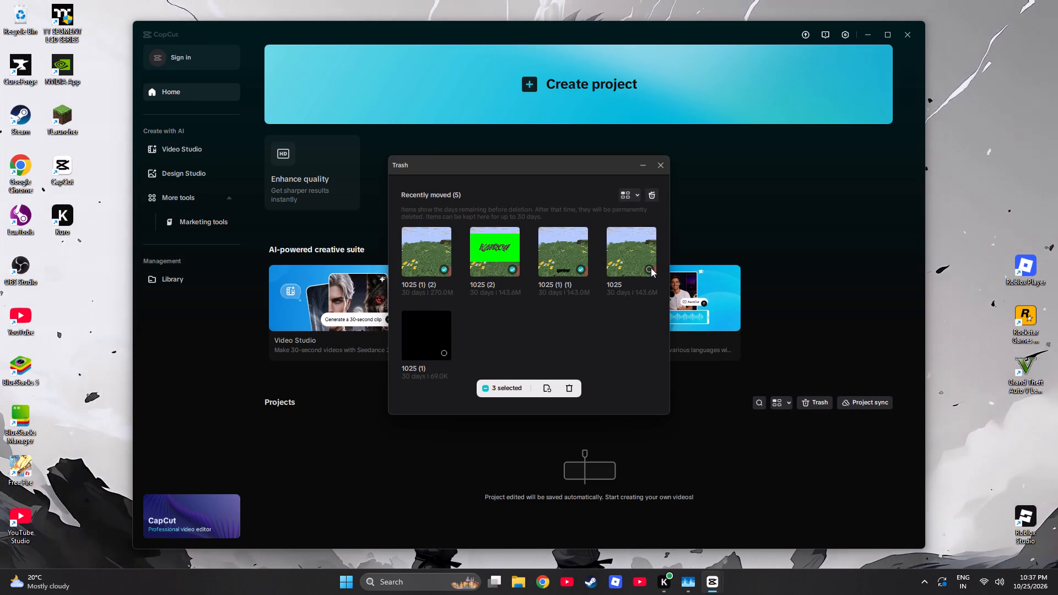
click(651, 268)
click(444, 350)
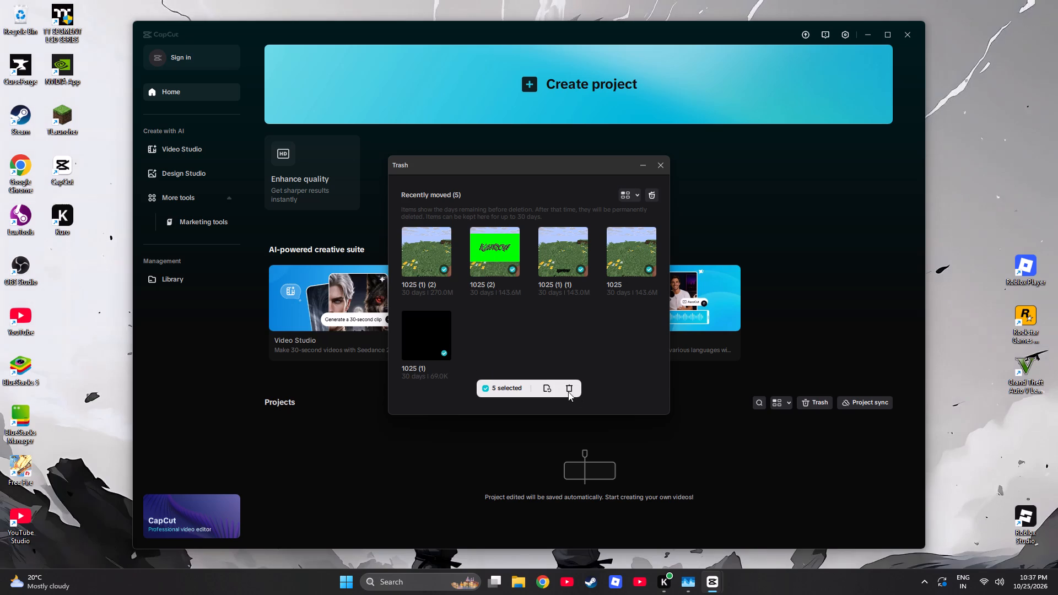
click(567, 391)
click(510, 326)
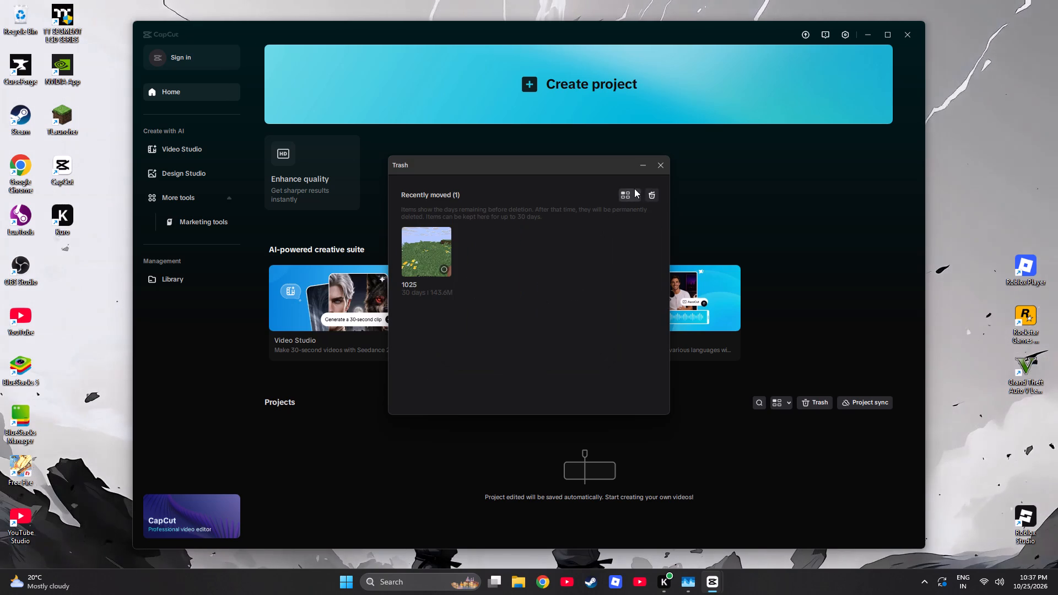
click(439, 269)
click(574, 385)
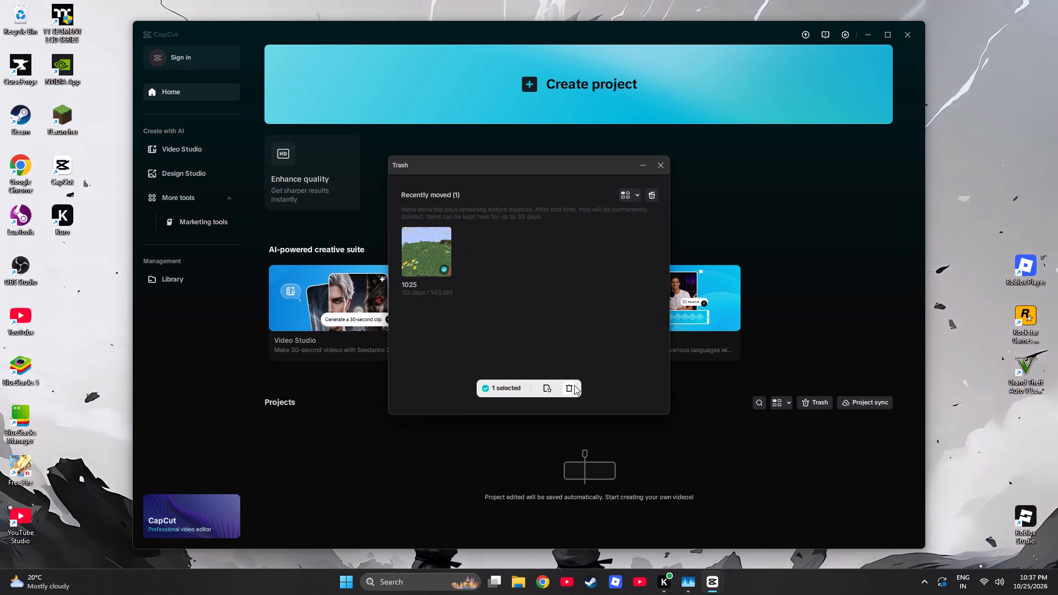
click(502, 327)
click(657, 165)
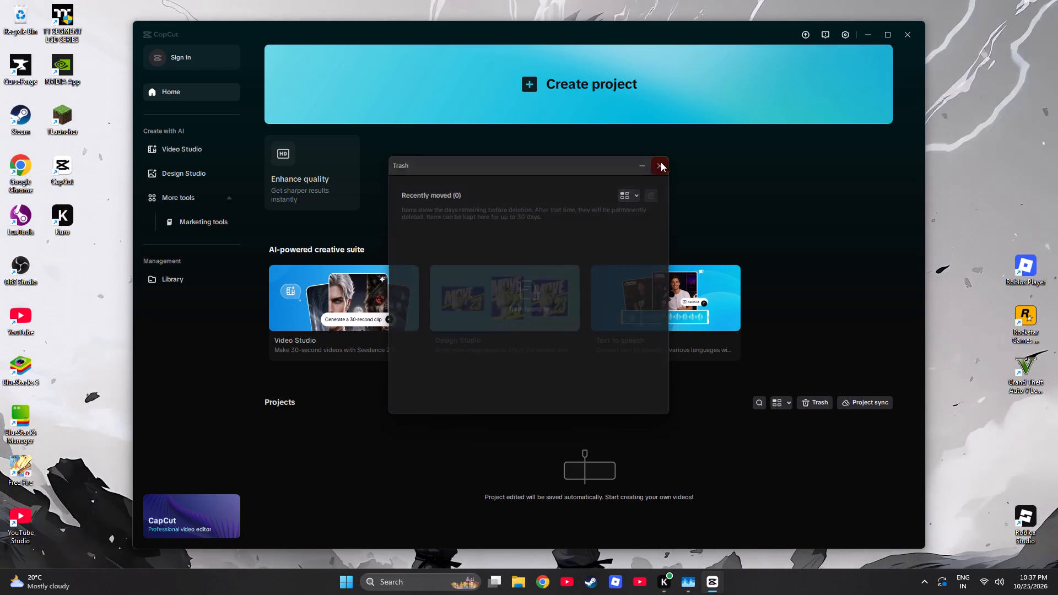